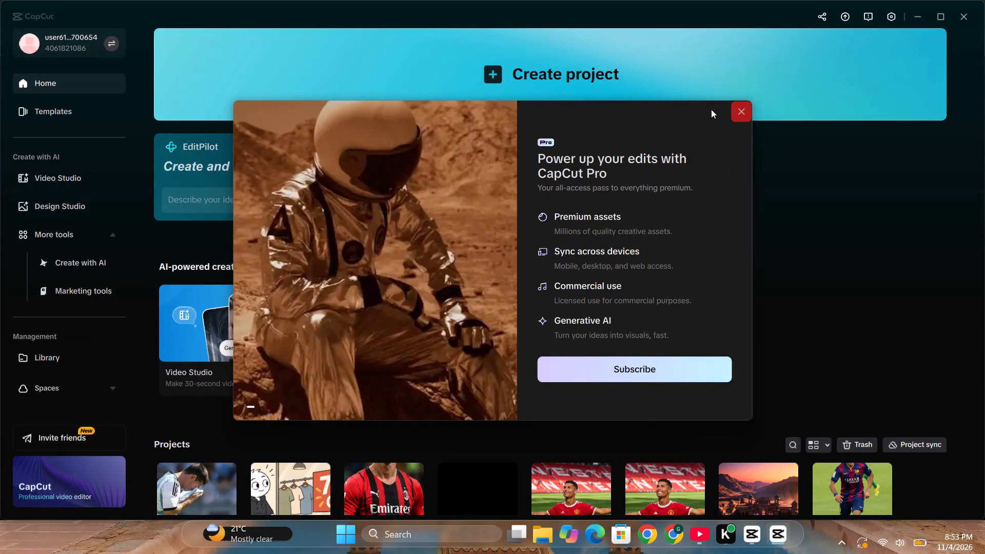
Dismiss the CapCut Pro subscription offer and create a new video project.
{"action": "left_click", "coordinate": [744, 113]}
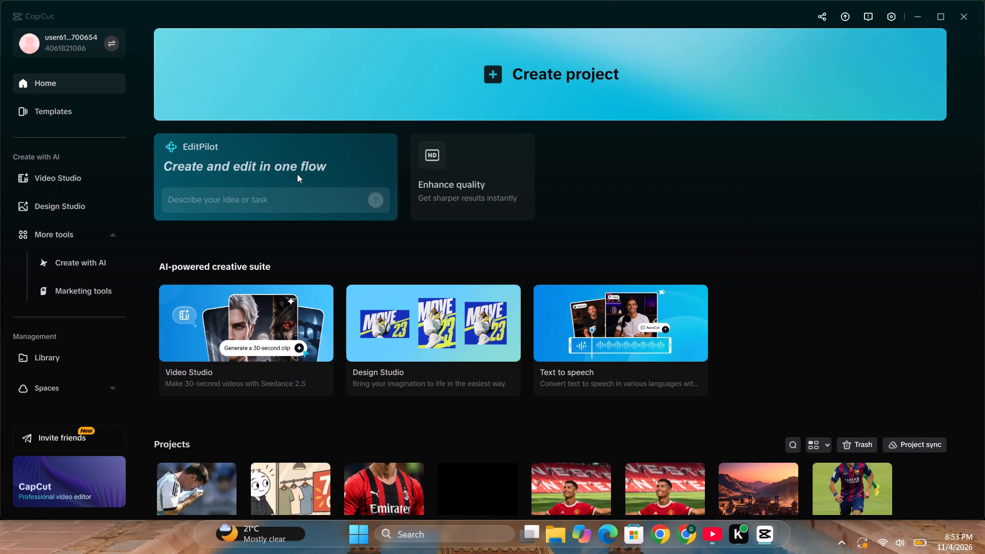
{"action": "left_click", "coordinate": [383, 103]}
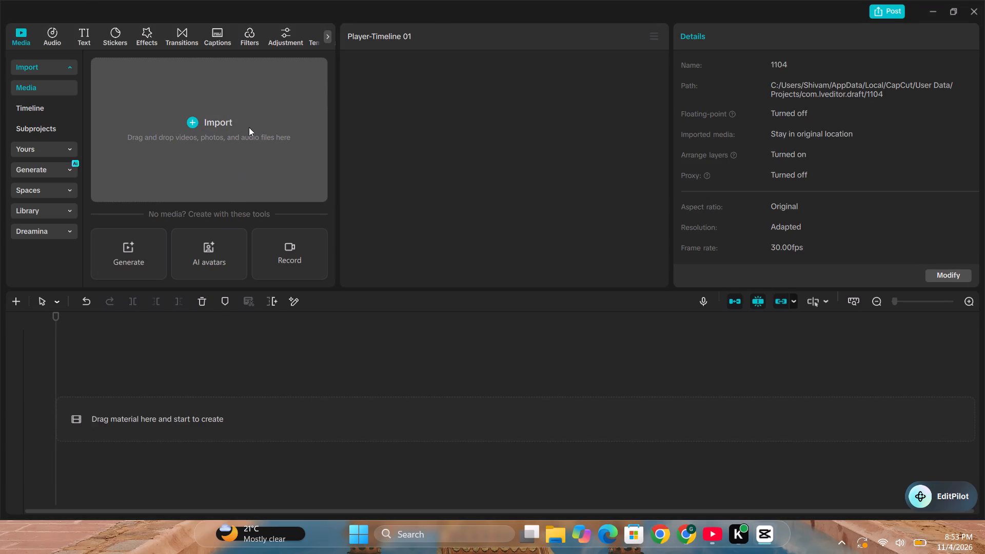
Start importing media from the device and browse to the shorts folder on New Volume (D:).
{"action": "left_click", "coordinate": [215, 129]}
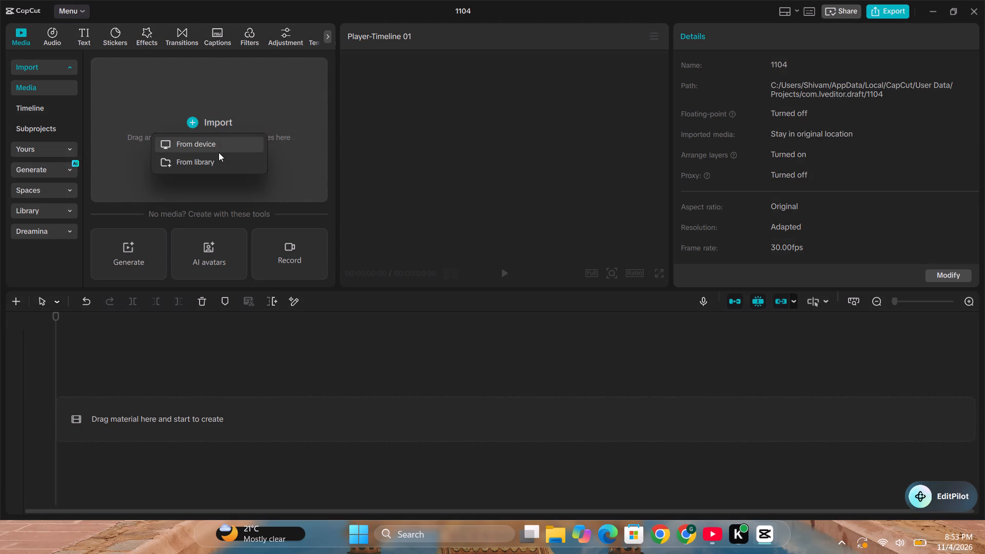
{"action": "left_click", "coordinate": [219, 152]}
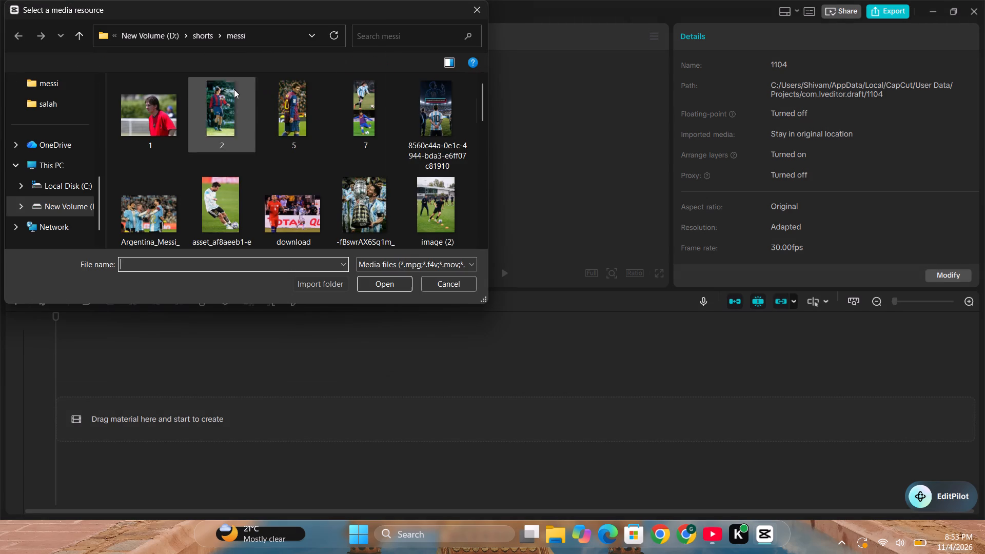
{"action": "left_click", "coordinate": [81, 199]}
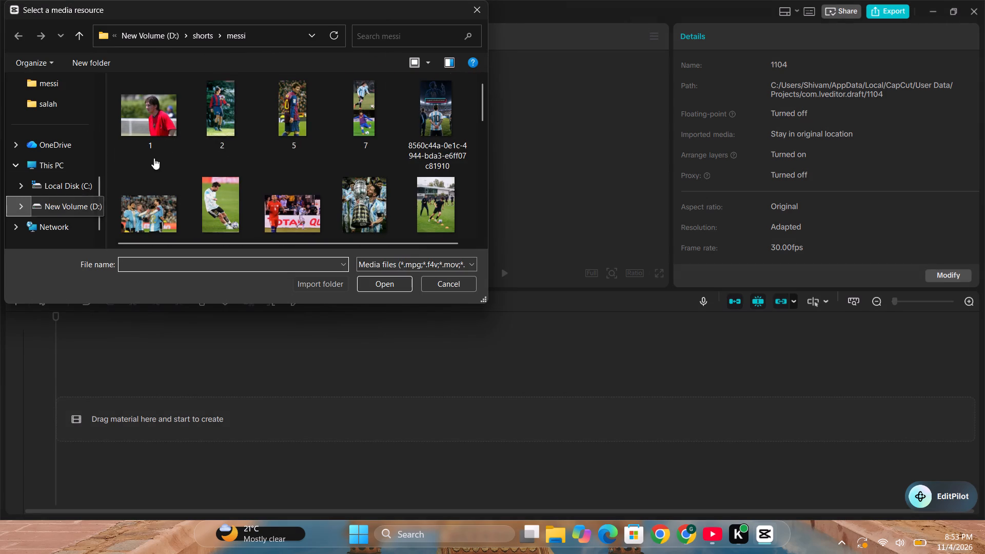
{"action": "scroll", "coordinate": [154, 158], "scroll_direction": "down", "scroll_amount": 5}
{"action": "double_click", "coordinate": [187, 175]}
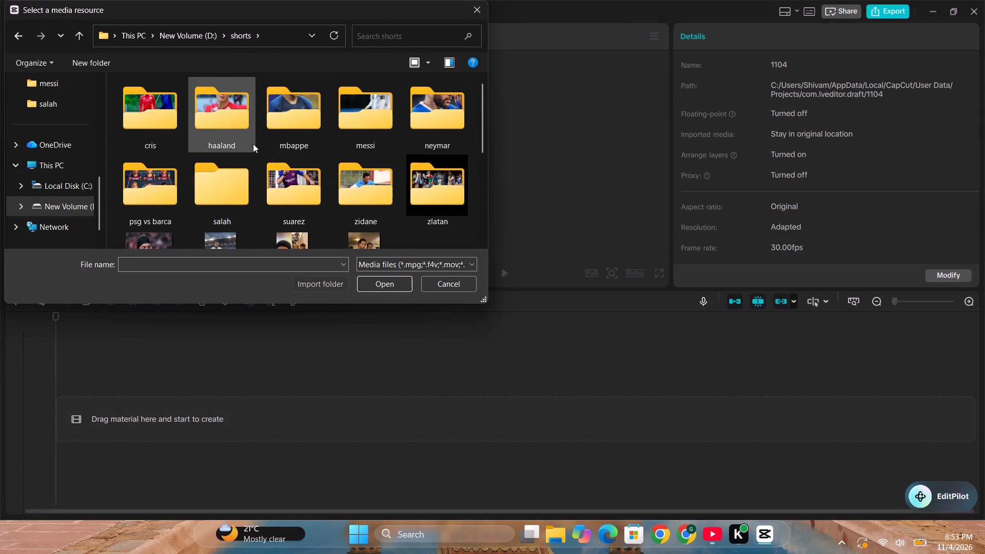
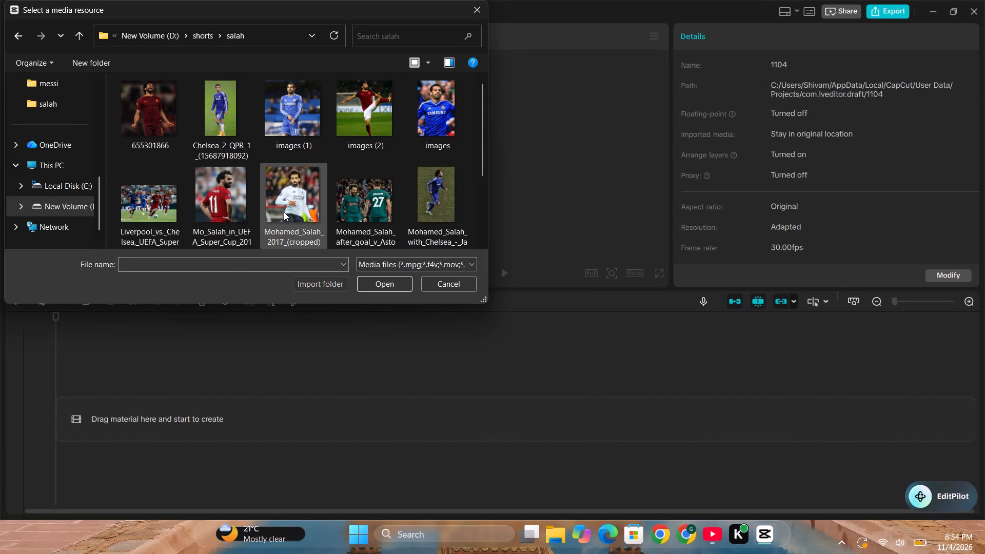
Import all the images from the salah folder into the project's media.
{"action": "key", "text": "ctrl+a"}
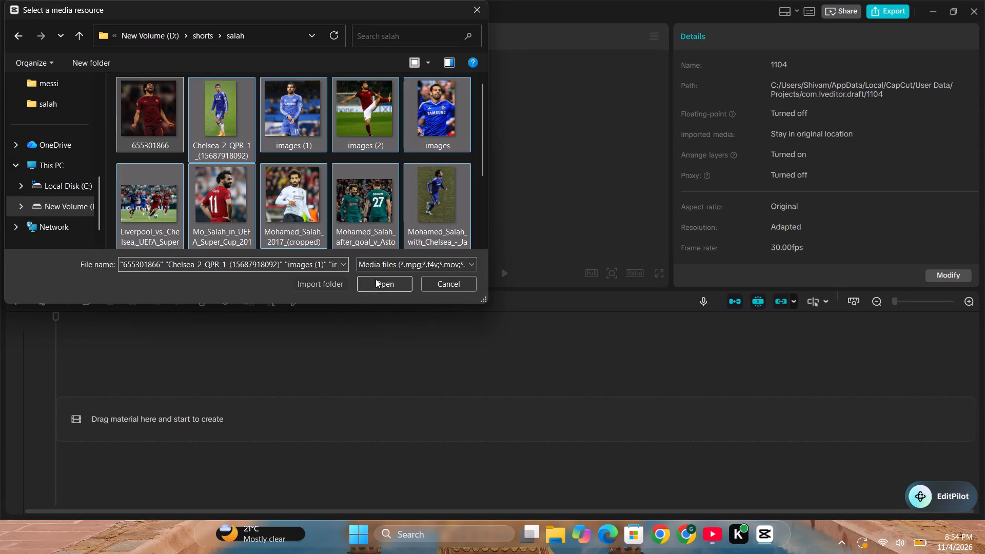
{"action": "left_click", "coordinate": [377, 280]}
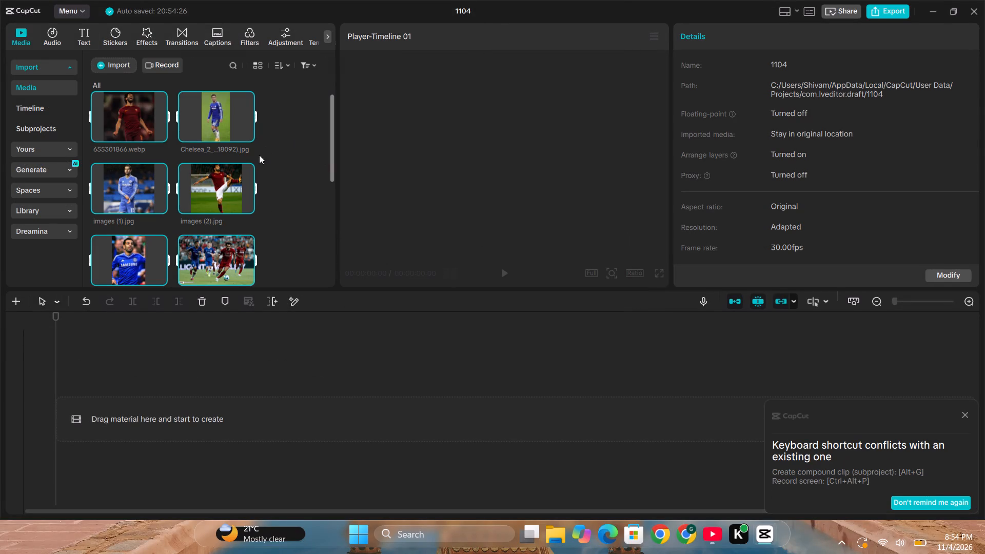
{"action": "scroll", "coordinate": [220, 193], "scroll_direction": "down", "scroll_amount": 5}
{"action": "scroll", "coordinate": [215, 196], "scroll_direction": "up", "scroll_amount": 6}
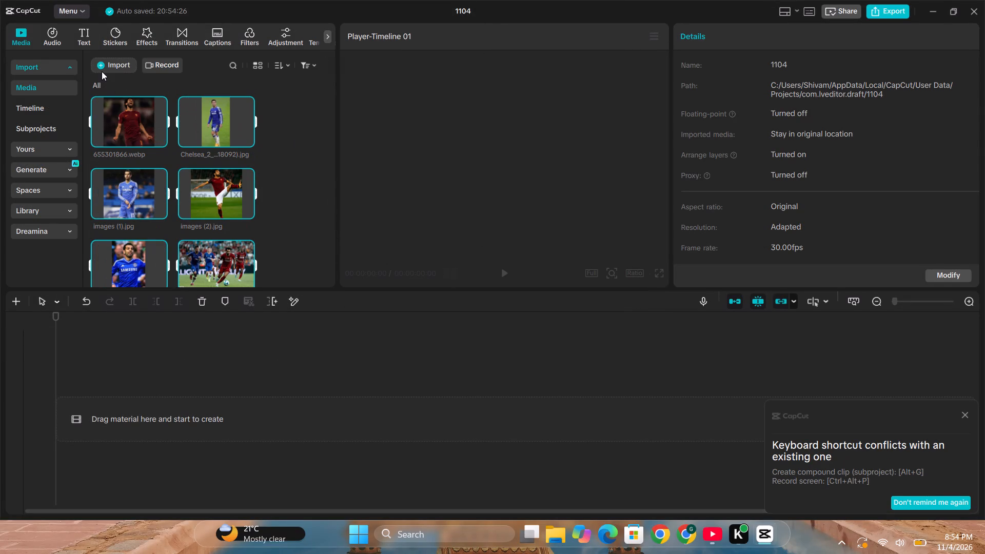
Import today's ElevenLabs "Titan - Young Epic Storyteller" voiceover MP3 from the Downloads folder.
{"action": "left_click", "coordinate": [102, 71]}
{"action": "left_click", "coordinate": [125, 84]}
{"action": "scroll", "coordinate": [58, 151], "scroll_direction": "up", "scroll_amount": 5}
{"action": "left_click", "coordinate": [67, 193]}
{"action": "left_click", "coordinate": [70, 206]}
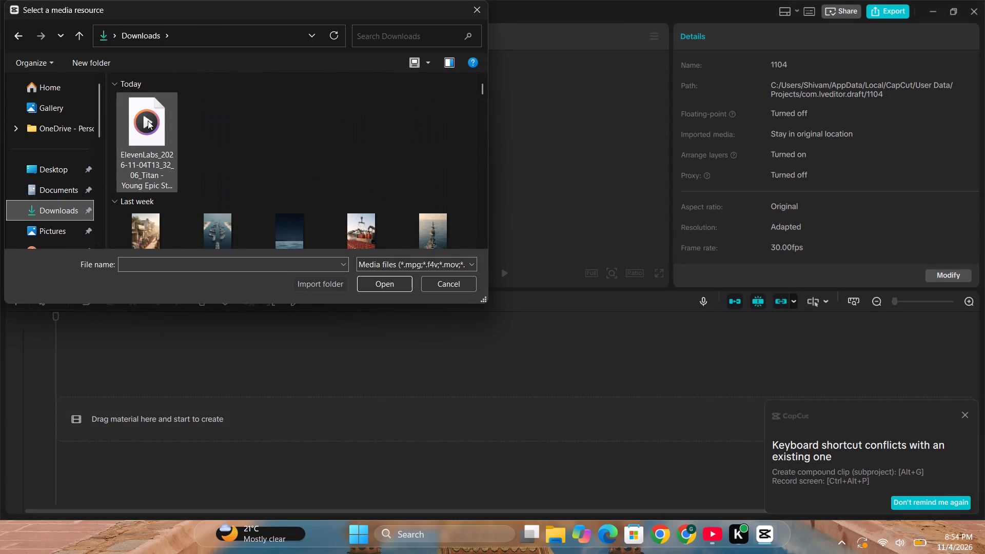
{"action": "double_click", "coordinate": [148, 121]}
Place the ElevenLabs voiceover at the start of the timeline.
{"action": "left_click_drag", "start_coordinate": [205, 233], "coordinate": [109, 435]}
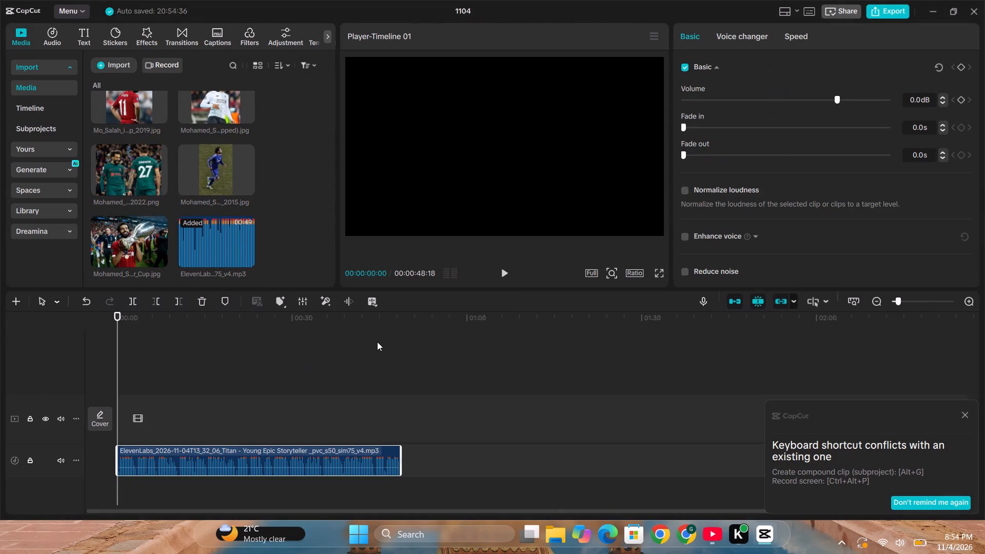
Cut the silent pause from 00:00:02:28 to 00:00:03:06 out of the voiceover and close the gap.
{"action": "key", "text": "ctrl+equal"}
{"action": "key", "text": "ctrl+equal"}
{"action": "key", "text": "ctrl+equal"}
{"action": "key", "text": "ctrl+equal"}
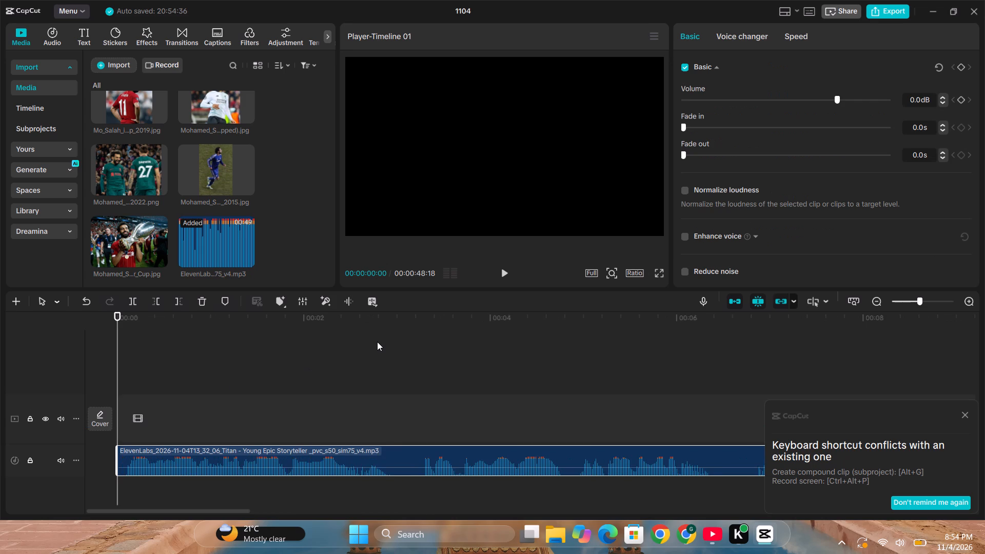
{"action": "left_click", "coordinate": [968, 417]}
{"action": "left_click", "coordinate": [389, 434]}
{"action": "left_click", "coordinate": [410, 462]}
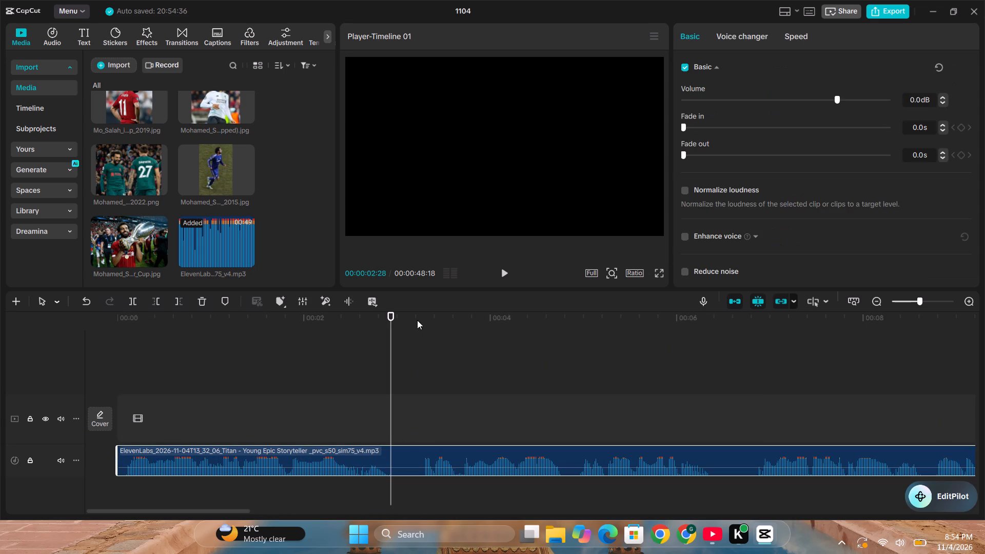
{"action": "left_click", "coordinate": [132, 305]}
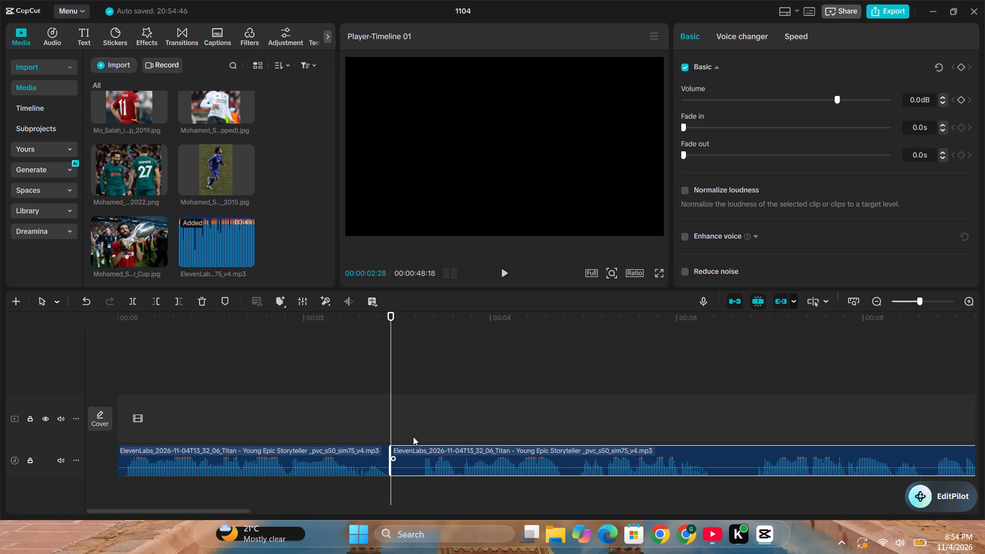
{"action": "left_click", "coordinate": [415, 438]}
{"action": "left_click", "coordinate": [429, 454]}
{"action": "left_click", "coordinate": [136, 300]}
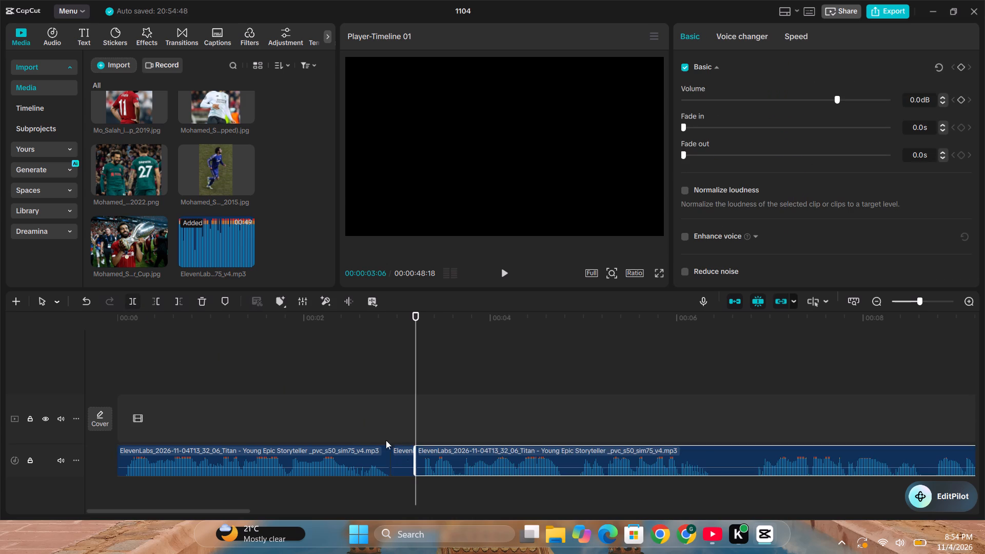
{"action": "left_click", "coordinate": [402, 450]}
{"action": "key", "text": "Delete"}
{"action": "left_click", "coordinate": [442, 445]}
{"action": "left_click", "coordinate": [447, 451]}
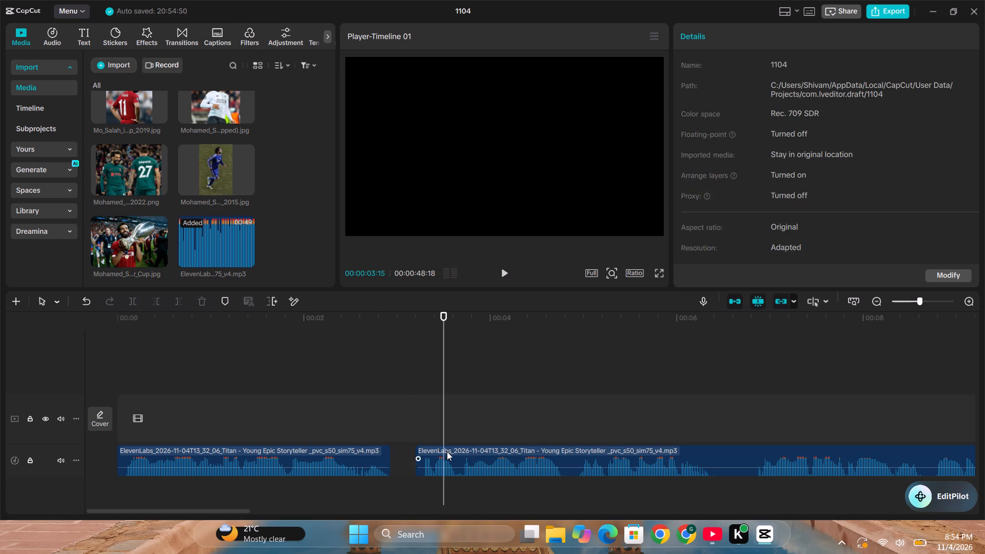
{"action": "left_click_drag", "start_coordinate": [467, 450], "coordinate": [444, 450]}
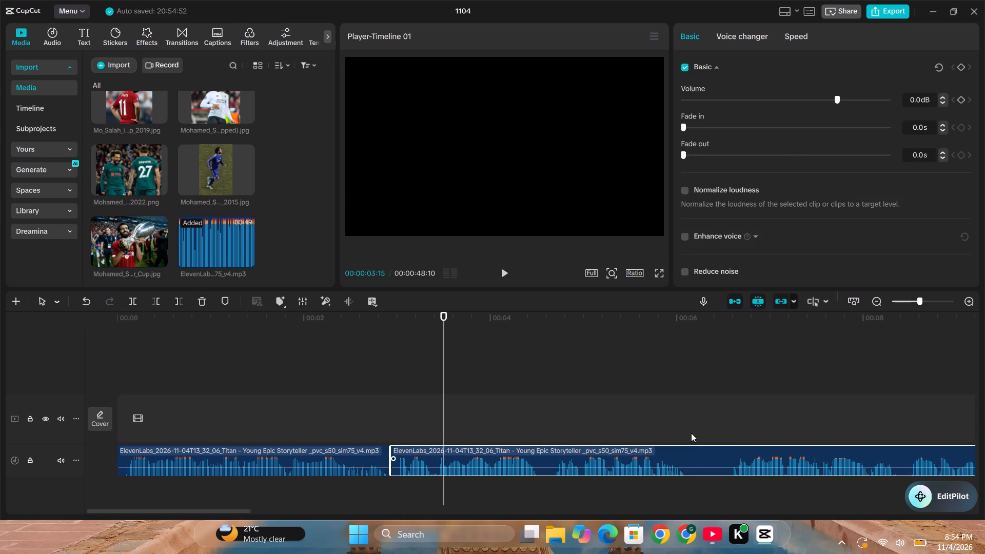
Cut the silent pause from 00:00:06:03 to 00:00:06:16 out of the voiceover and close the gap.
{"action": "left_click", "coordinate": [685, 432]}
{"action": "left_click", "coordinate": [704, 470]}
{"action": "left_click", "coordinate": [134, 300]}
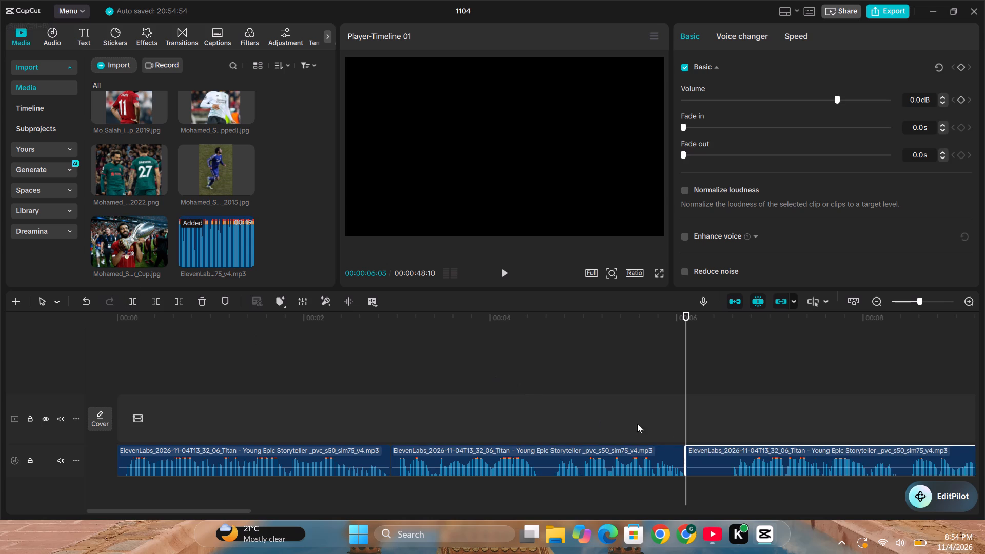
{"action": "left_click", "coordinate": [727, 433]}
{"action": "left_click", "coordinate": [748, 456]}
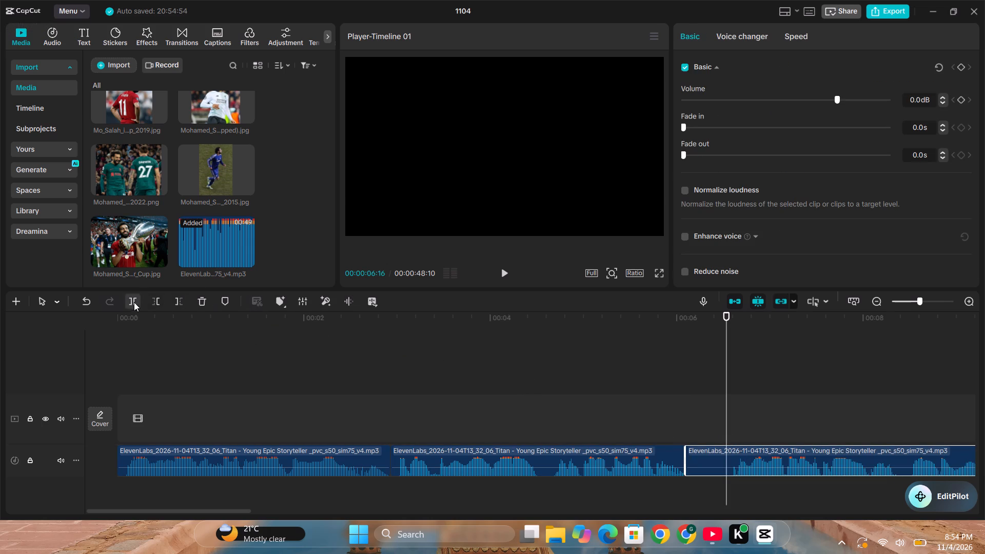
{"action": "left_click", "coordinate": [134, 302]}
{"action": "left_click", "coordinate": [704, 464]}
{"action": "key", "text": "Delete"}
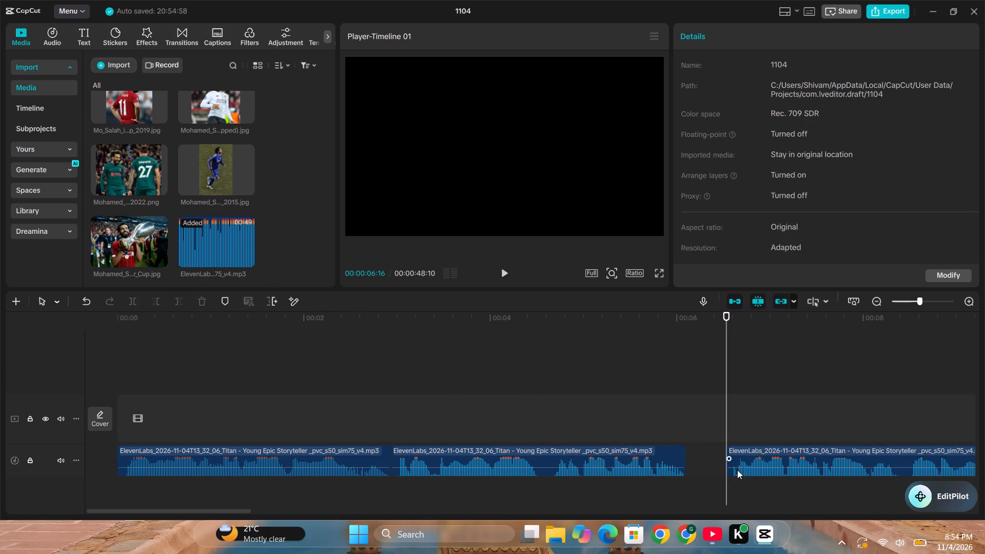
{"action": "left_click", "coordinate": [750, 453]}
{"action": "left_click_drag", "start_coordinate": [764, 453], "coordinate": [724, 453]}
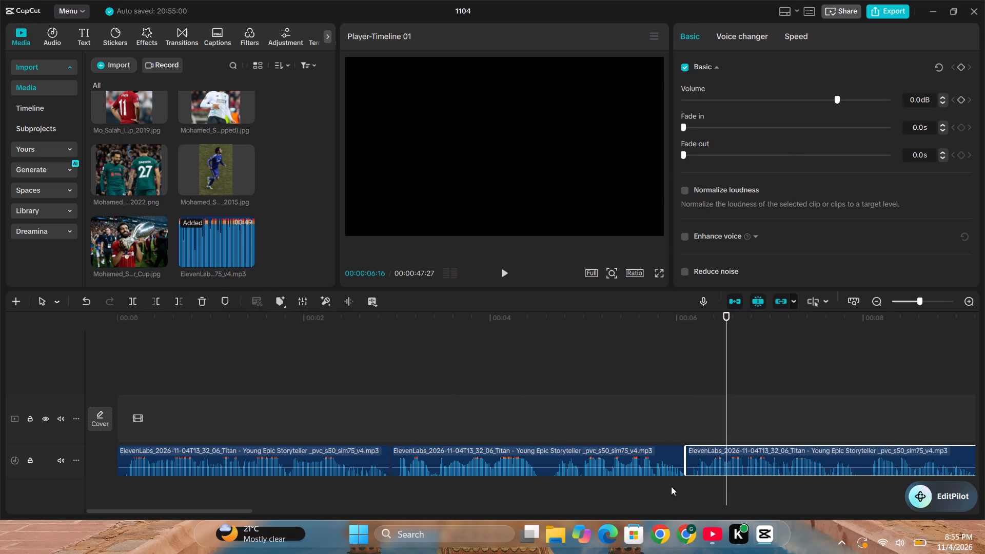
Cut the silent pause from 00:00:09:06 to 00:00:09:21 out of the voiceover and close the gap.
{"action": "left_click", "coordinate": [624, 397]}
{"action": "left_click_drag", "start_coordinate": [243, 510], "coordinate": [321, 512]}
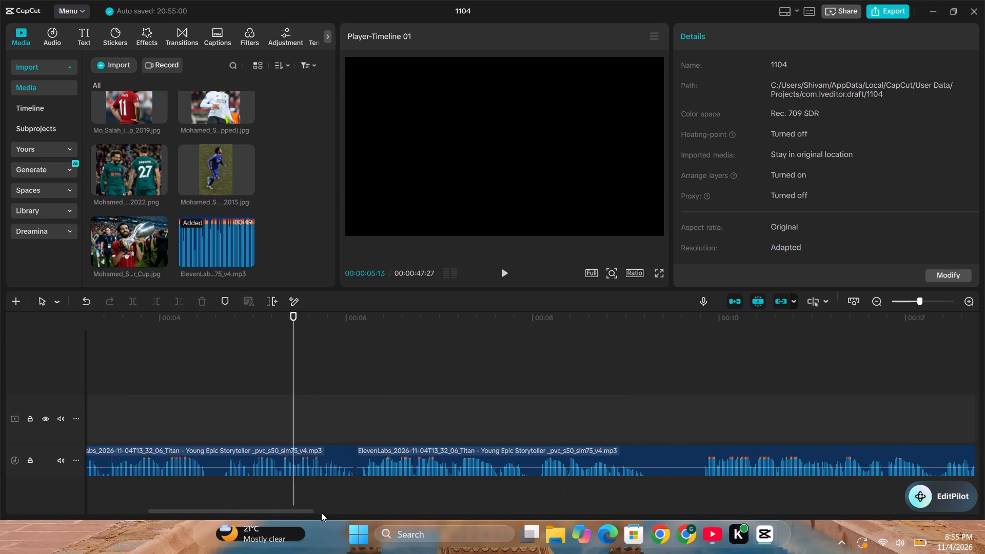
{"action": "left_click_drag", "start_coordinate": [321, 512], "coordinate": [360, 514]}
{"action": "left_click", "coordinate": [349, 431]}
{"action": "left_click", "coordinate": [364, 453]}
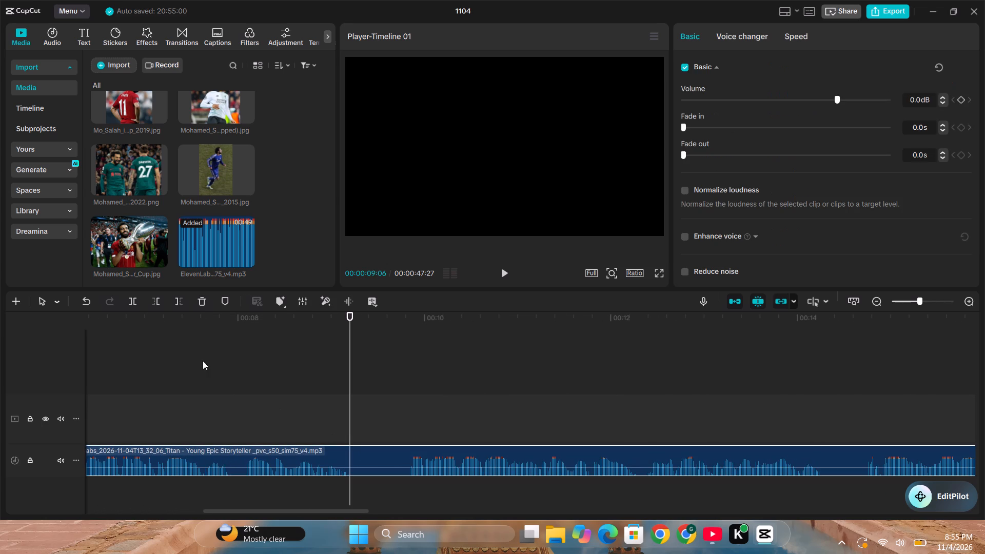
{"action": "left_click", "coordinate": [139, 301]}
{"action": "left_click", "coordinate": [397, 432]}
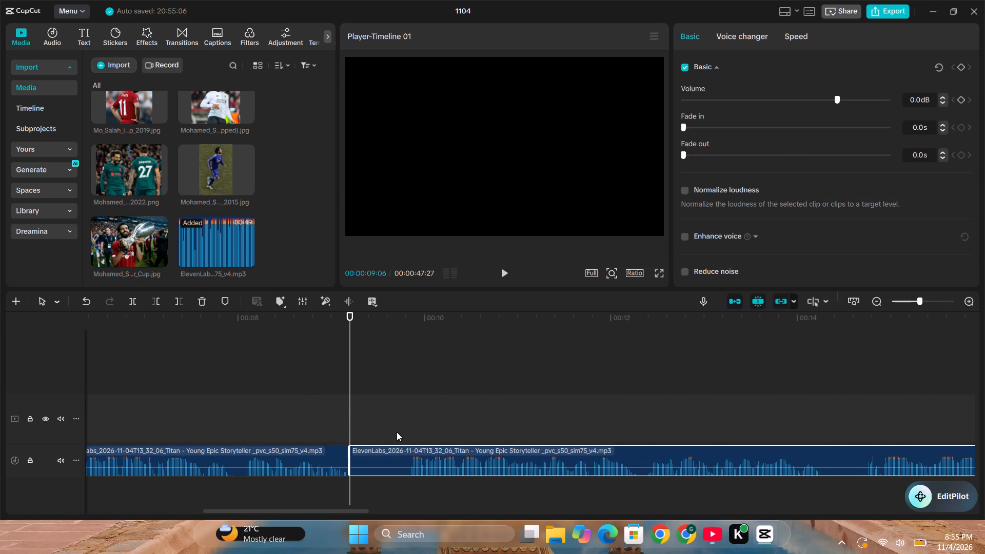
{"action": "left_click", "coordinate": [405, 461]}
{"action": "left_click", "coordinate": [129, 305]}
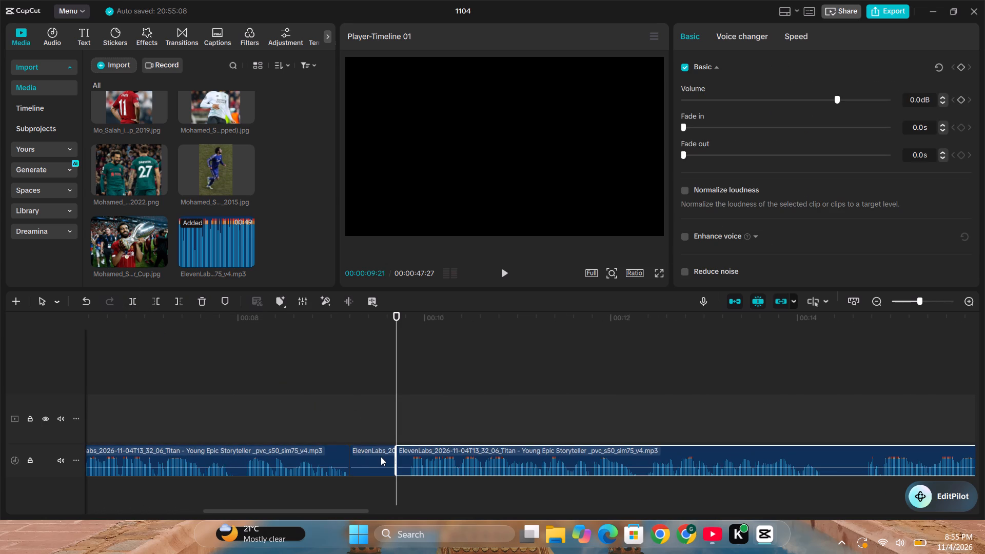
{"action": "left_click", "coordinate": [381, 457]}
{"action": "key", "text": "Delete"}
{"action": "left_click", "coordinate": [417, 453]}
{"action": "left_click_drag", "start_coordinate": [431, 449], "coordinate": [399, 449]}
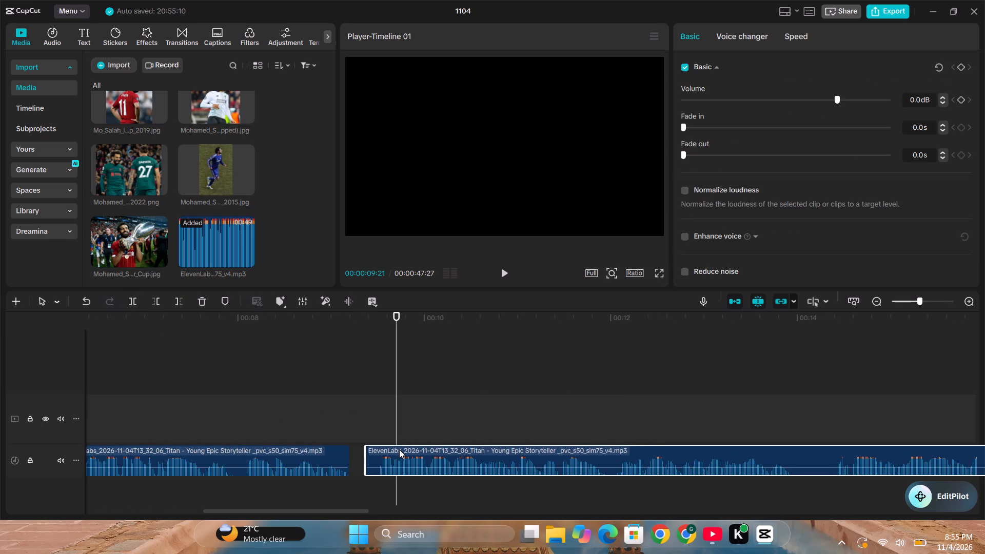
{"action": "left_click_drag", "start_coordinate": [399, 449], "coordinate": [381, 449]}
Cut the silent pause from 00:00:13:25 to 00:00:14:06 out of the voiceover and close the gap.
{"action": "left_click_drag", "start_coordinate": [368, 508], "coordinate": [428, 508]}
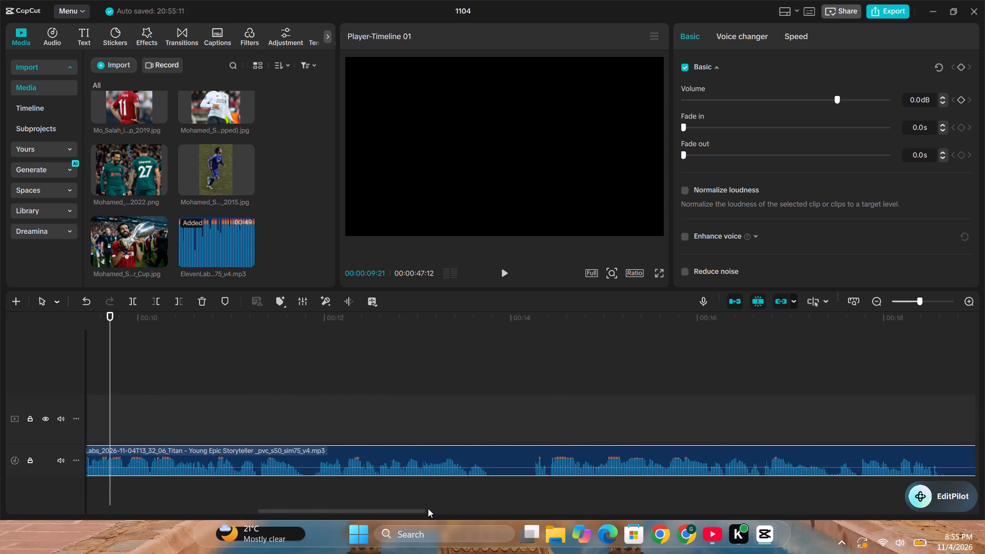
{"action": "left_click_drag", "start_coordinate": [428, 508], "coordinate": [435, 508]}
{"action": "left_click", "coordinate": [428, 437]}
{"action": "left_click", "coordinate": [448, 461]}
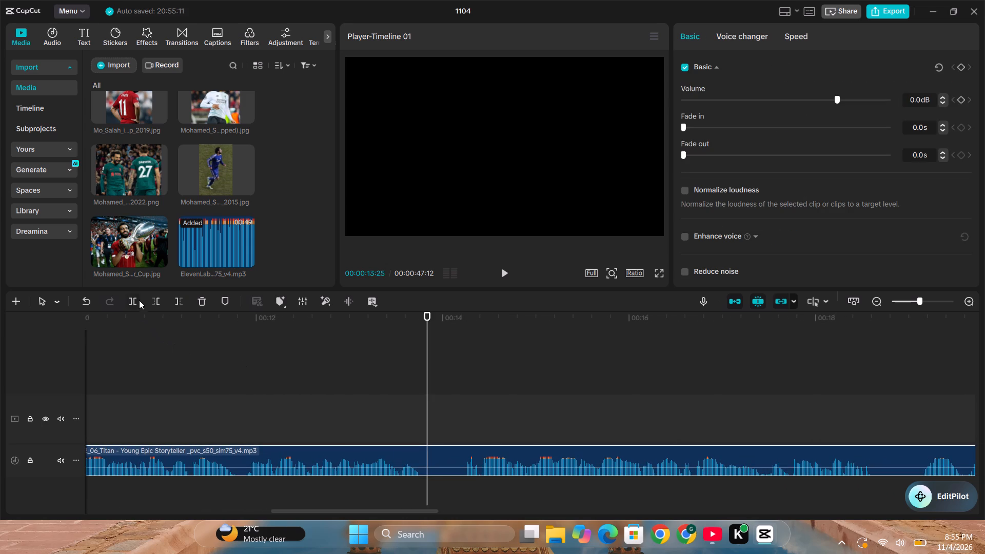
{"action": "left_click", "coordinate": [139, 299]}
{"action": "left_click", "coordinate": [463, 436]}
{"action": "left_click", "coordinate": [472, 460]}
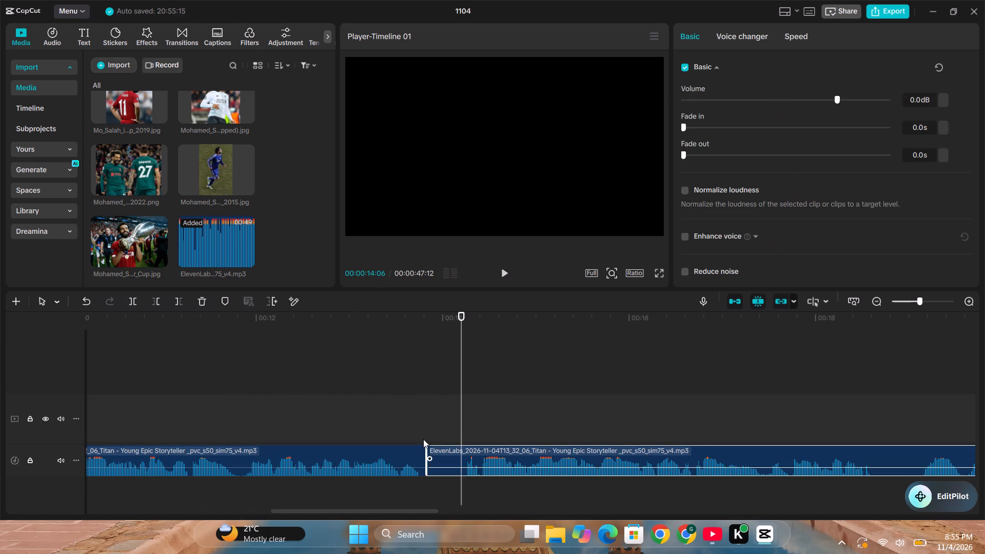
{"action": "left_click", "coordinate": [135, 298]}
{"action": "left_click", "coordinate": [451, 462]}
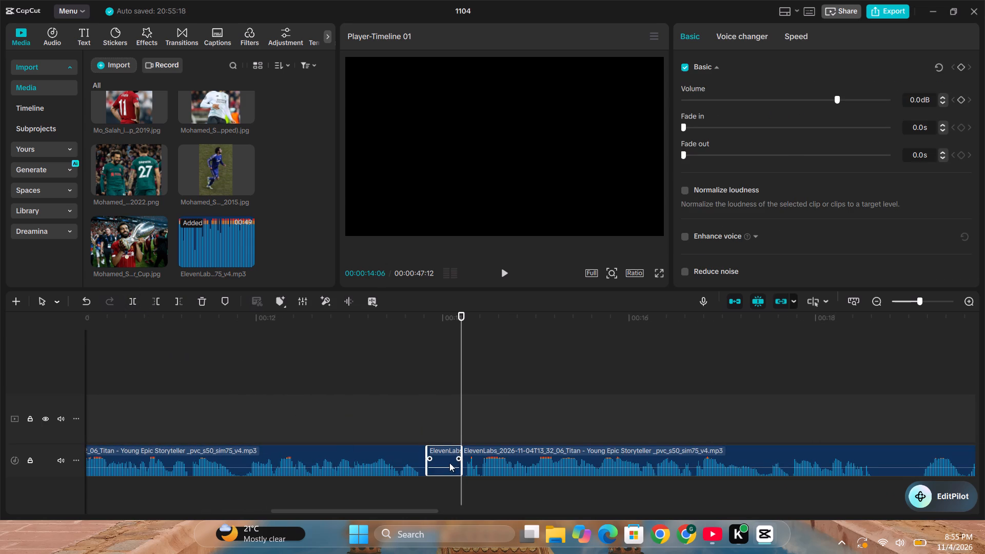
{"action": "key", "text": "Delete"}
{"action": "left_click", "coordinate": [476, 462]}
{"action": "left_click_drag", "start_coordinate": [506, 452], "coordinate": [482, 450]}
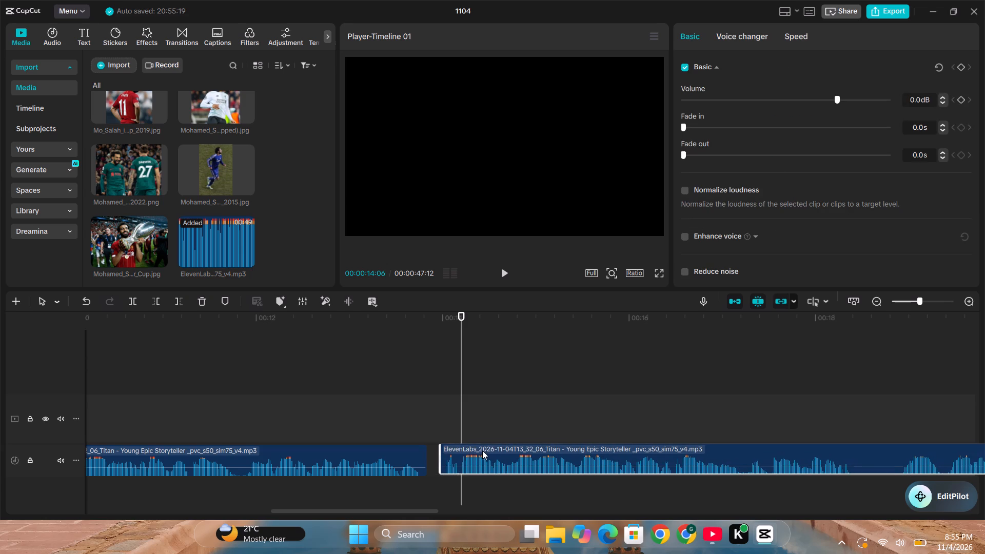
{"action": "left_click_drag", "start_coordinate": [482, 450], "coordinate": [474, 450]}
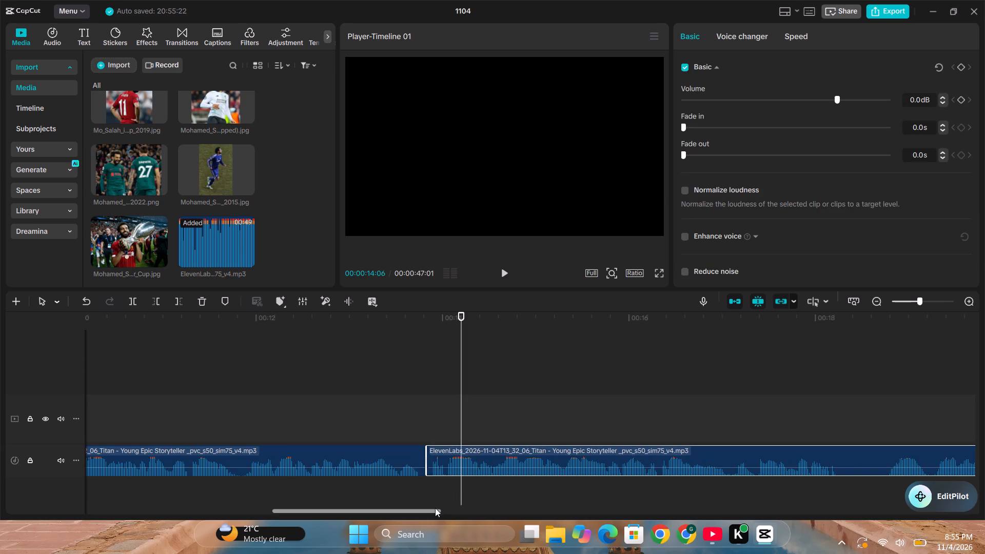
Cut the silent pause from 00:00:18:06 to 00:00:18:22 out of the voiceover and close the gap.
{"action": "left_click_drag", "start_coordinate": [434, 509], "coordinate": [509, 513]}
{"action": "left_click", "coordinate": [439, 437]}
{"action": "left_click", "coordinate": [447, 443]}
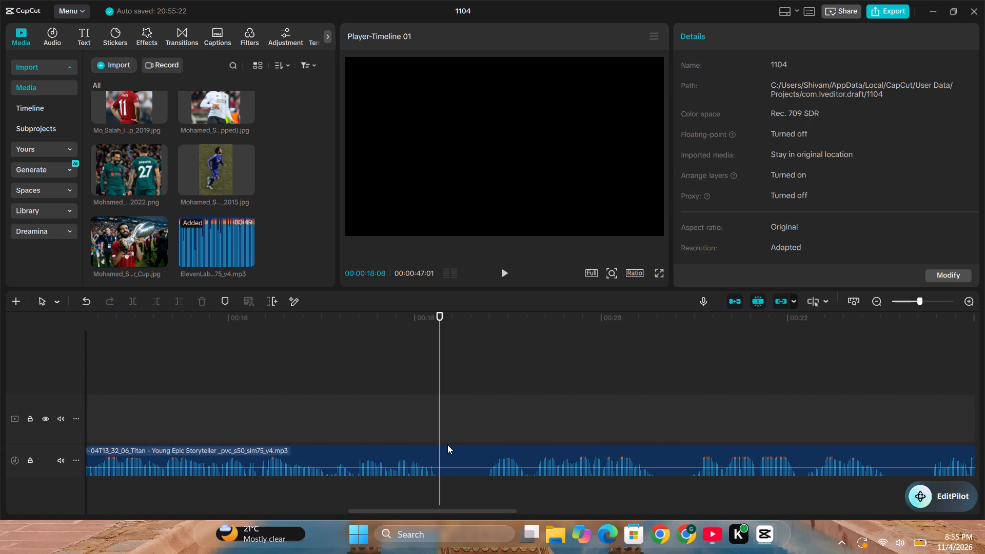
{"action": "left_click", "coordinate": [432, 424]}
{"action": "left_click", "coordinate": [450, 455]}
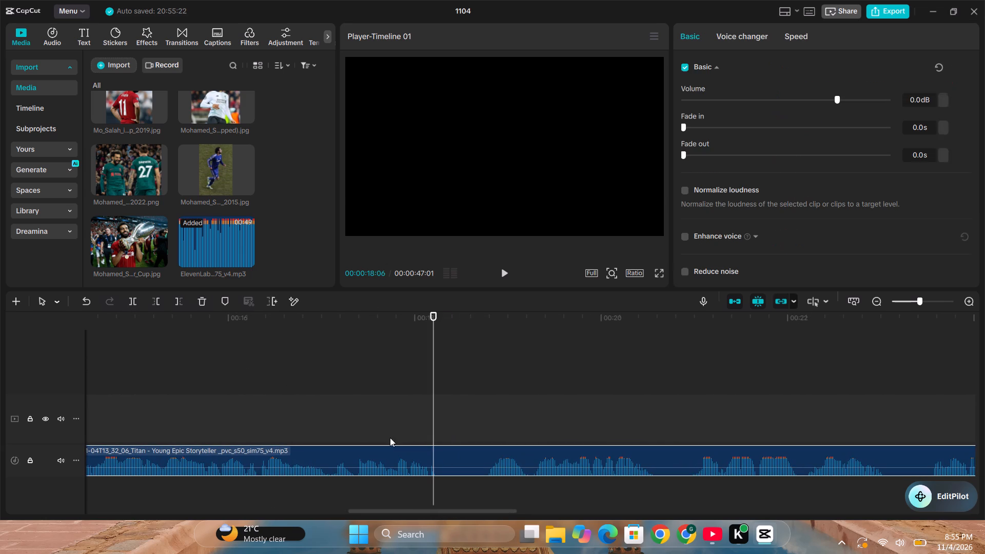
{"action": "left_click", "coordinate": [133, 304]}
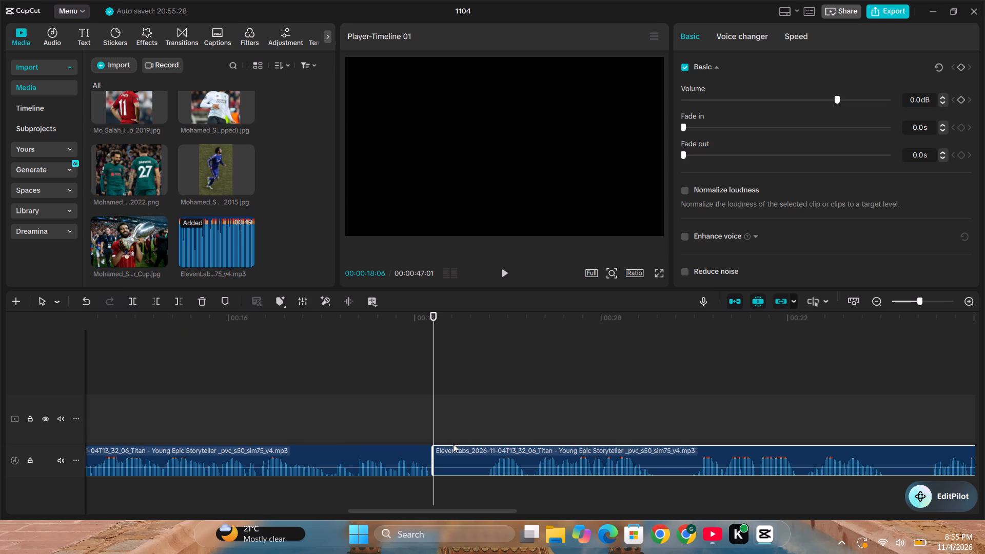
{"action": "left_click", "coordinate": [483, 432]}
{"action": "left_click", "coordinate": [485, 447]}
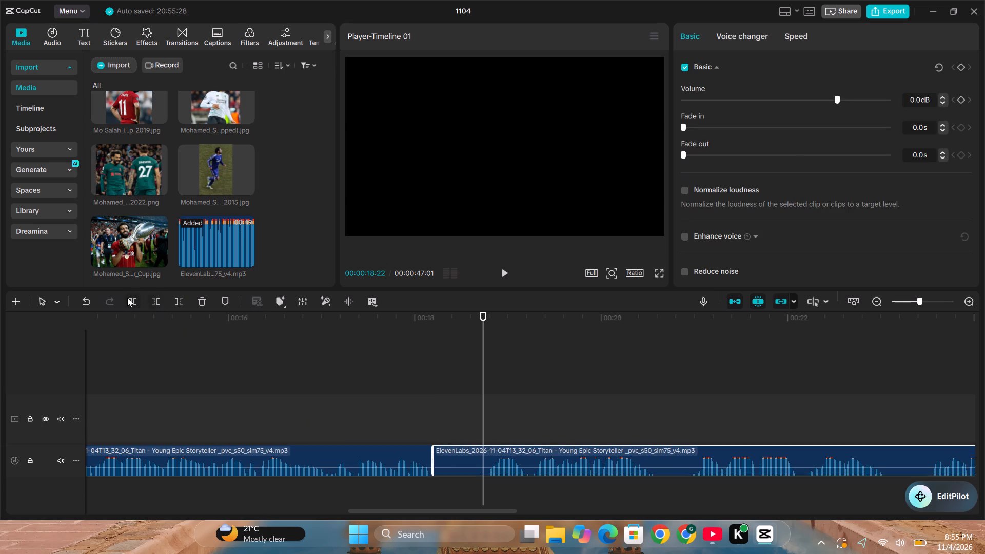
{"action": "left_click", "coordinate": [127, 298]}
{"action": "left_click", "coordinate": [453, 464]}
{"action": "key", "text": "Delete"}
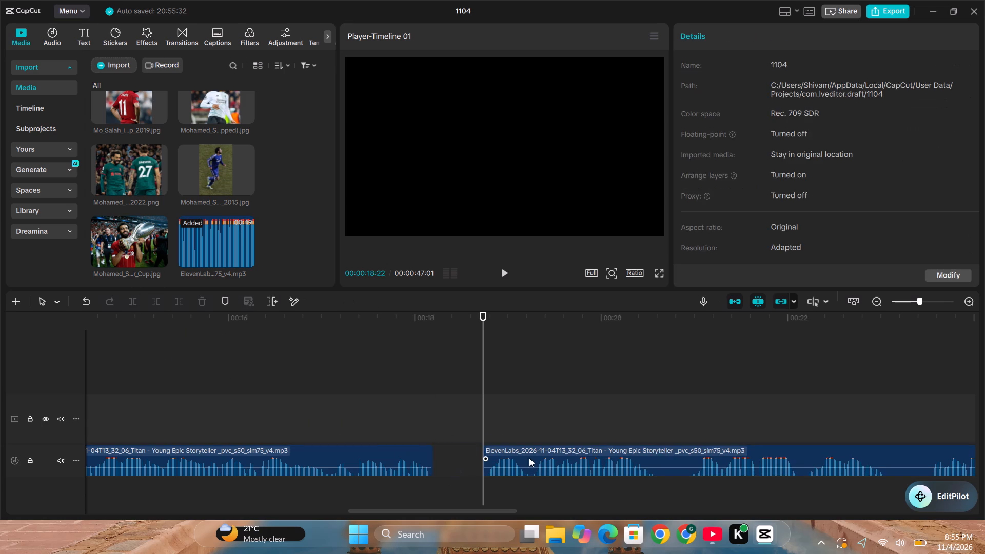
{"action": "left_click", "coordinate": [529, 458]}
{"action": "left_click_drag", "start_coordinate": [554, 459], "coordinate": [507, 459]}
Cut the silent pause from 00:00:20:01 to 00:00:20:14 out of the voiceover and close the gap.
{"action": "left_click_drag", "start_coordinate": [480, 512], "coordinate": [500, 512]}
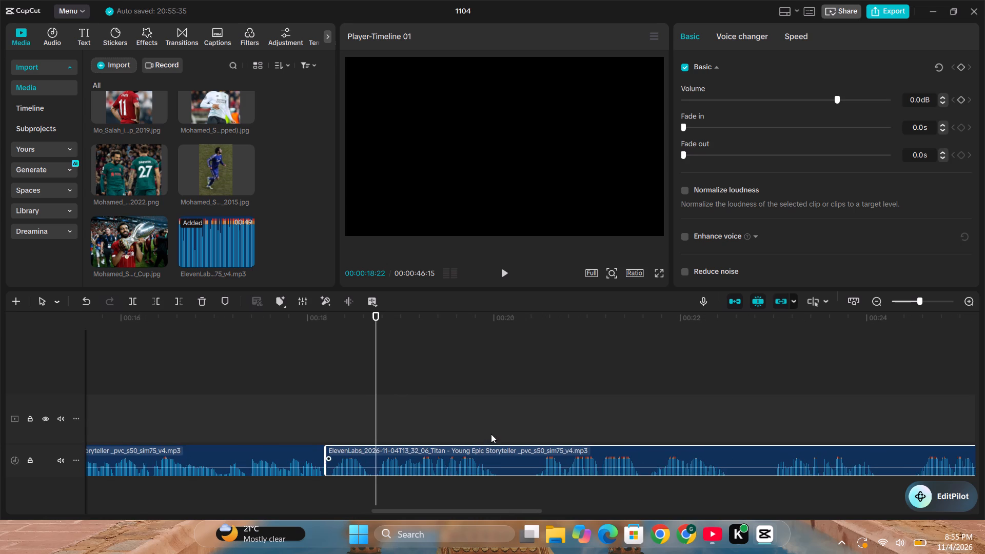
{"action": "left_click", "coordinate": [491, 432]}
{"action": "left_click", "coordinate": [498, 434]}
{"action": "left_click", "coordinate": [510, 460]}
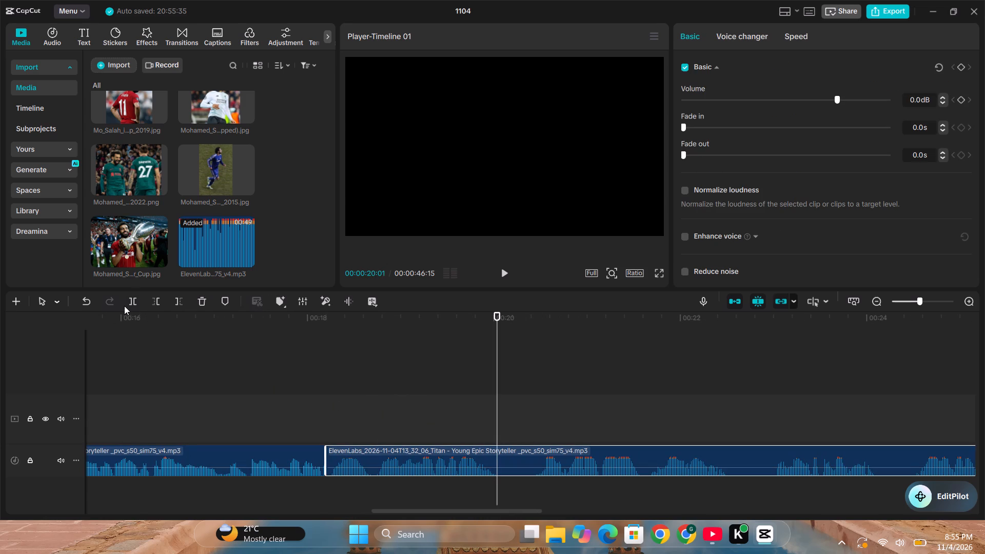
{"action": "left_click", "coordinate": [131, 302]}
{"action": "left_click", "coordinate": [536, 437]}
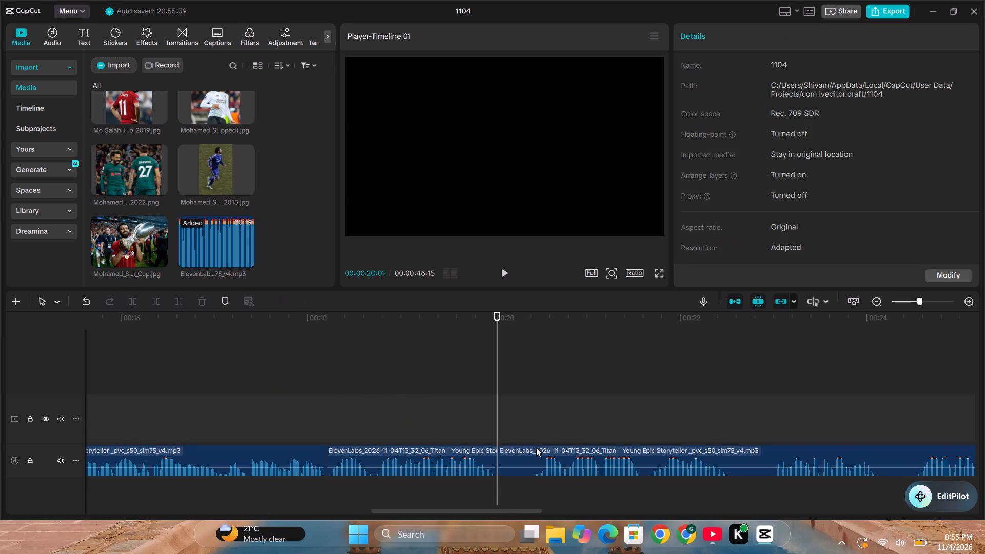
{"action": "left_click", "coordinate": [542, 450]}
{"action": "left_click", "coordinate": [133, 296]}
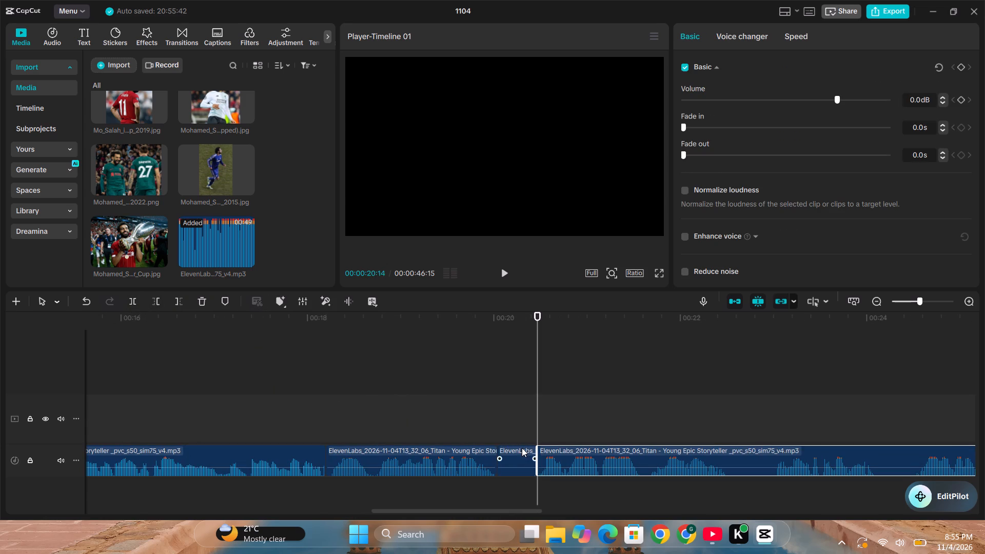
{"action": "left_click", "coordinate": [522, 448]}
{"action": "key", "text": "Delete"}
{"action": "left_click", "coordinate": [566, 453]}
{"action": "left_click_drag", "start_coordinate": [589, 457], "coordinate": [548, 451]}
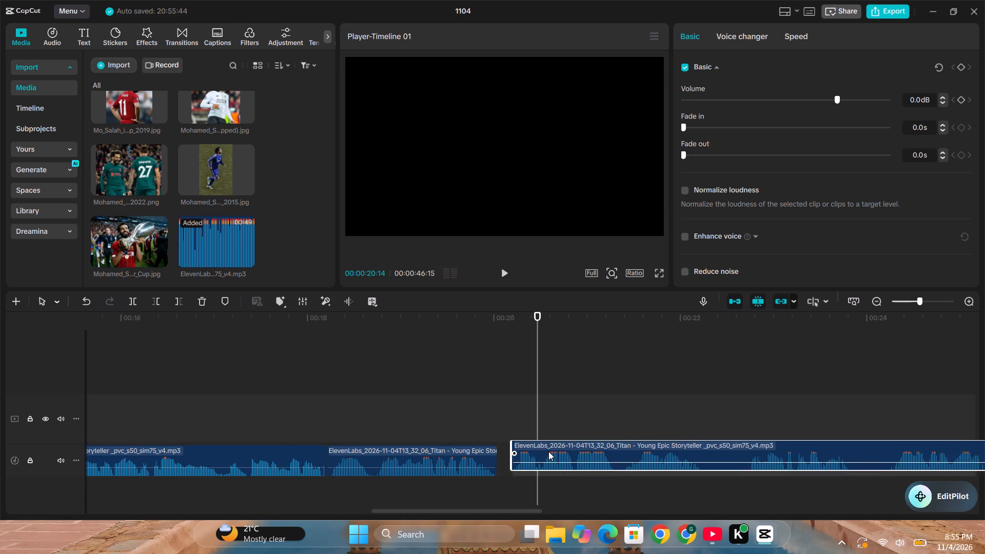
{"action": "left_click_drag", "start_coordinate": [548, 451], "coordinate": [546, 451]}
Cut the silent pause from 00:00:22:03 to 00:00:22:15 out of the voiceover and close the gap.
{"action": "left_click_drag", "start_coordinate": [509, 509], "coordinate": [558, 513]}
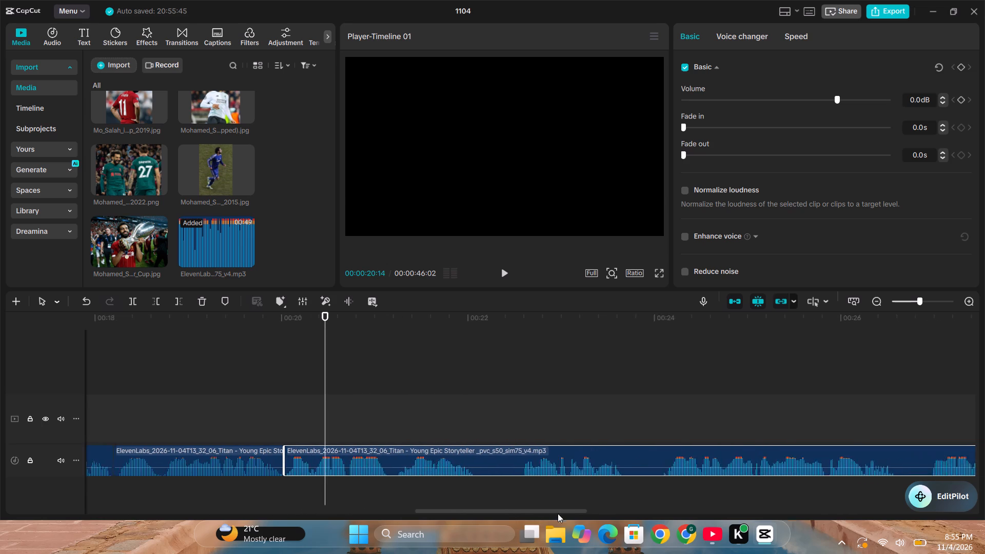
{"action": "left_click_drag", "start_coordinate": [558, 513], "coordinate": [557, 513]}
{"action": "left_click", "coordinate": [442, 434]}
{"action": "left_click", "coordinate": [457, 460]}
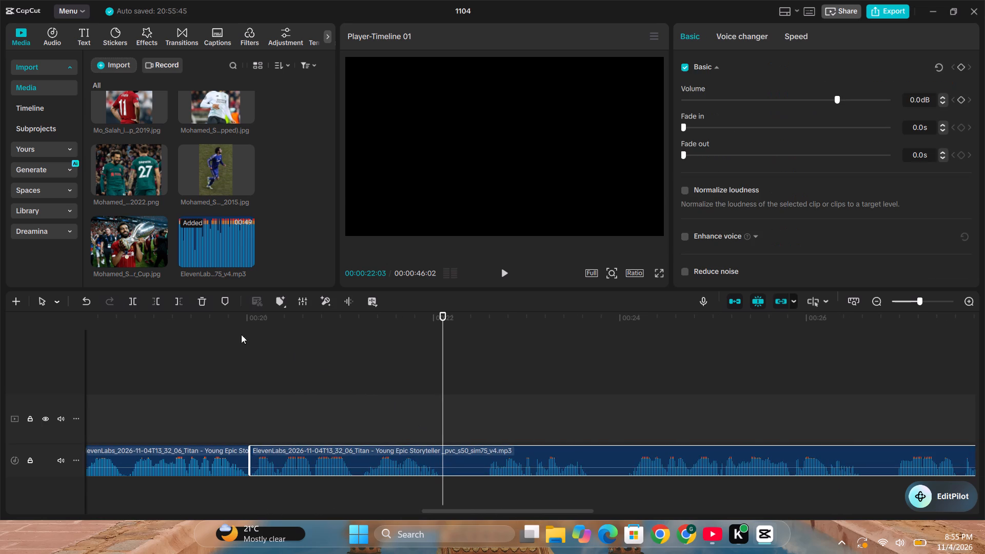
{"action": "left_click", "coordinate": [137, 303]}
{"action": "left_click", "coordinate": [479, 439]}
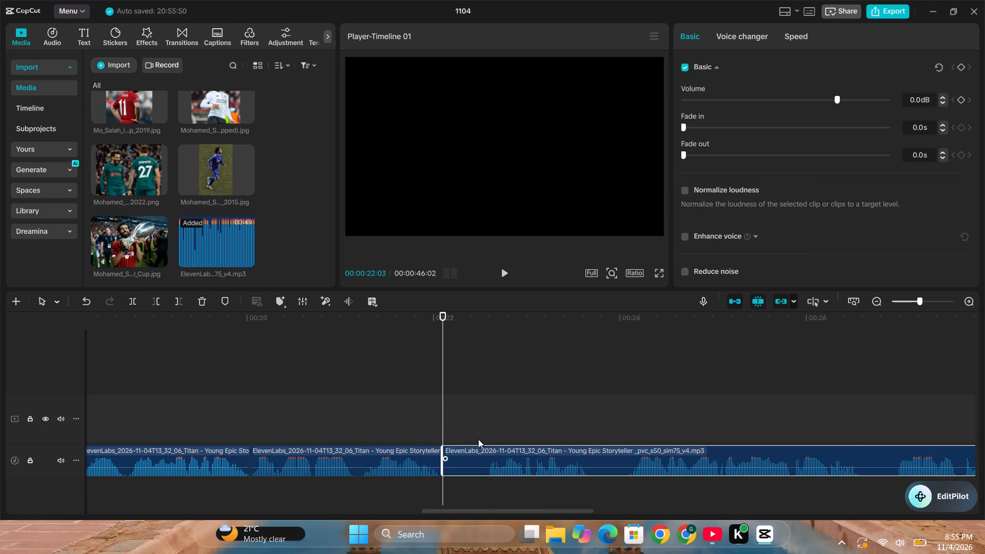
{"action": "left_click", "coordinate": [493, 461]}
{"action": "left_click", "coordinate": [136, 299]}
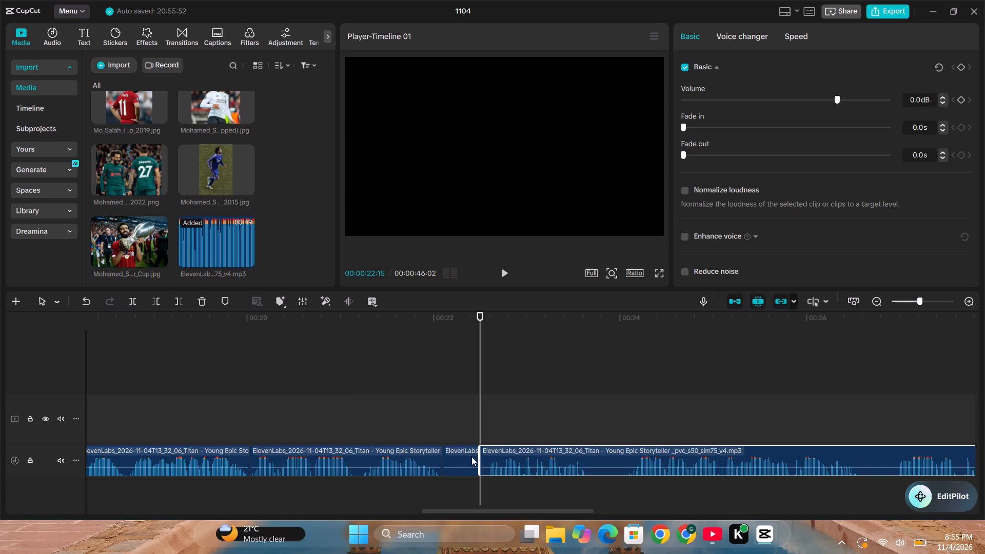
{"action": "left_click", "coordinate": [457, 454]}
{"action": "key", "text": "Delete"}
{"action": "left_click", "coordinate": [545, 456]}
{"action": "left_click_drag", "start_coordinate": [580, 454], "coordinate": [548, 455]}
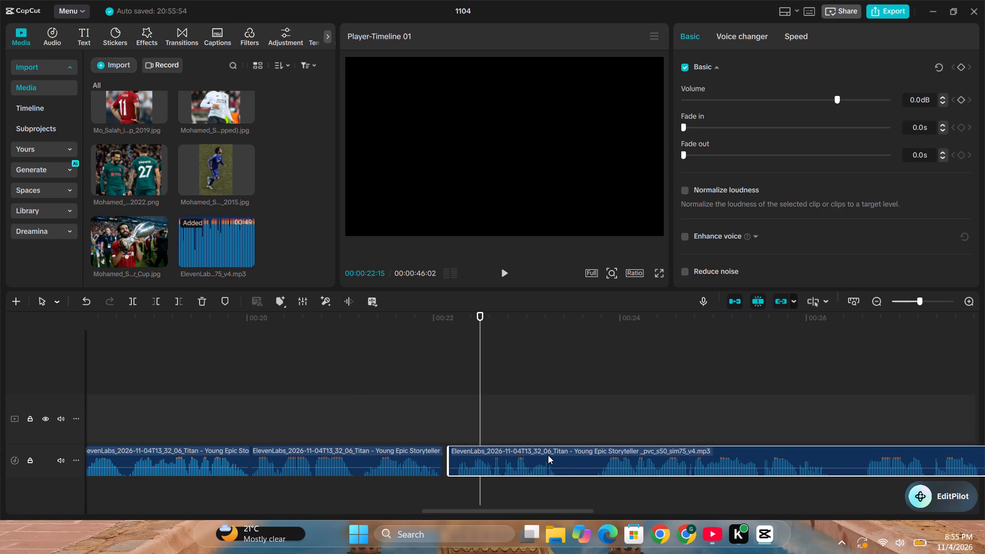
{"action": "left_click_drag", "start_coordinate": [548, 455], "coordinate": [546, 455]}
Cut the silent pause from 00:00:23:09 to 00:00:23:20 out of the voiceover and close the gap.
{"action": "left_click", "coordinate": [556, 432]}
{"action": "left_click", "coordinate": [577, 456]}
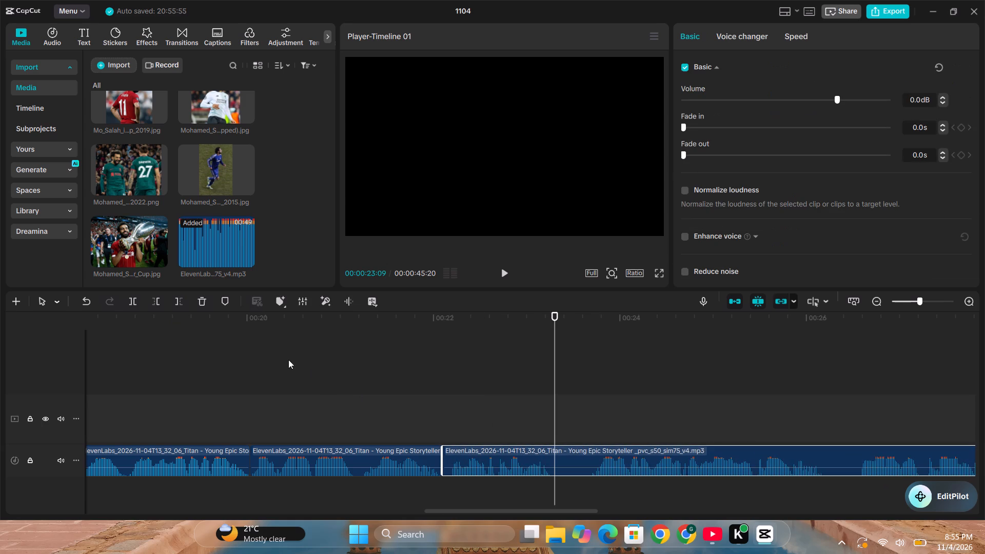
{"action": "left_click", "coordinate": [134, 301]}
{"action": "left_click", "coordinate": [589, 433]}
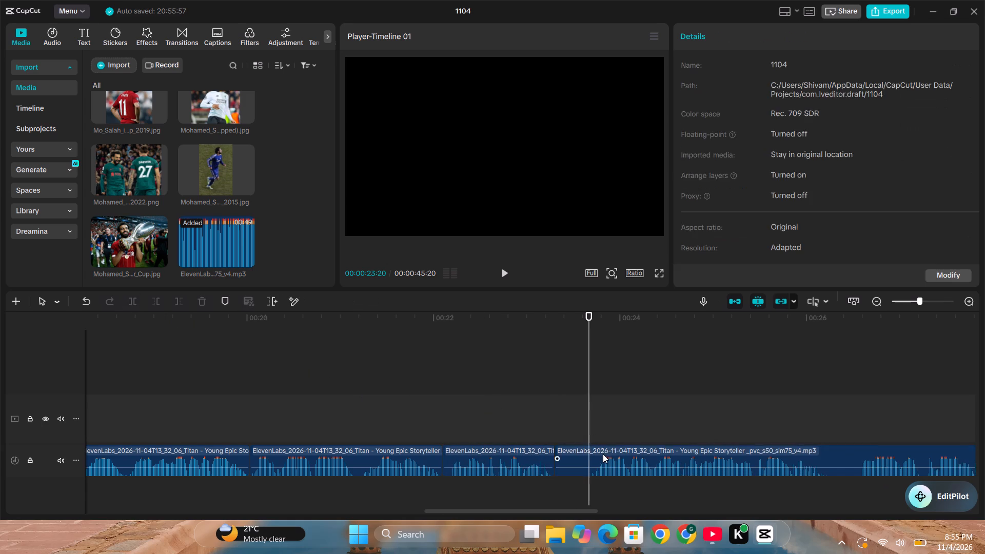
{"action": "left_click", "coordinate": [604, 454]}
{"action": "left_click", "coordinate": [136, 300]}
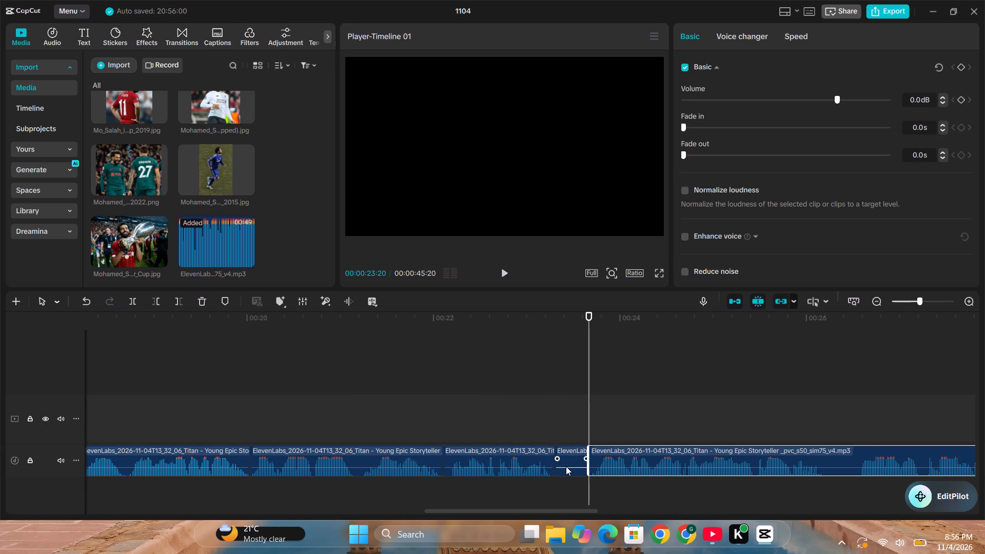
{"action": "left_click", "coordinate": [574, 465]}
{"action": "key", "text": "Delete"}
{"action": "left_click", "coordinate": [624, 466]}
{"action": "left_click_drag", "start_coordinate": [630, 458], "coordinate": [609, 459]}
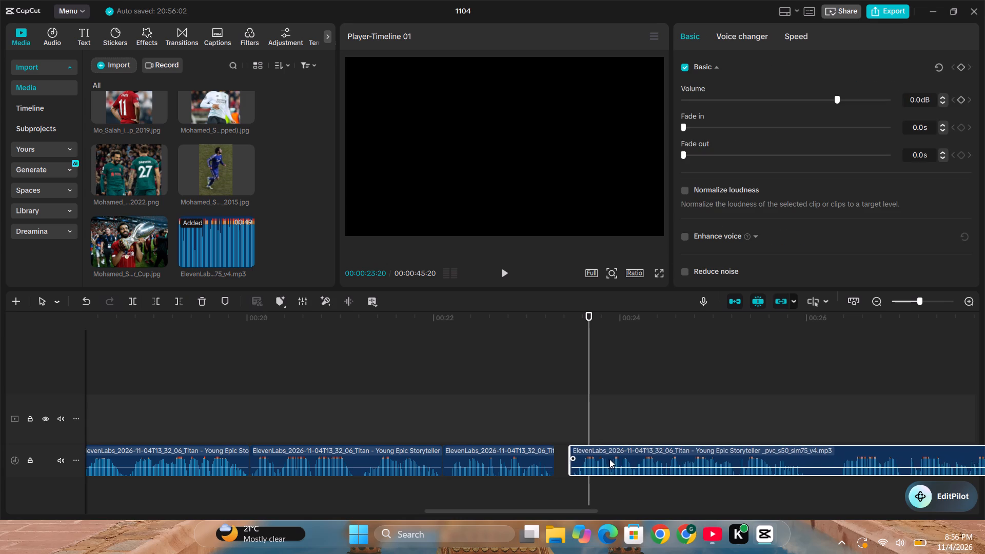
{"action": "left_click_drag", "start_coordinate": [609, 459], "coordinate": [596, 459]}
Cut the silent pause from 00:00:25:27 to 00:00:26:05 out of the voiceover and close the gap.
{"action": "left_click_drag", "start_coordinate": [572, 508], "coordinate": [647, 512]}
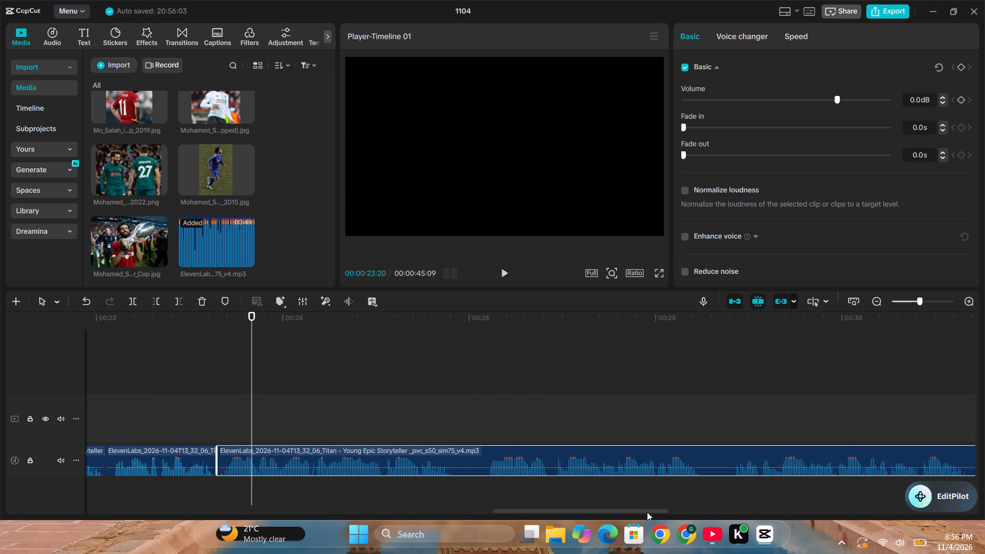
{"action": "left_click_drag", "start_coordinate": [647, 512], "coordinate": [647, 512]}
{"action": "left_click", "coordinate": [413, 431]}
{"action": "left_click", "coordinate": [432, 465]}
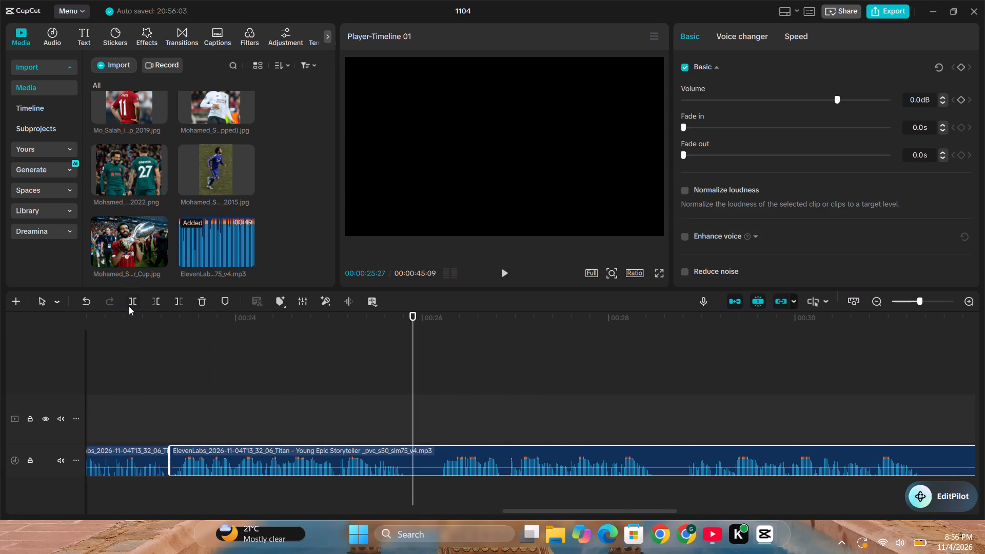
{"action": "left_click", "coordinate": [130, 302]}
{"action": "left_click", "coordinate": [437, 432]}
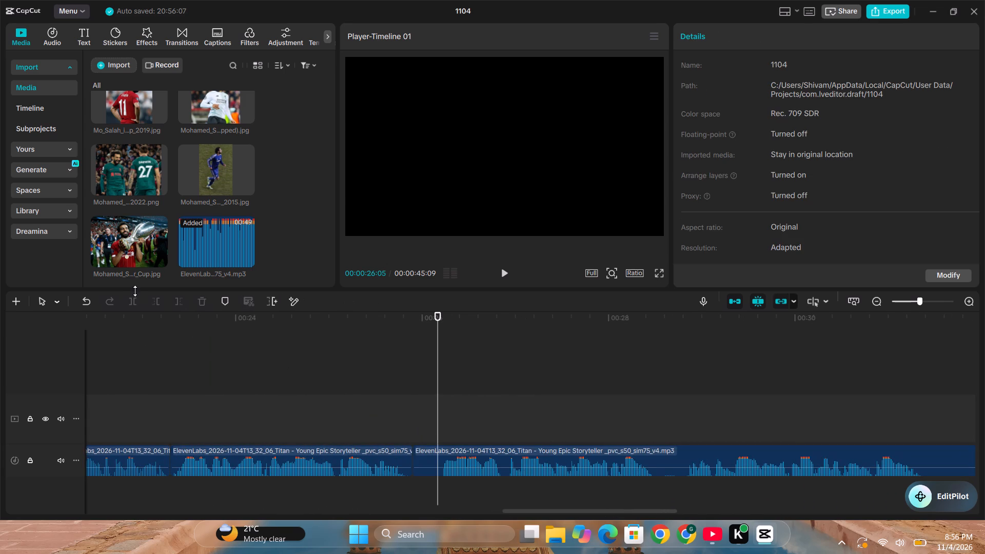
{"action": "left_click", "coordinate": [442, 449]}
{"action": "left_click", "coordinate": [136, 306]}
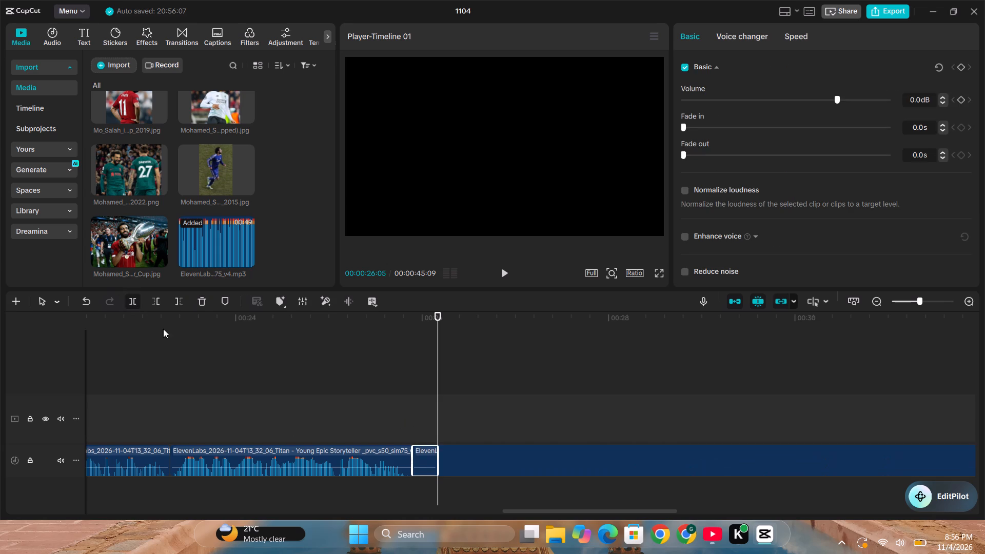
{"action": "left_click", "coordinate": [418, 456]}
{"action": "key", "text": "Delete"}
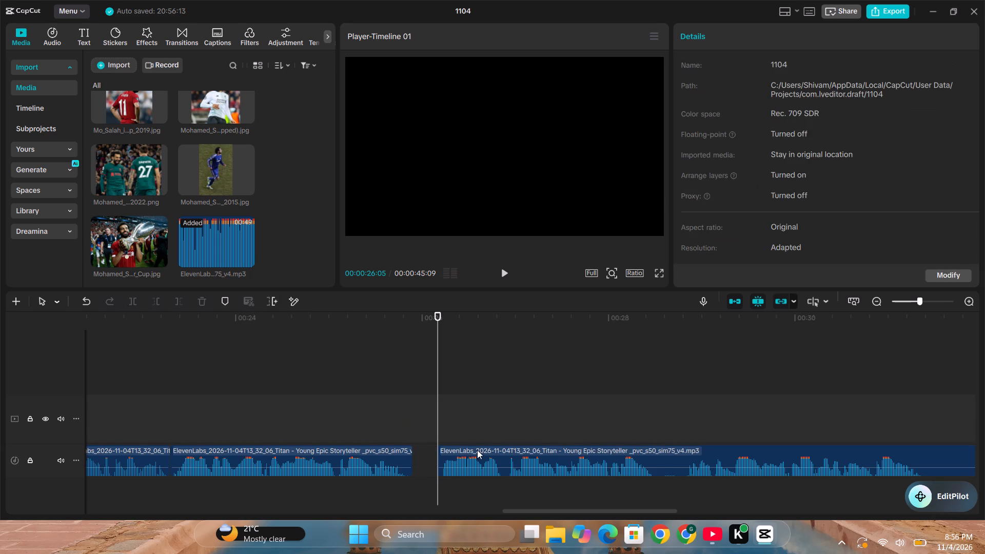
{"action": "left_click", "coordinate": [484, 450]}
{"action": "left_click_drag", "start_coordinate": [493, 448], "coordinate": [466, 449]}
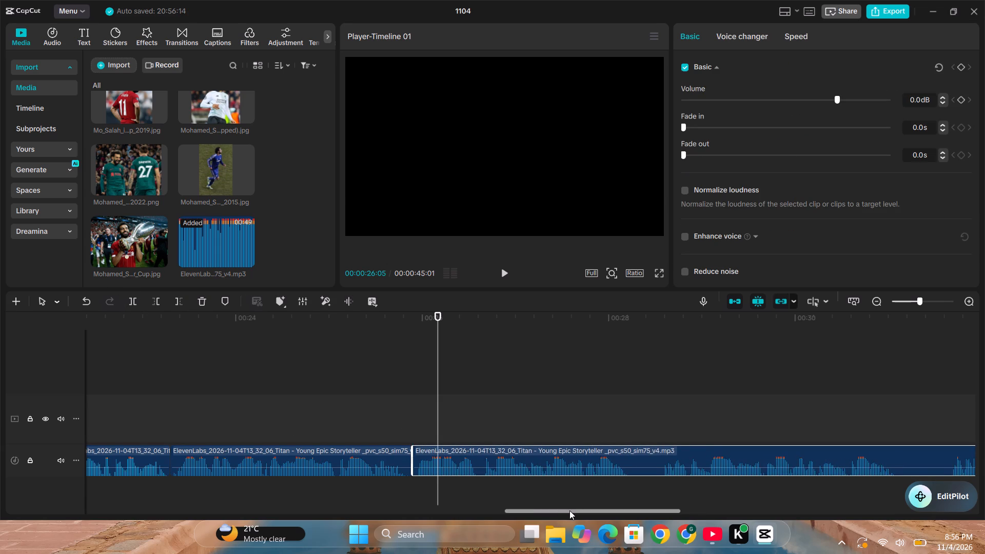
Cut the silent pause from 00:00:31:02 to 00:00:31:19 out of the voiceover and close the gap.
{"action": "left_click_drag", "start_coordinate": [570, 510], "coordinate": [674, 505]}
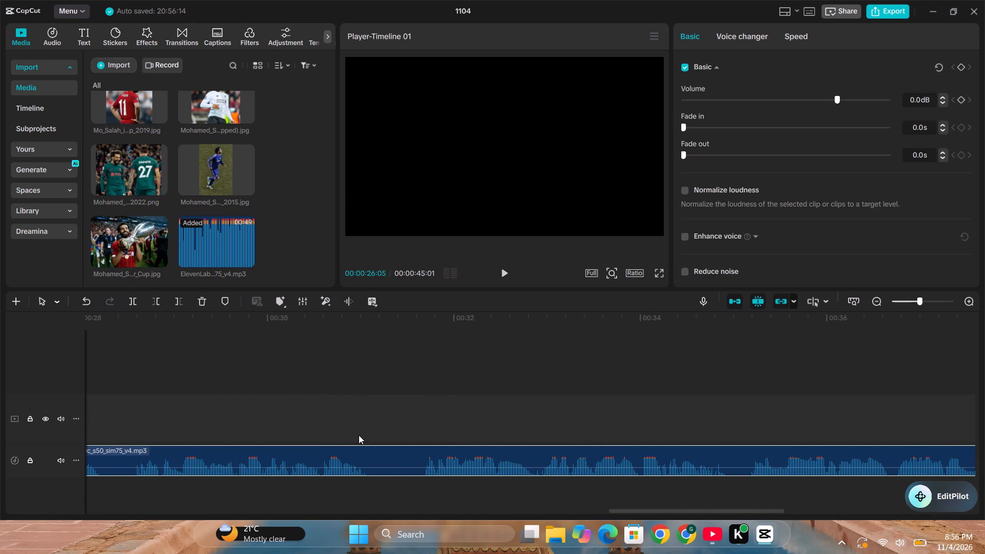
{"action": "left_click", "coordinate": [367, 437]}
{"action": "left_click", "coordinate": [393, 457]}
{"action": "left_click", "coordinate": [133, 303]}
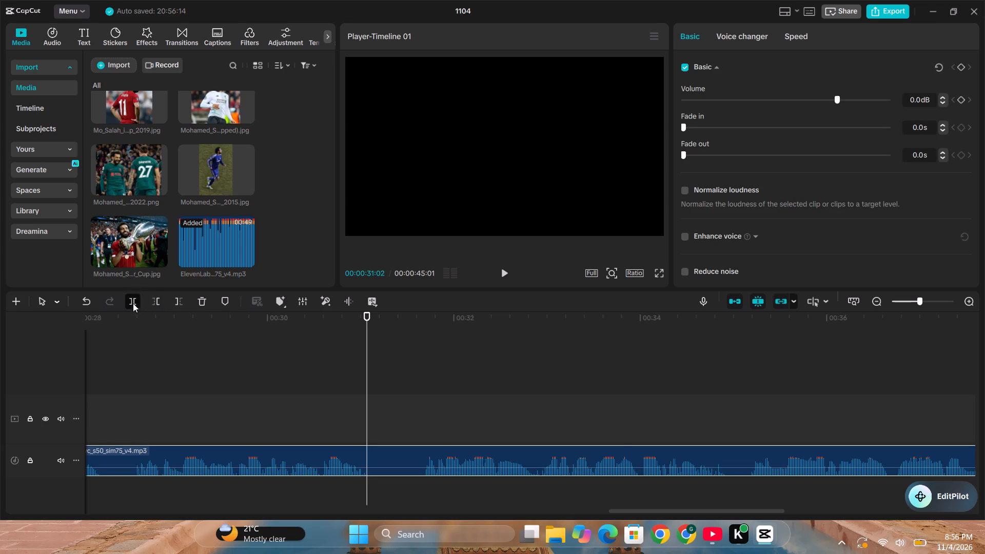
{"action": "left_click", "coordinate": [419, 439]}
{"action": "left_click", "coordinate": [464, 461]}
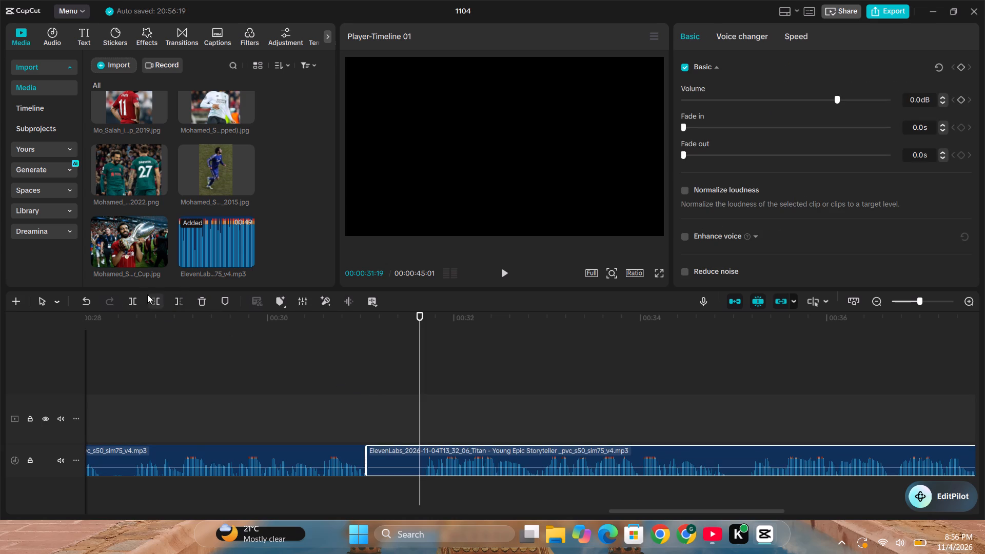
{"action": "left_click", "coordinate": [140, 295]}
{"action": "left_click", "coordinate": [402, 469]}
{"action": "key", "text": "Delete"}
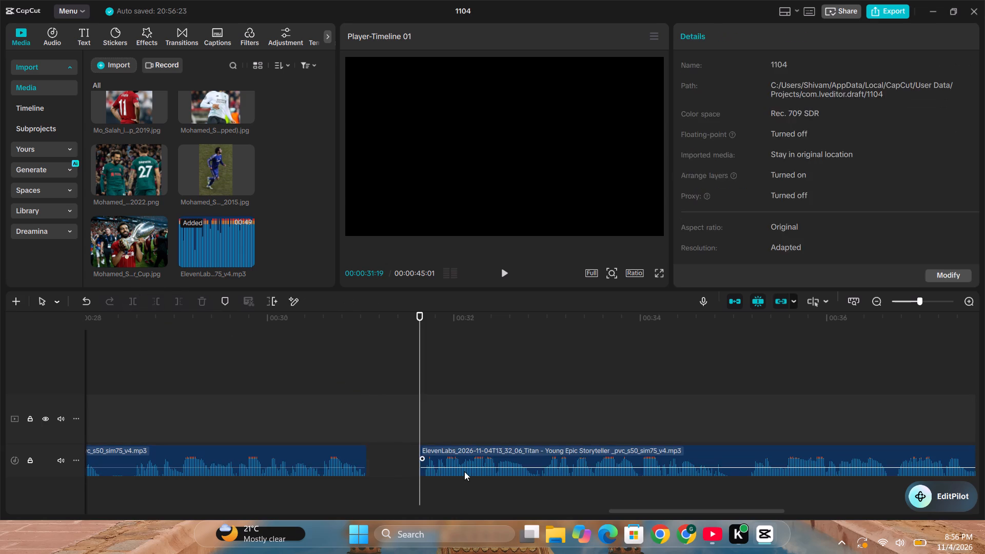
{"action": "left_click", "coordinate": [464, 470]}
{"action": "left_click_drag", "start_coordinate": [482, 450], "coordinate": [430, 448]}
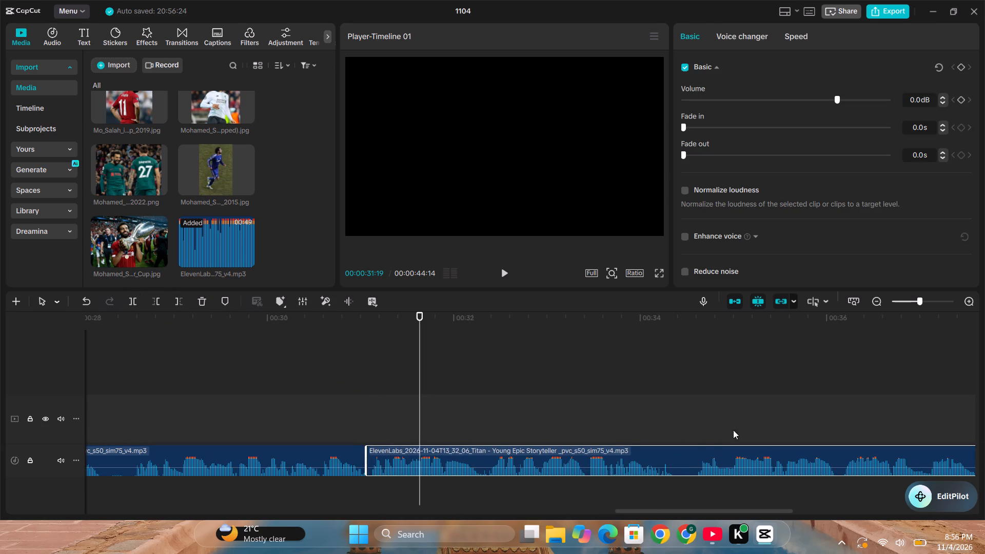
Cut the silent pause from 00:00:39:18 to 00:00:39:29 out of the voiceover and close the gap.
{"action": "left_click_drag", "start_coordinate": [620, 511], "coordinate": [740, 516]}
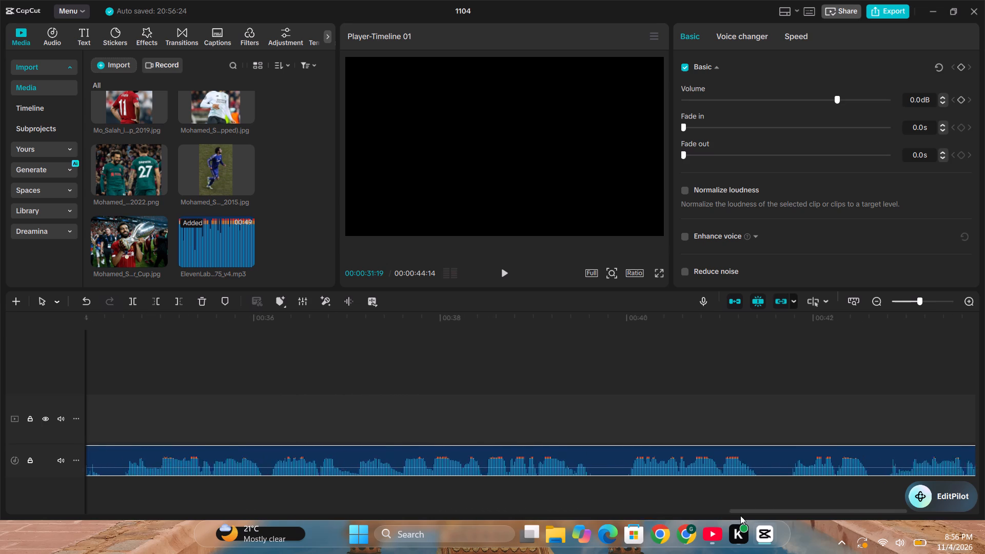
{"action": "left_click_drag", "start_coordinate": [740, 516], "coordinate": [742, 516]}
{"action": "left_click", "coordinate": [552, 434]}
{"action": "left_click", "coordinate": [563, 461]}
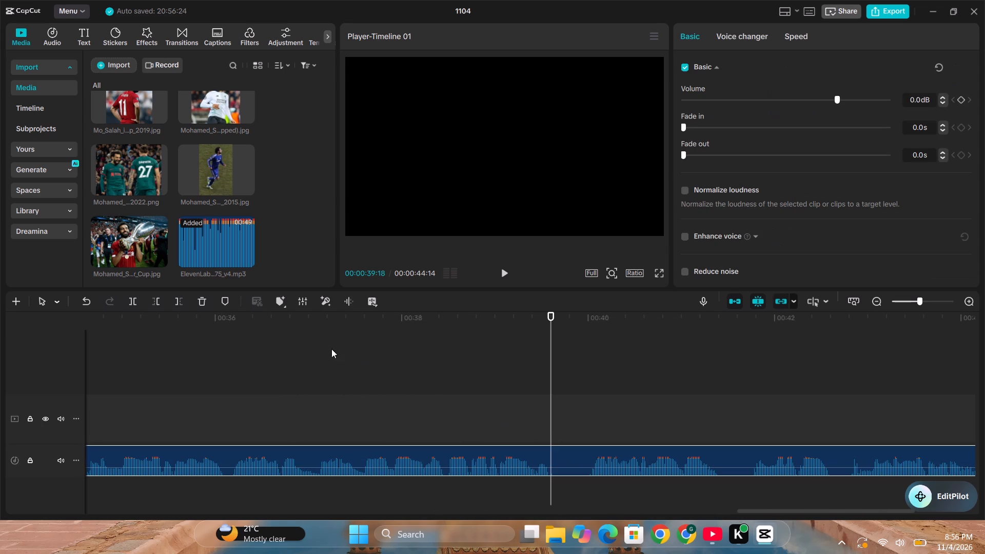
{"action": "left_click", "coordinate": [131, 303]}
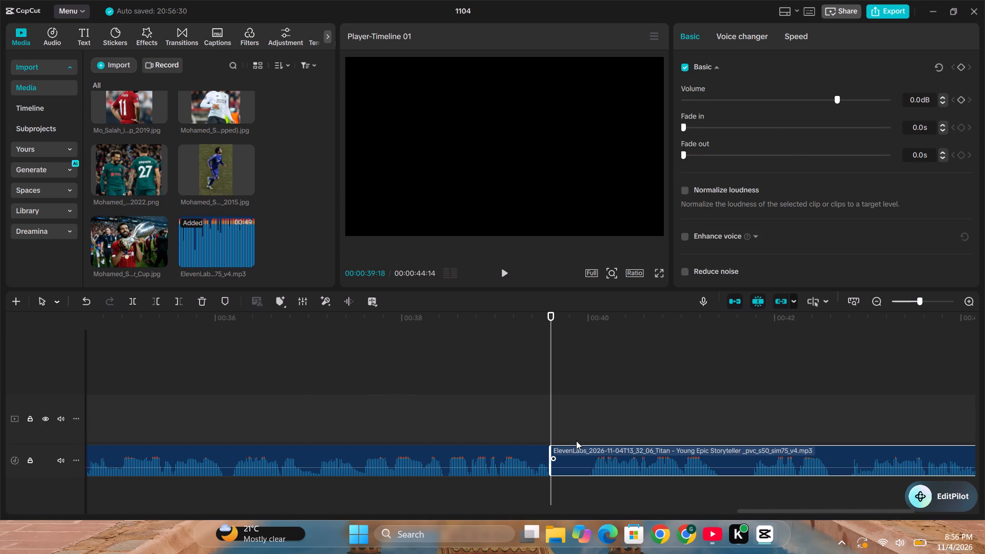
{"action": "left_click", "coordinate": [584, 439]}
{"action": "left_click", "coordinate": [591, 456]}
{"action": "left_click", "coordinate": [136, 301]}
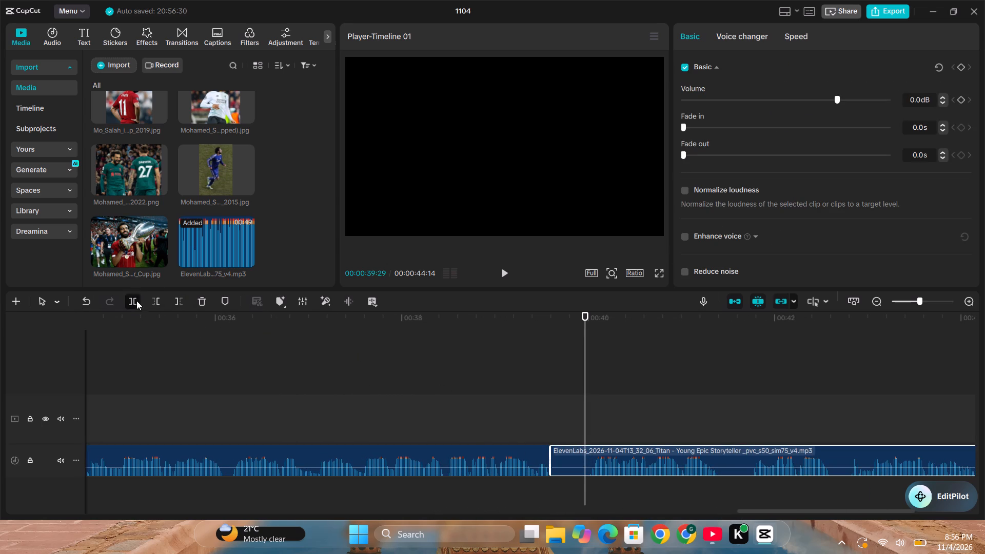
{"action": "left_click", "coordinate": [574, 460]}
{"action": "key", "text": "Delete"}
{"action": "left_click", "coordinate": [635, 451]}
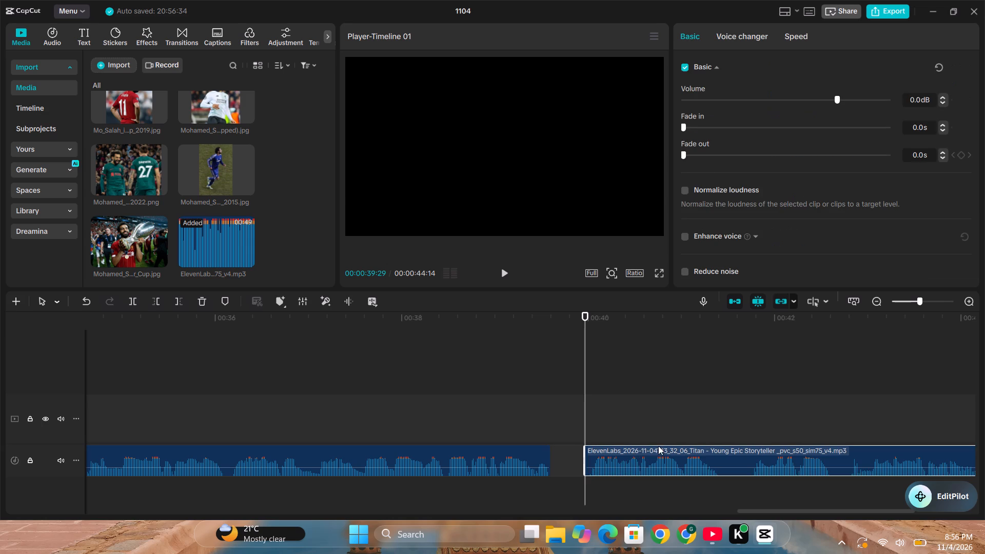
{"action": "left_click_drag", "start_coordinate": [659, 446], "coordinate": [625, 448]}
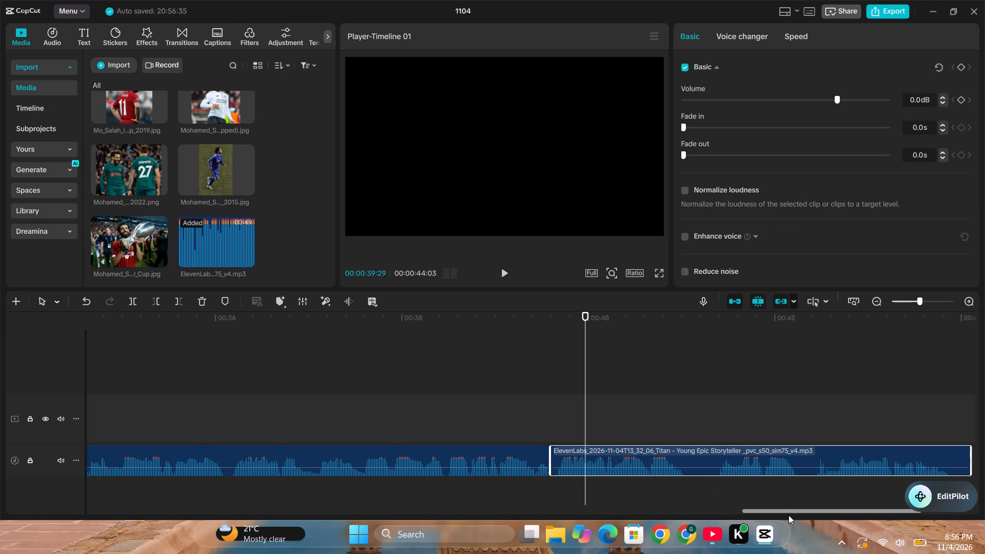
Return the playhead to the start of the timeline at 00:00:00:00.
{"action": "left_click_drag", "start_coordinate": [784, 509], "coordinate": [98, 479]}
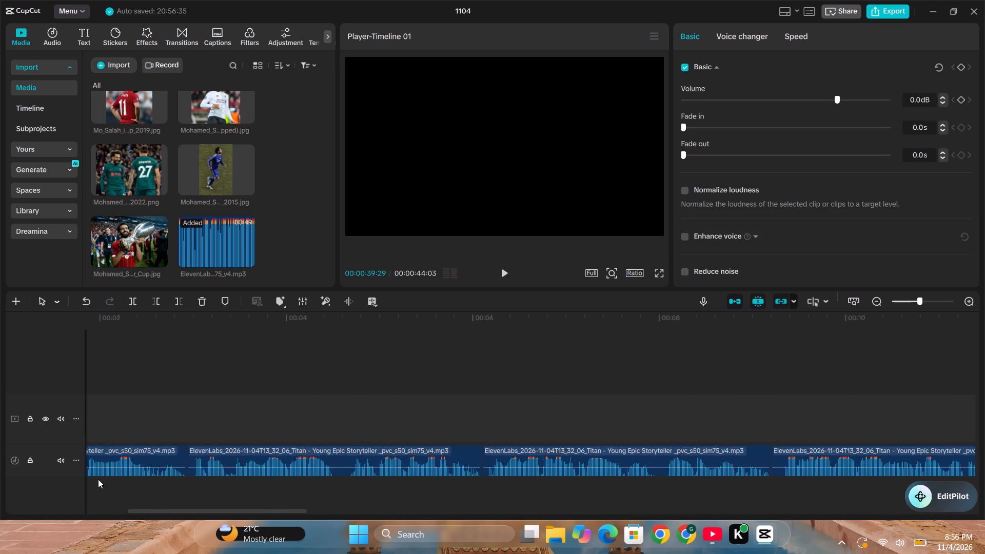
{"action": "left_click_drag", "start_coordinate": [98, 479], "coordinate": [49, 481]}
{"action": "left_click", "coordinate": [121, 366]}
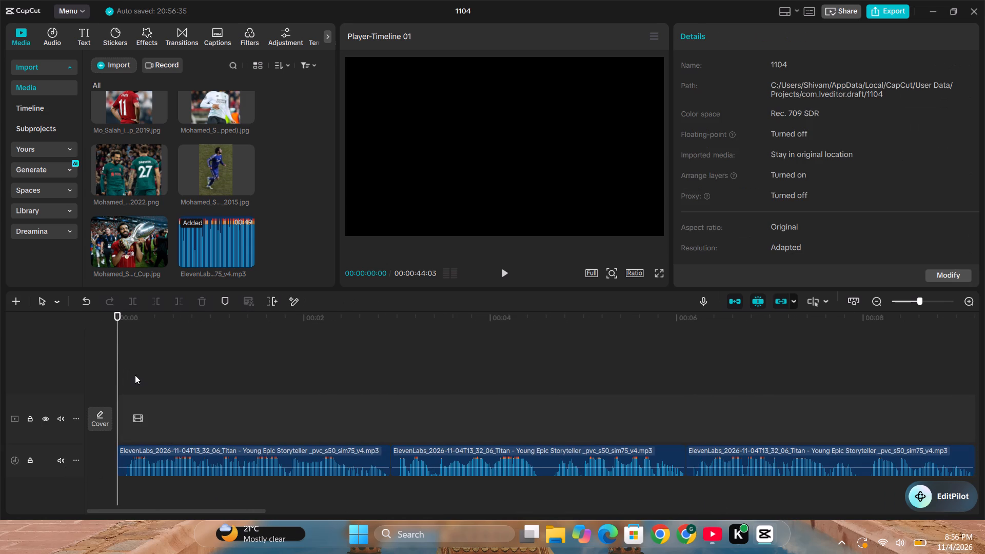
Open the media import dialog and browse to the memes folder on New Volume (D:).
{"action": "scroll", "coordinate": [134, 166], "scroll_direction": "up", "scroll_amount": 7}
{"action": "scroll", "coordinate": [178, 195], "scroll_direction": "up", "scroll_amount": 5}
{"action": "left_click", "coordinate": [108, 67]}
{"action": "left_click", "coordinate": [150, 90]}
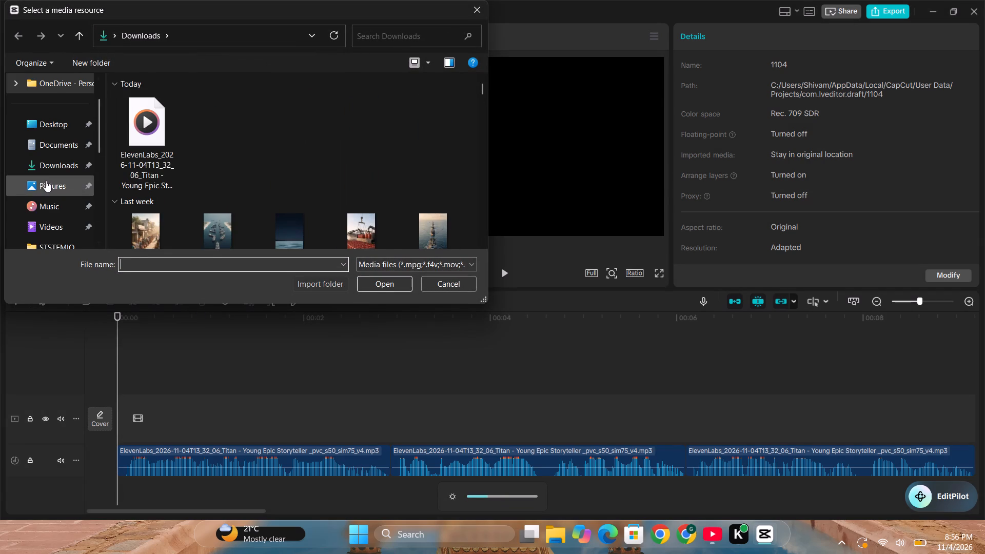
{"action": "scroll", "coordinate": [47, 181], "scroll_direction": "down", "scroll_amount": 1}
{"action": "scroll", "coordinate": [56, 231], "scroll_direction": "down", "scroll_amount": 2}
{"action": "left_click", "coordinate": [54, 225]}
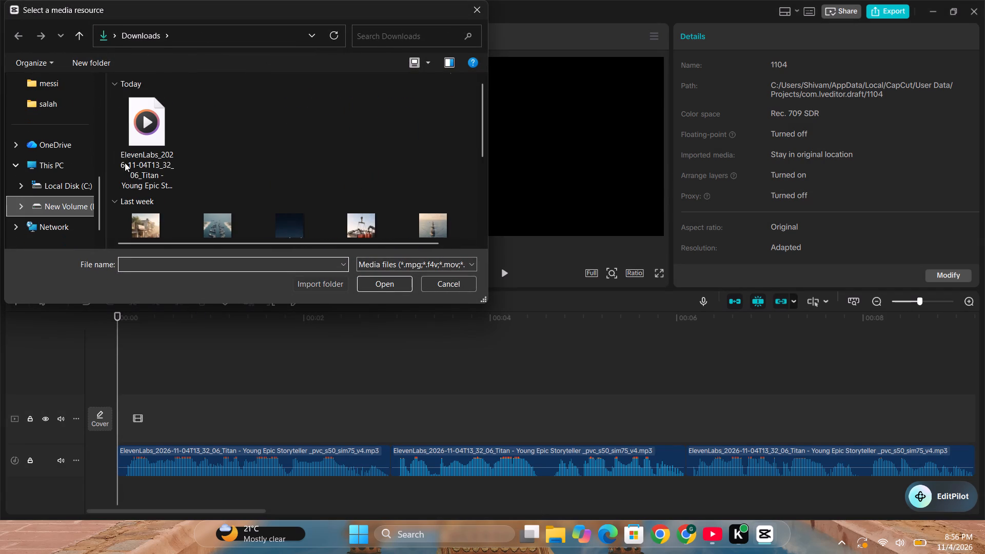
{"action": "double_click", "coordinate": [152, 170]}
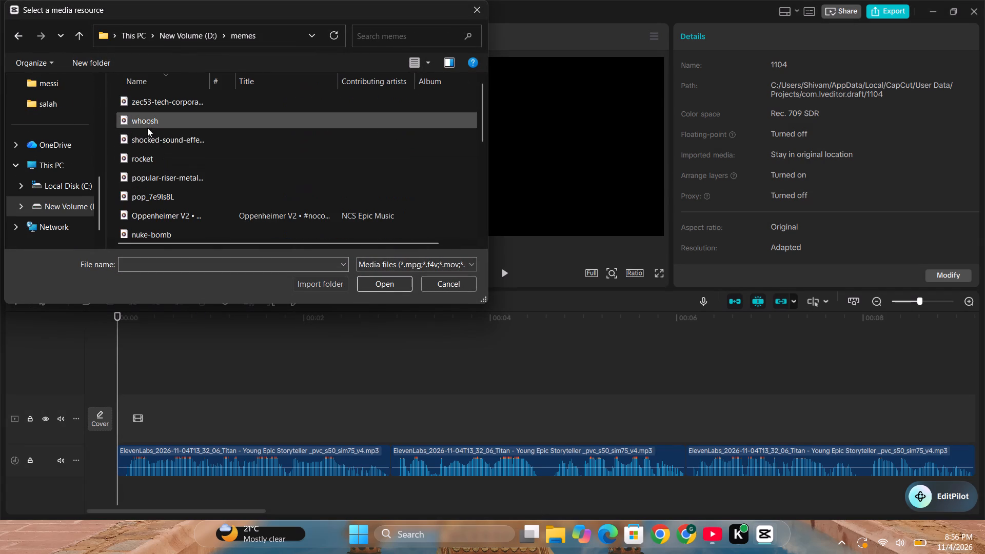
Import the whoosh, popular-riser-metallic-sound-effect, pop_7e9ls8L, money-soundfx, mouse-click-sound, dobcommunications paper-bag-rustling, camera flash and alexgrohl storytelling audio files.
{"action": "left_click", "coordinate": [144, 125]}
{"action": "left_click", "coordinate": [160, 177], "text": "ctrl"}
{"action": "left_click", "coordinate": [163, 202], "text": "ctrl"}
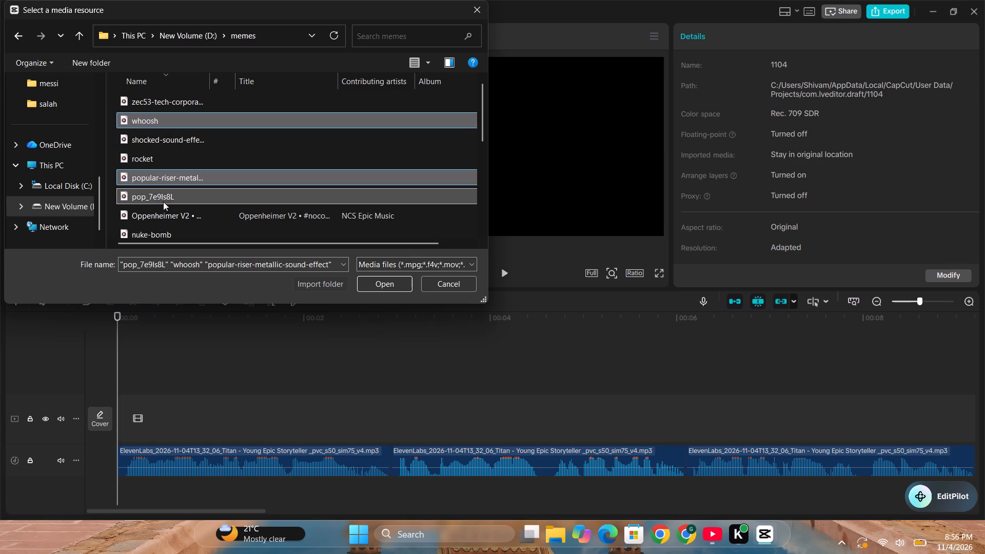
{"action": "scroll", "coordinate": [161, 190], "scroll_direction": "down", "scroll_amount": 2}
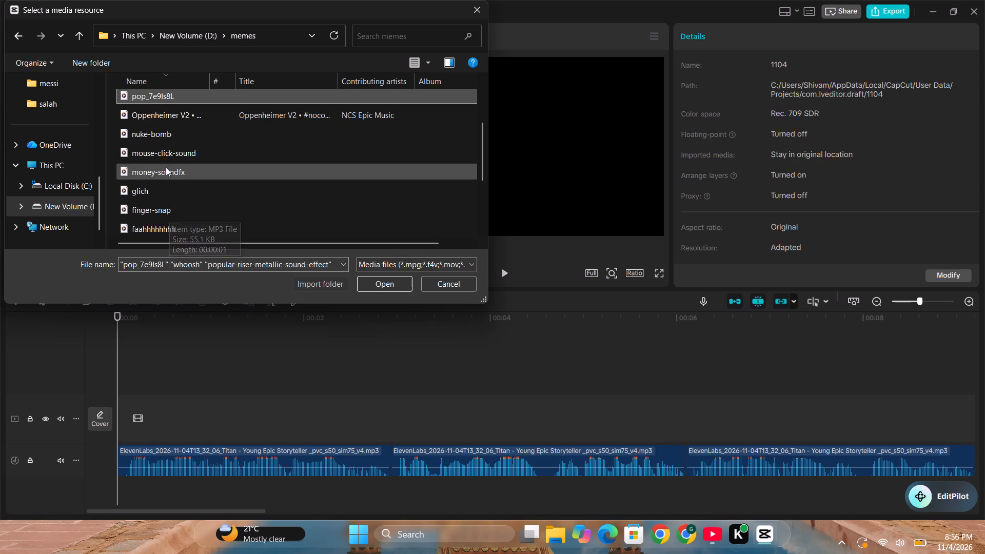
{"action": "left_click", "coordinate": [165, 167], "text": "ctrl"}
{"action": "left_click", "coordinate": [166, 157], "text": "ctrl"}
{"action": "scroll", "coordinate": [165, 205], "scroll_direction": "down", "scroll_amount": 2}
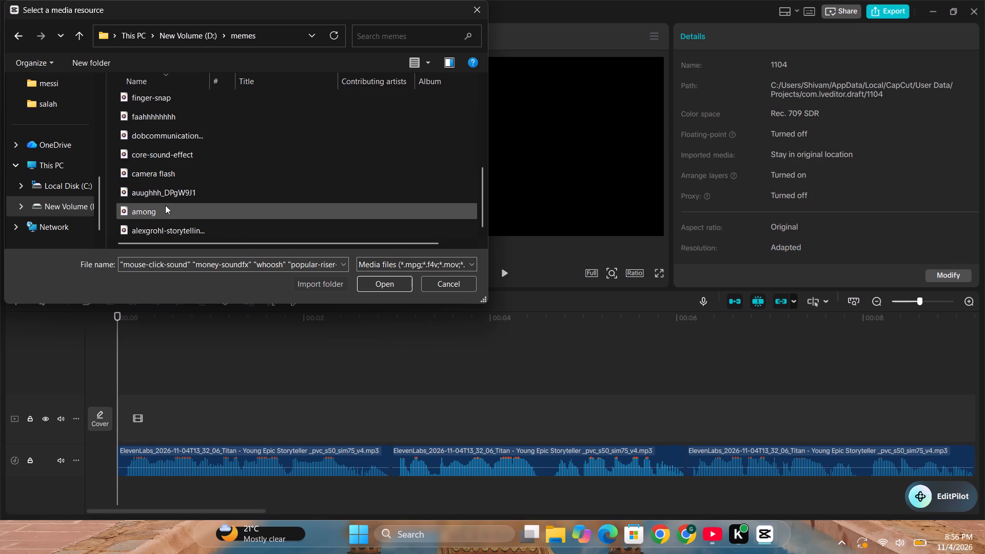
{"action": "left_click", "coordinate": [175, 138], "text": "ctrl"}
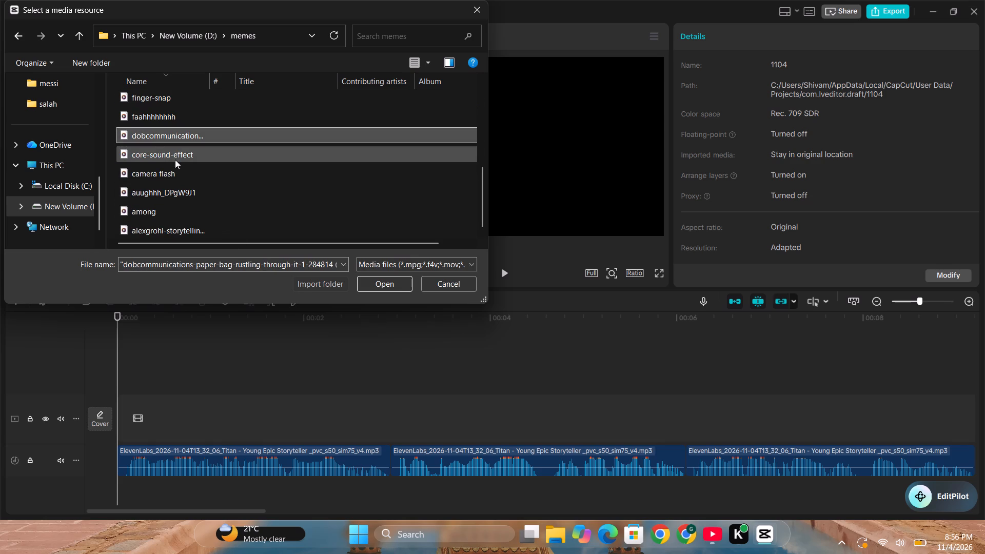
{"action": "left_click", "coordinate": [184, 172], "text": "ctrl"}
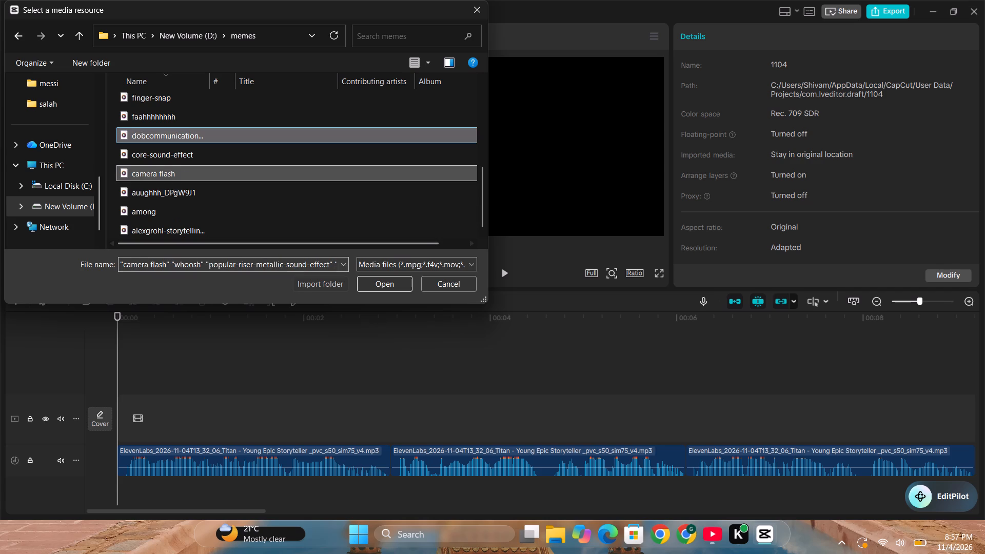
{"action": "left_click", "coordinate": [338, 234], "text": "ctrl"}
{"action": "left_click", "coordinate": [402, 283], "text": "ctrl"}
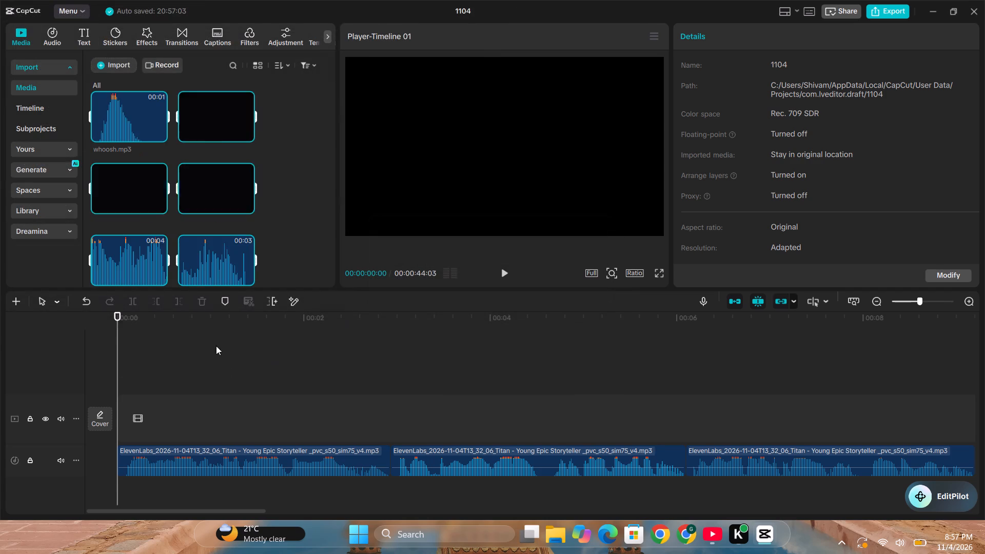
Preview the 655301866.webp image from the imported media.
{"action": "scroll", "coordinate": [186, 206], "scroll_direction": "up", "scroll_amount": 9}
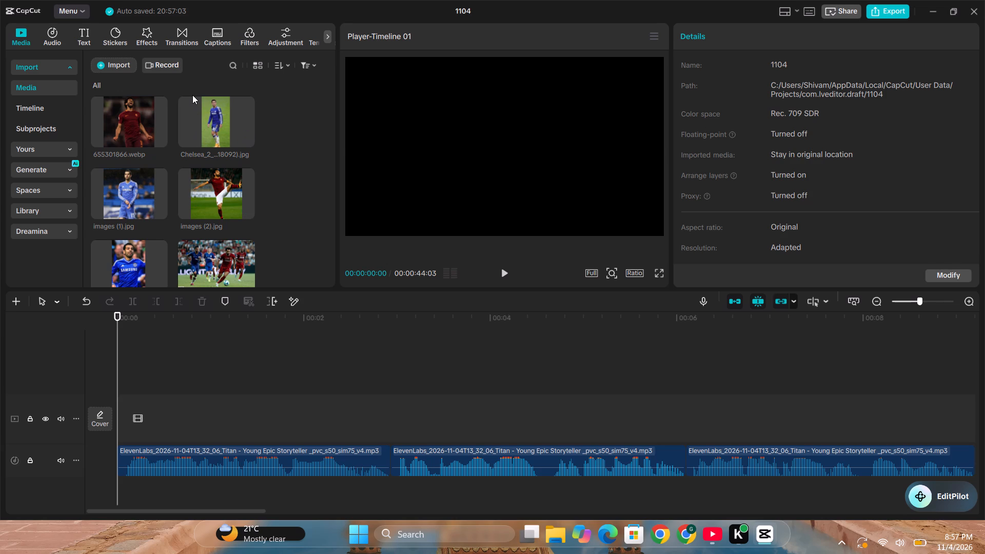
{"action": "left_click", "coordinate": [136, 136]}
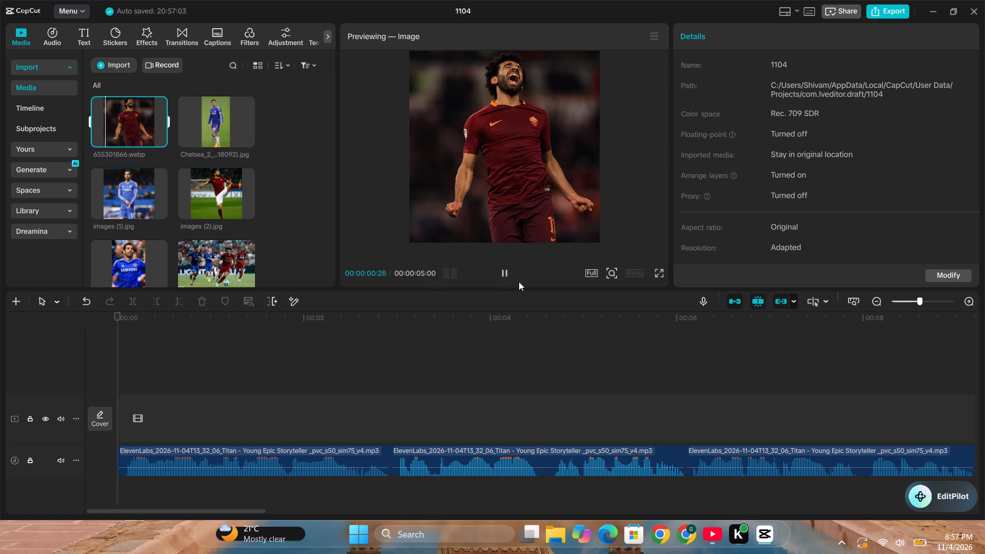
{"action": "left_click", "coordinate": [502, 273]}
{"action": "left_click", "coordinate": [505, 273]}
{"action": "left_click", "coordinate": [505, 271]}
Play the opening voiceover segment from the start of the timeline and pause at its end at 00:00:02:28.
{"action": "left_click", "coordinate": [121, 378]}
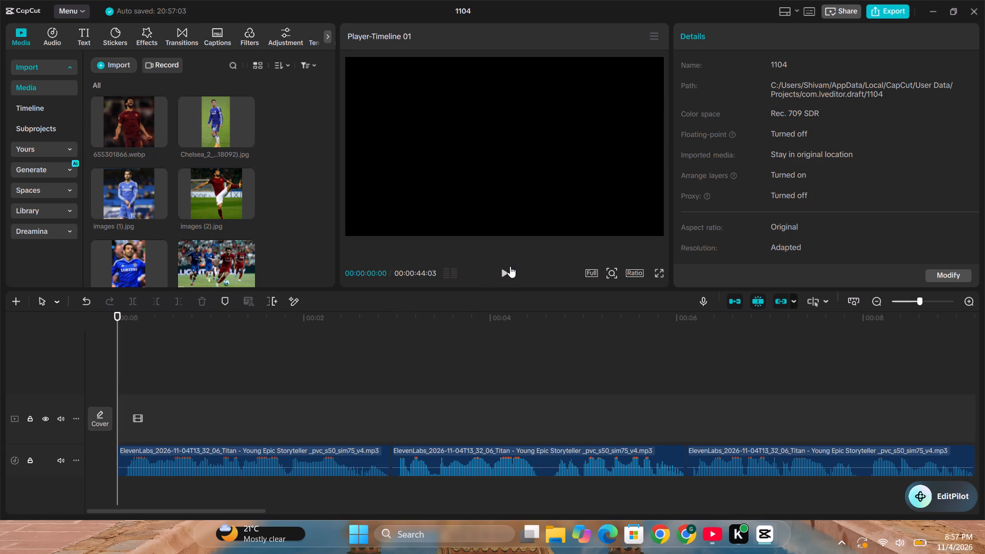
{"action": "left_click", "coordinate": [510, 266]}
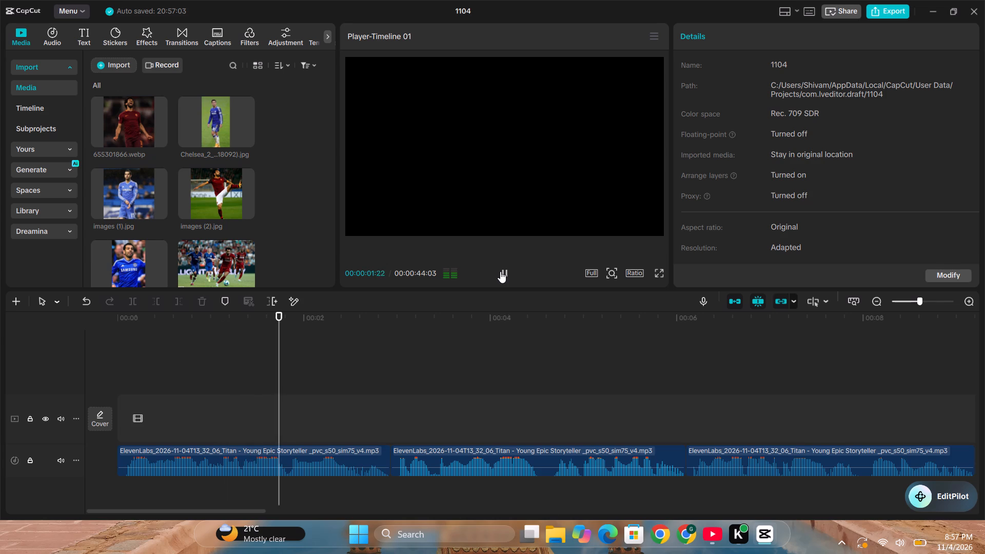
{"action": "left_click", "coordinate": [508, 265]}
{"action": "left_click", "coordinate": [277, 410]}
{"action": "key", "text": "space"}
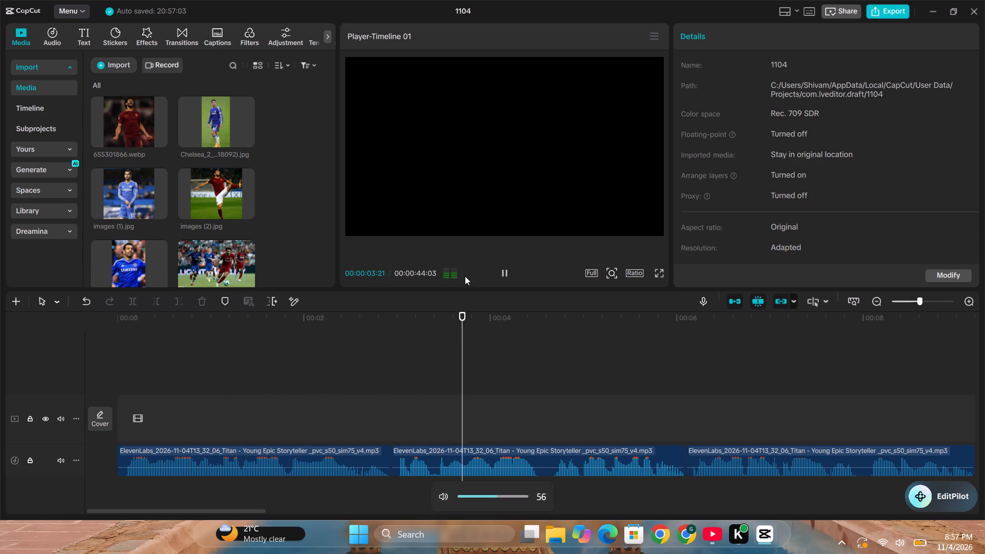
{"action": "left_click", "coordinate": [227, 412]}
{"action": "key", "text": "space"}
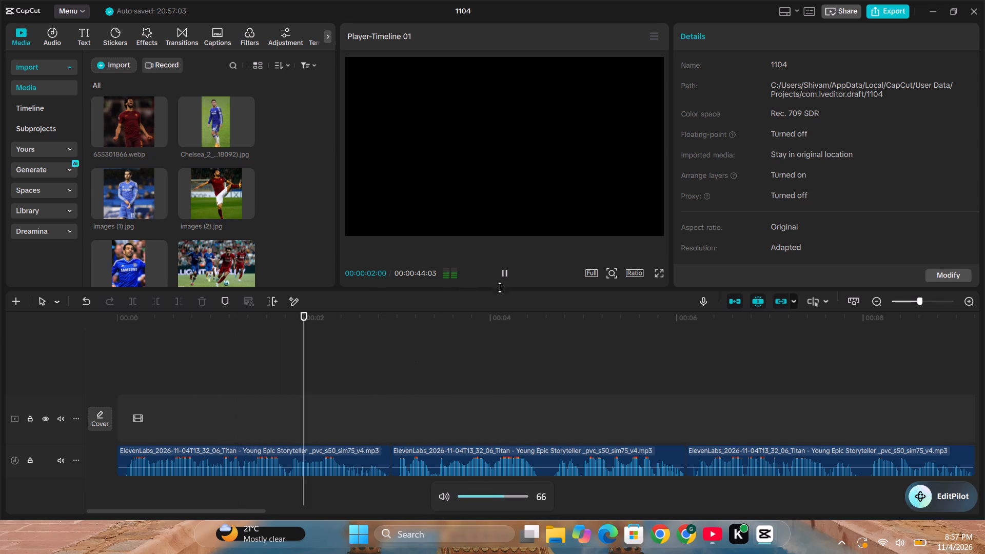
{"action": "left_click", "coordinate": [178, 427]}
{"action": "key", "text": "space"}
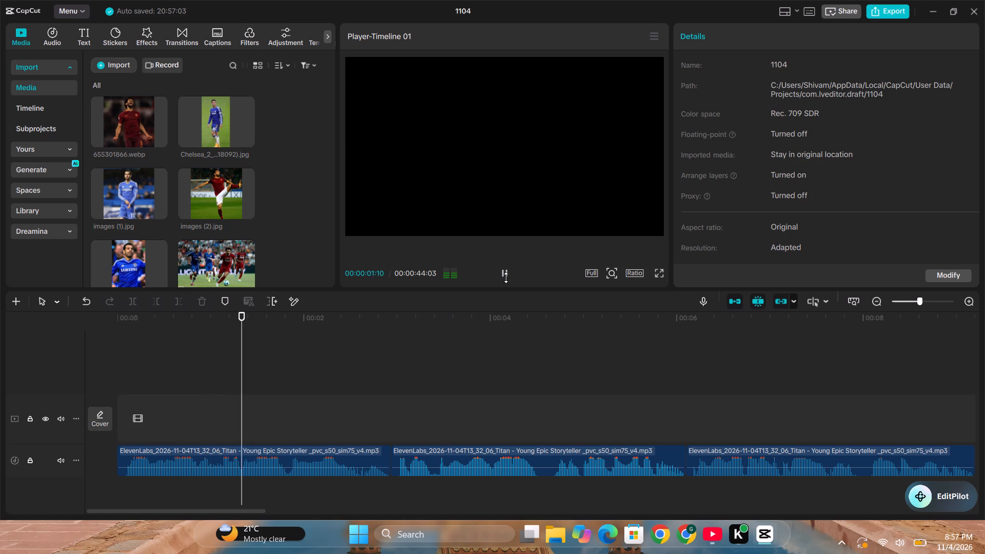
{"action": "left_click", "coordinate": [504, 271]}
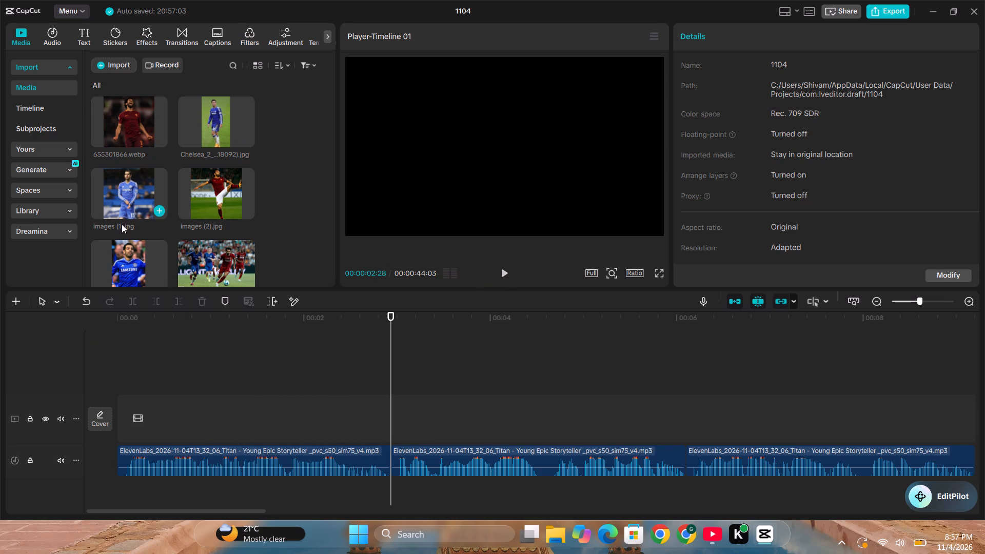
Place images.jpg, the close-up of Salah in the blue Chelsea shirt, at the start of the main video track.
{"action": "left_click", "coordinate": [125, 253]}
{"action": "left_click_drag", "start_coordinate": [125, 252], "coordinate": [133, 414]}
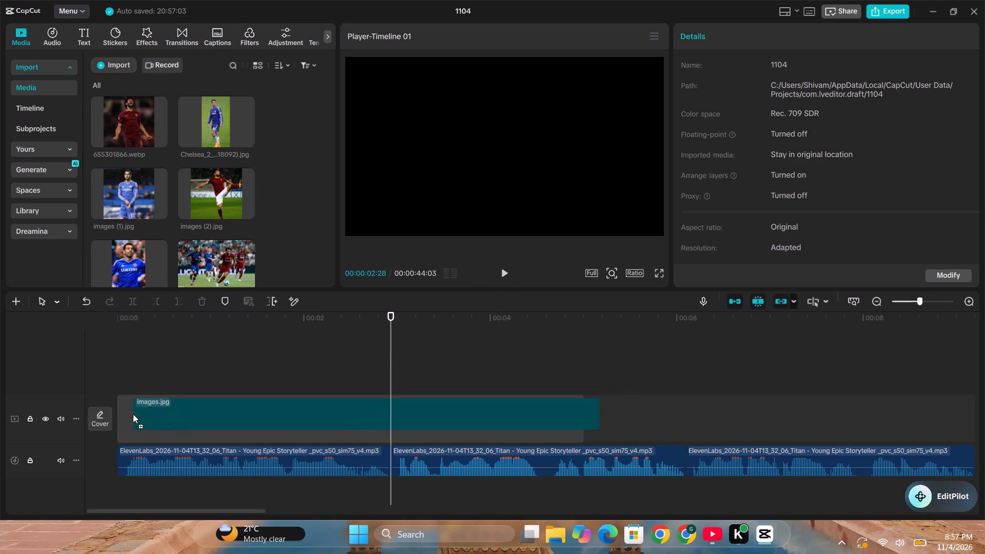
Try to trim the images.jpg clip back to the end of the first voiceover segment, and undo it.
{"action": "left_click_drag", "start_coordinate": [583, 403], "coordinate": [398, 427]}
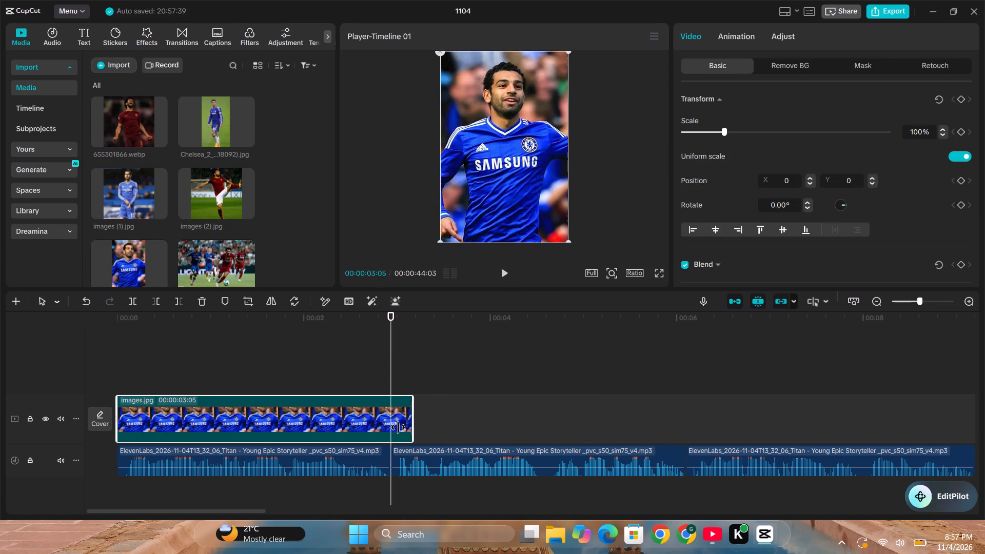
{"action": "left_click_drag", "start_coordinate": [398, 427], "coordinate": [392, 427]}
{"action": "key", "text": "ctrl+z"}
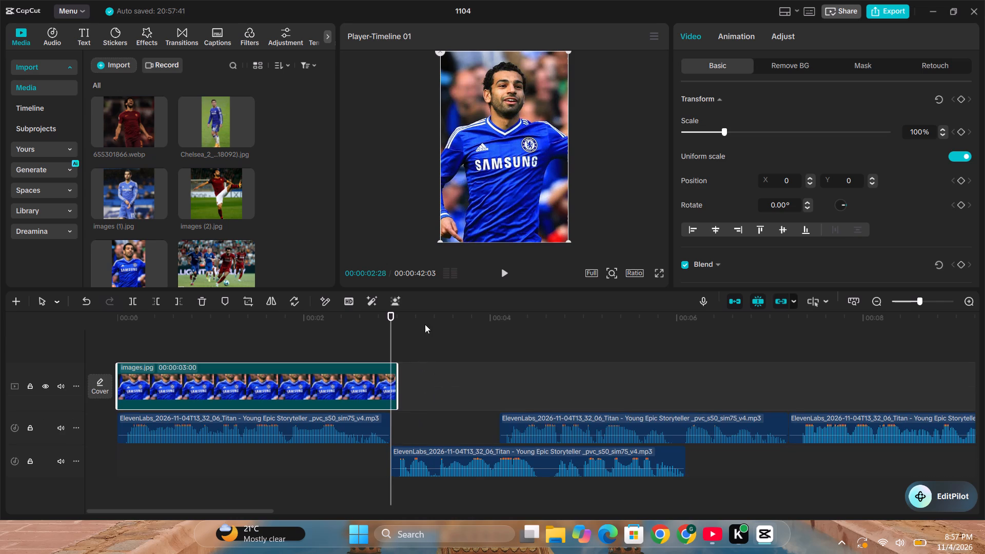
Lock the voiceover track and trim the end of the images.jpg clip to a duration of 00:00:02:28.
{"action": "left_click", "coordinate": [27, 460]}
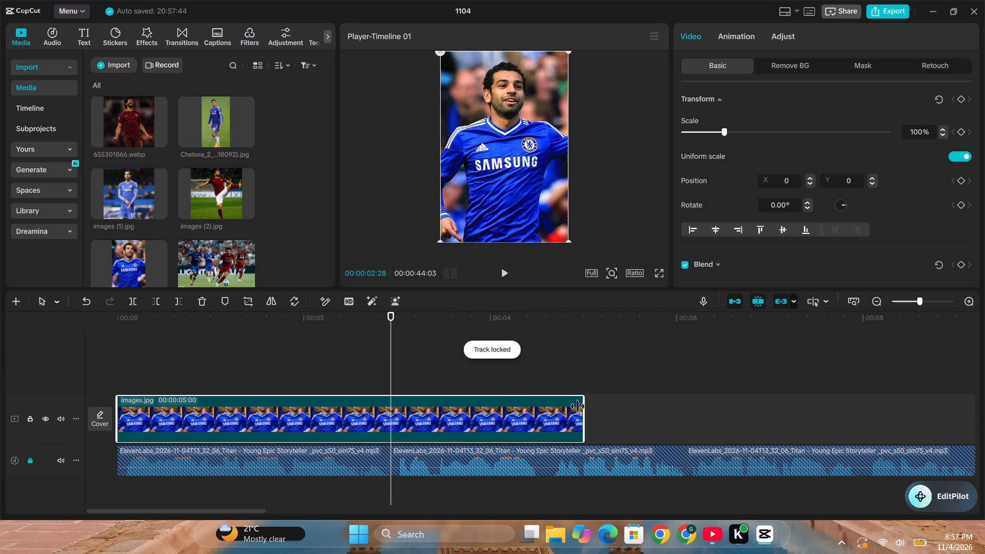
{"action": "left_click_drag", "start_coordinate": [583, 404], "coordinate": [393, 400]}
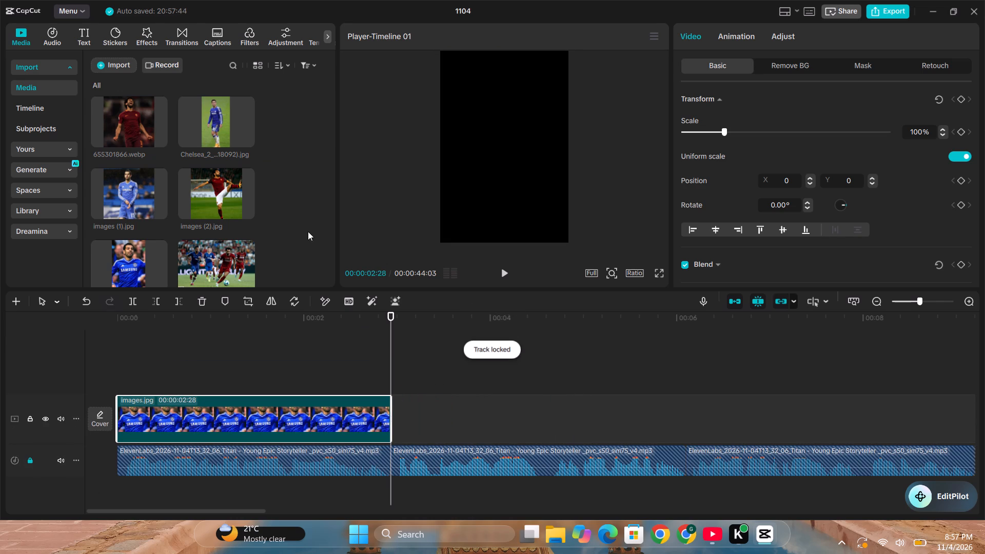
Generate captions from the voiceover using the first favorite caption template, the bold yellow "THE" style.
{"action": "left_click", "coordinate": [214, 31]}
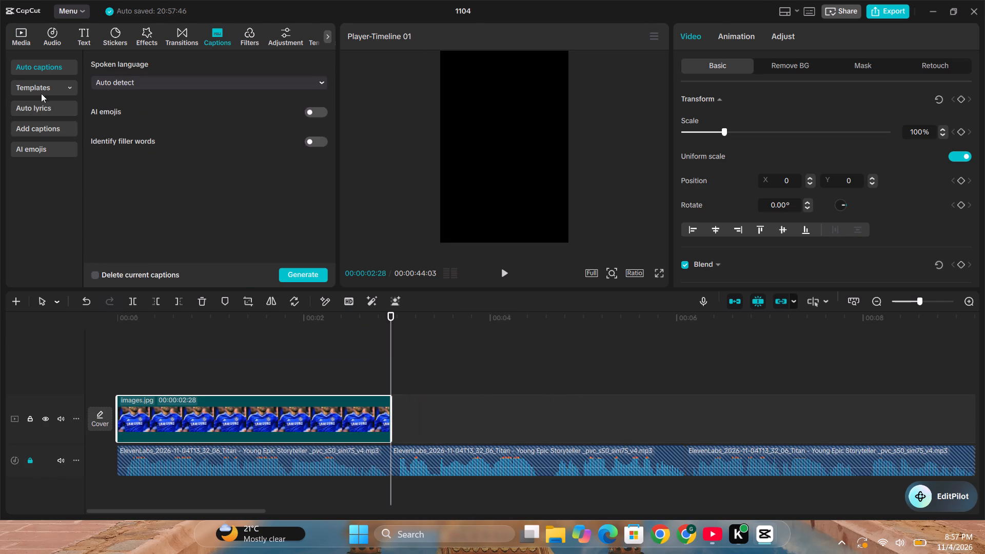
{"action": "left_click", "coordinate": [41, 92]}
{"action": "left_click", "coordinate": [51, 106]}
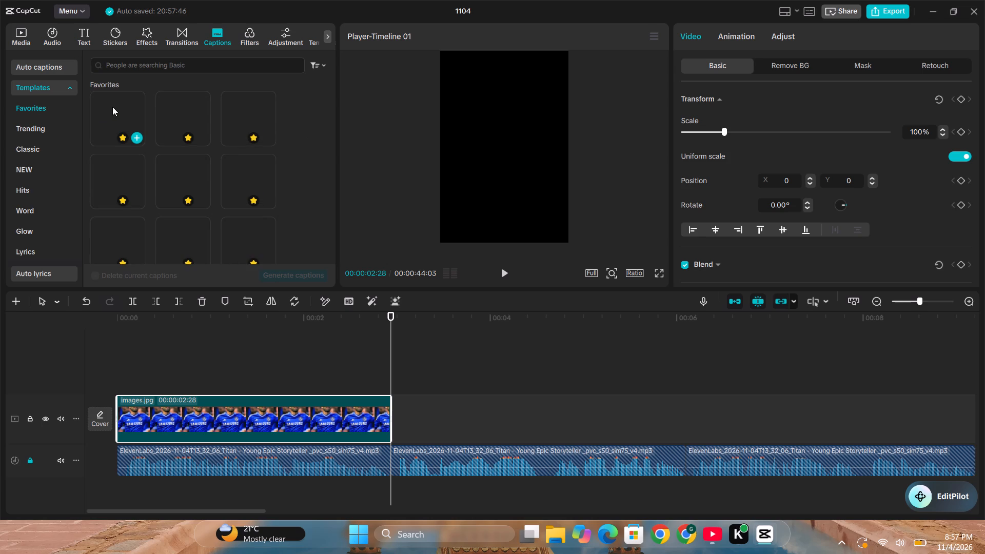
{"action": "left_click", "coordinate": [112, 107]}
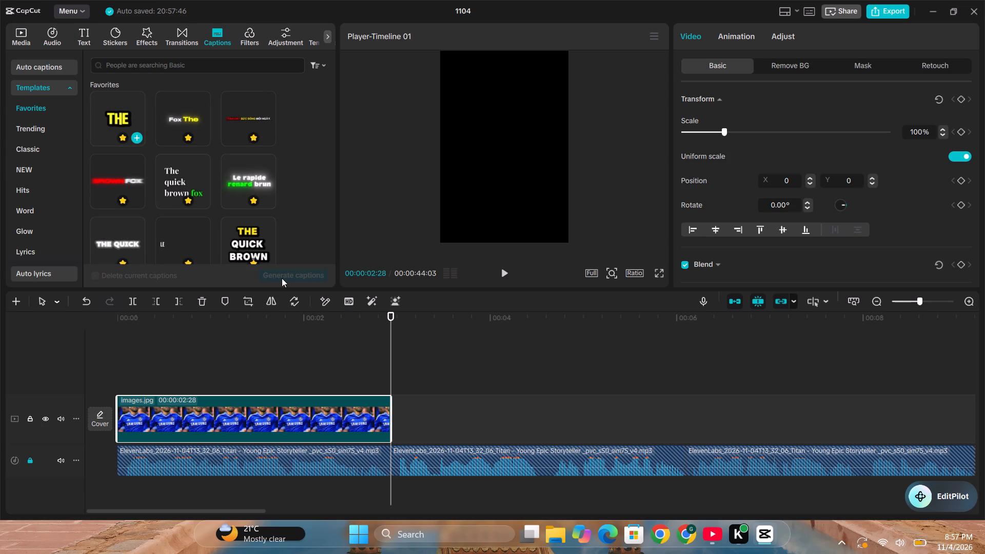
{"action": "left_click", "coordinate": [297, 274]}
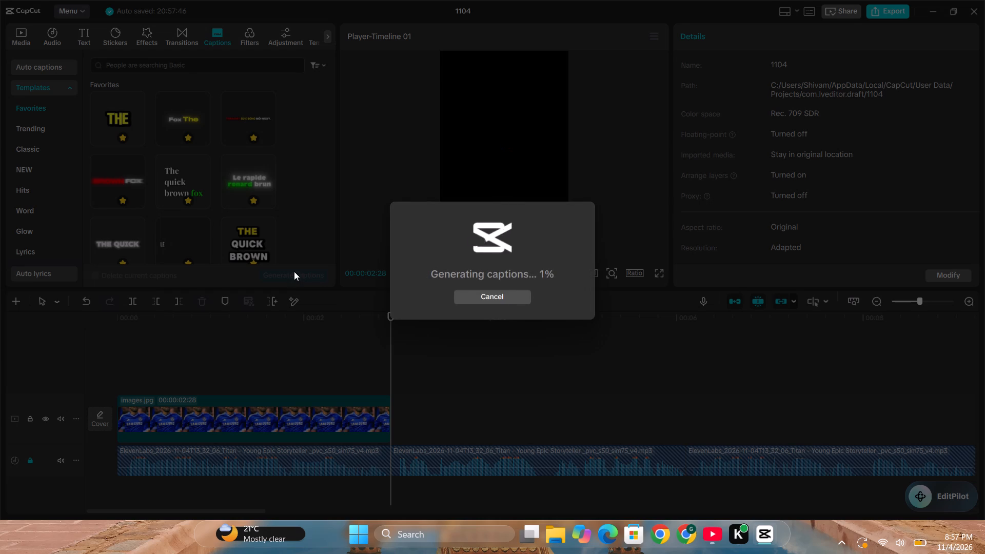
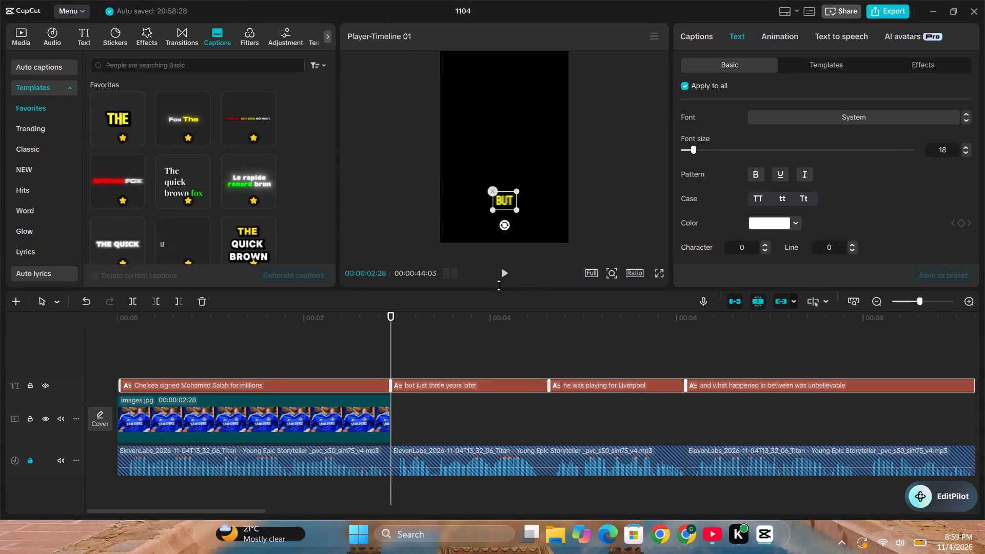
Move all the generated captions up from the lower part of the frame to its centre.
{"action": "left_click_drag", "start_coordinate": [506, 203], "coordinate": [506, 197]}
{"action": "left_click_drag", "start_coordinate": [506, 197], "coordinate": [507, 137]}
{"action": "left_click_drag", "start_coordinate": [506, 138], "coordinate": [504, 146]}
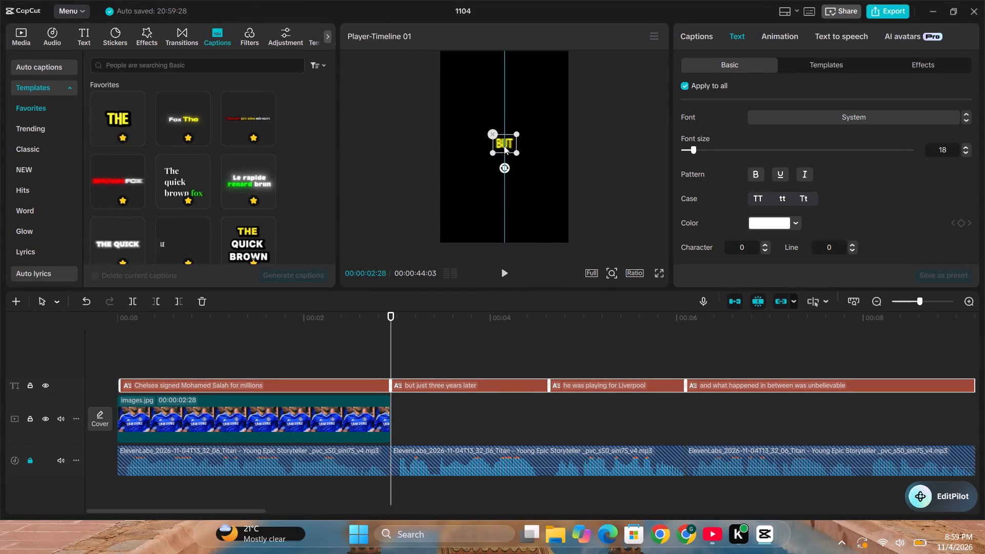
{"action": "left_click_drag", "start_coordinate": [504, 146], "coordinate": [504, 146]}
Set the project's aspect ratio to 9:16.
{"action": "left_click", "coordinate": [633, 267]}
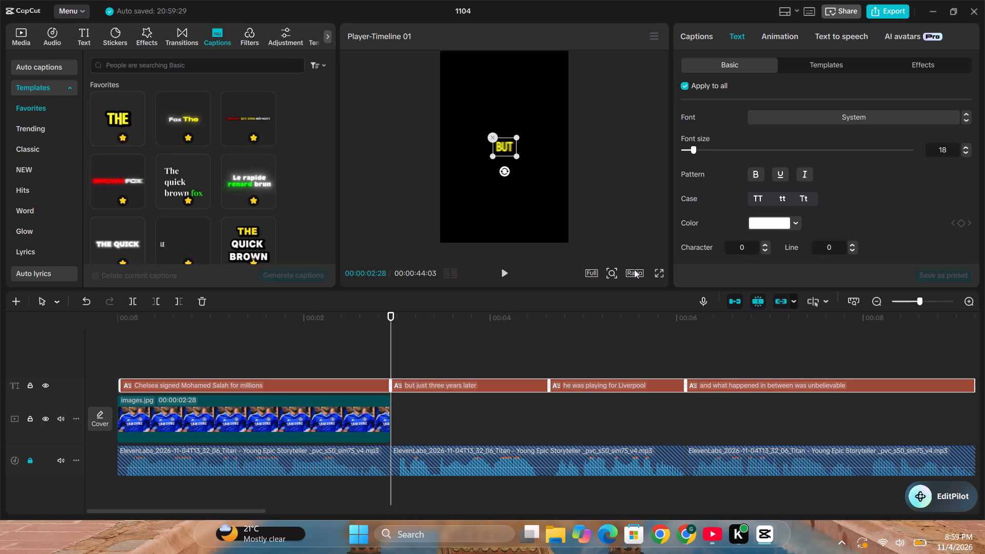
{"action": "left_click", "coordinate": [636, 270]}
{"action": "left_click", "coordinate": [696, 407]}
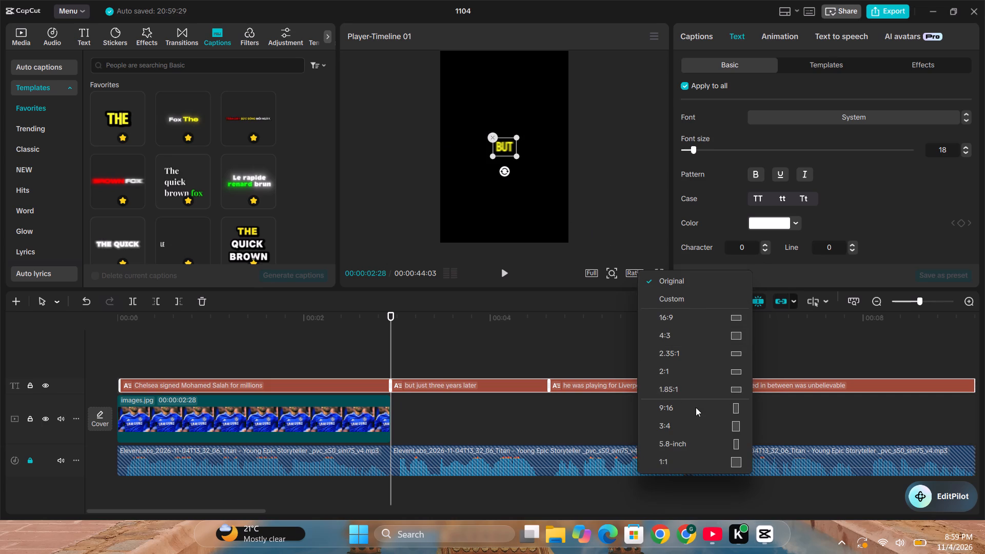
{"action": "left_click", "coordinate": [598, 192]}
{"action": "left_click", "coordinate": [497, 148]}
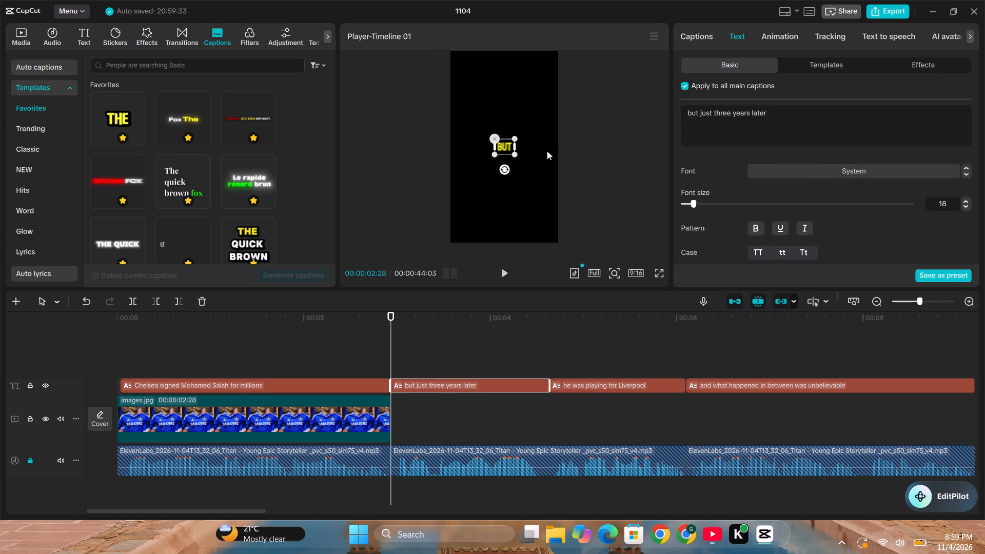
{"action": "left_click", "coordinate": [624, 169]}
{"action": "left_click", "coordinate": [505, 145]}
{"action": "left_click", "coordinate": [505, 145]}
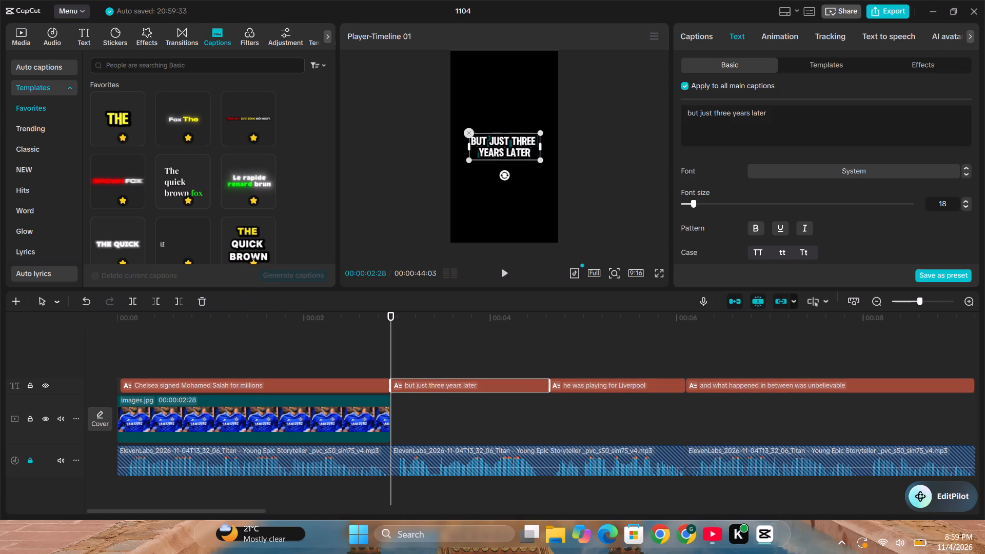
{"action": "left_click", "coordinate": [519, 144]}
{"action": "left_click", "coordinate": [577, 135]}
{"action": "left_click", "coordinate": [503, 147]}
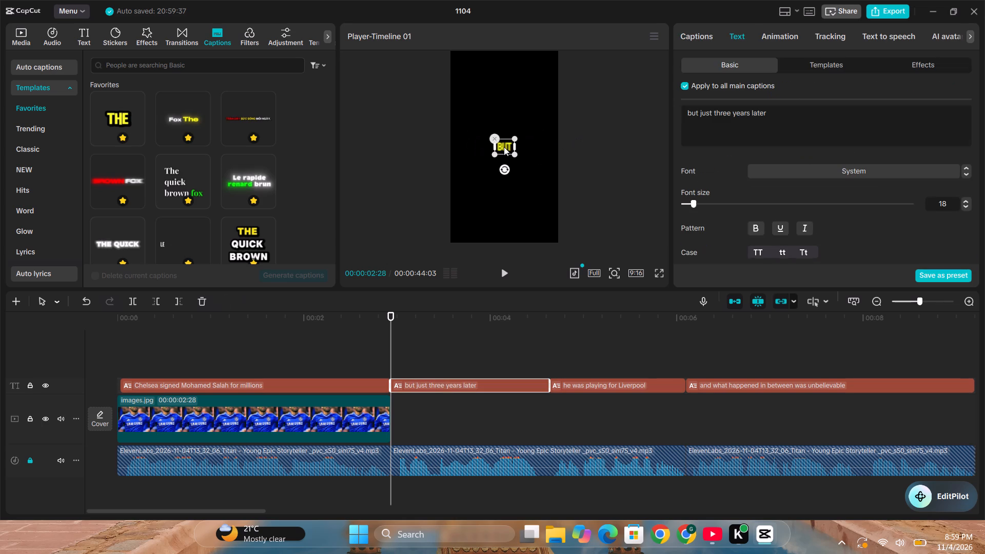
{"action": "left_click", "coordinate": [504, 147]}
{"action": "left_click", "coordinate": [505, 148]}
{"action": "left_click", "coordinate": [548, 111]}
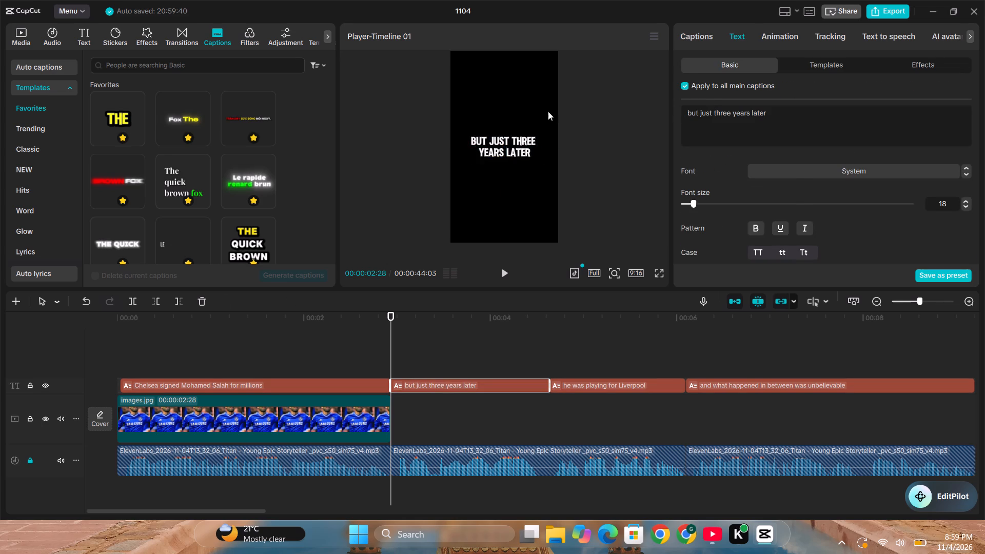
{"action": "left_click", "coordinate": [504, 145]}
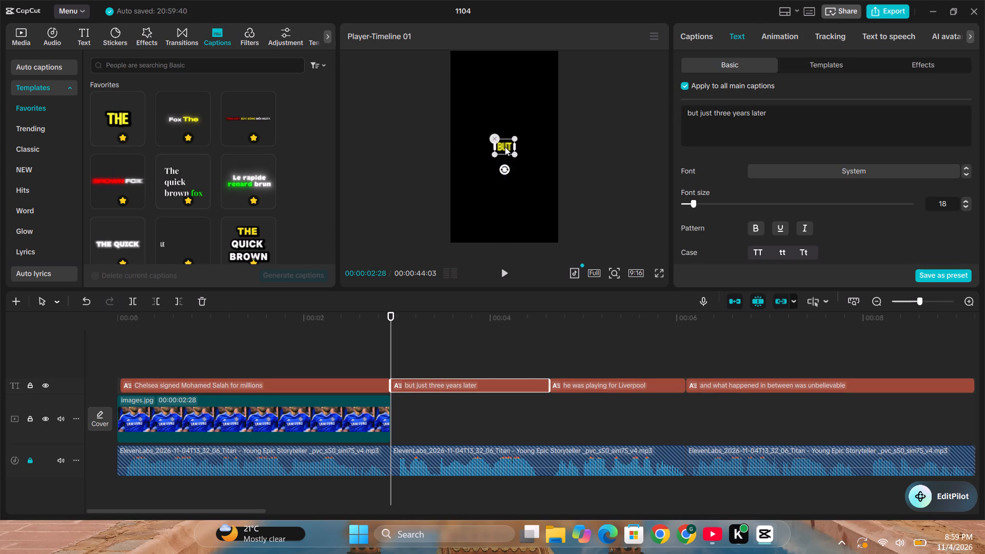
Lock the captions track.
{"action": "left_click", "coordinate": [31, 385]}
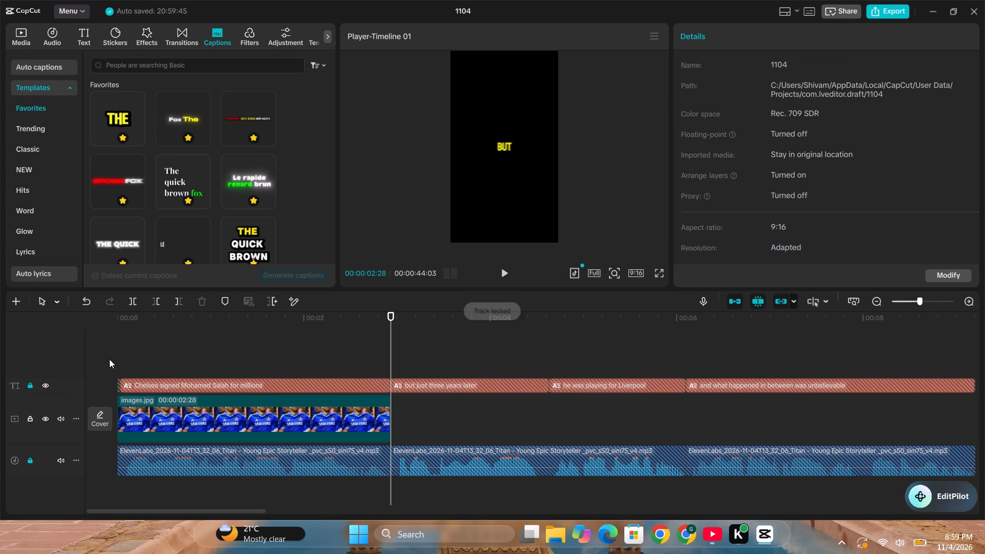
At 00:00:00:00, enlarge the images.jpg clip to 179% and add a scale keyframe.
{"action": "triple_click", "coordinate": [126, 368]}
{"action": "left_click", "coordinate": [502, 271]}
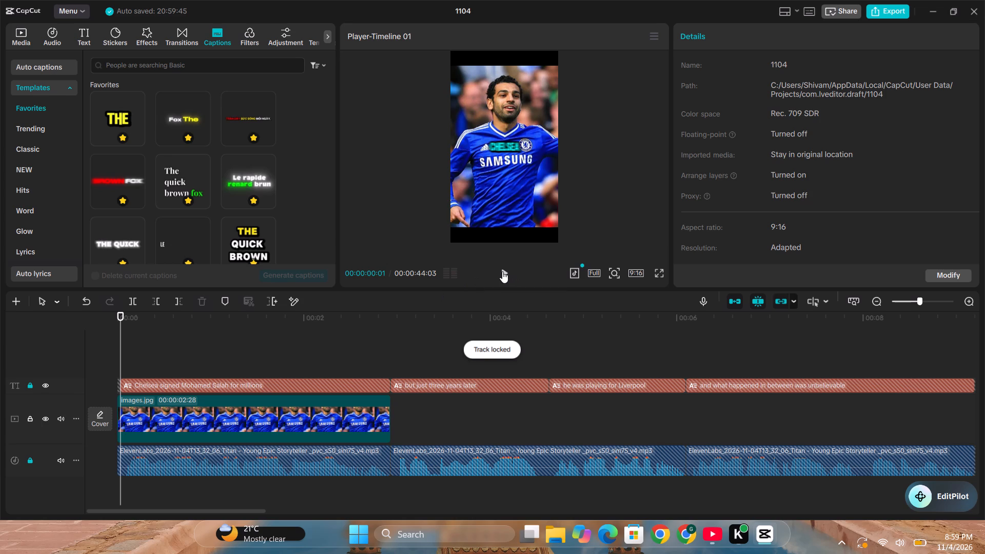
{"action": "left_click", "coordinate": [502, 271]}
{"action": "left_click", "coordinate": [122, 362]}
{"action": "left_click", "coordinate": [121, 362]}
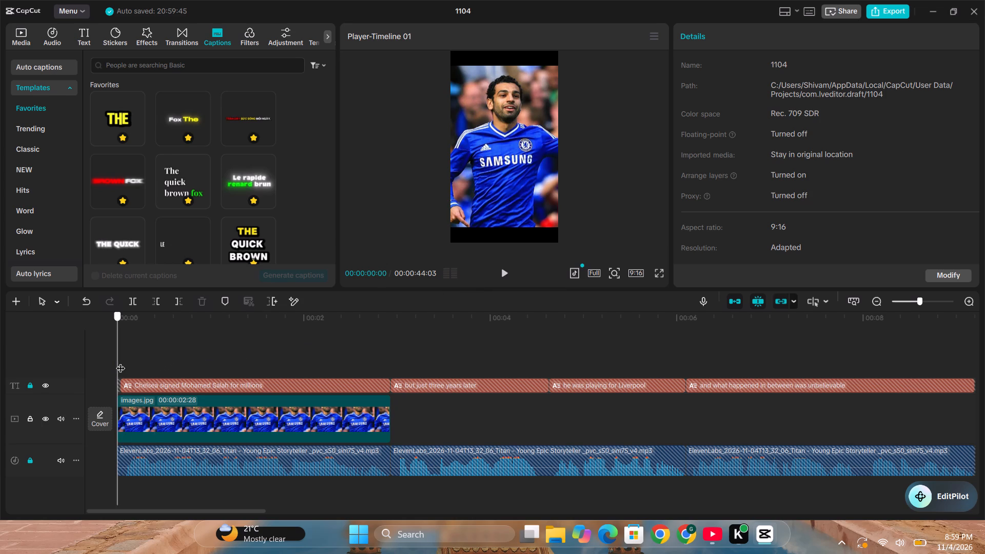
{"action": "left_click", "coordinate": [532, 182]}
{"action": "left_click_drag", "start_coordinate": [560, 225], "coordinate": [630, 260]}
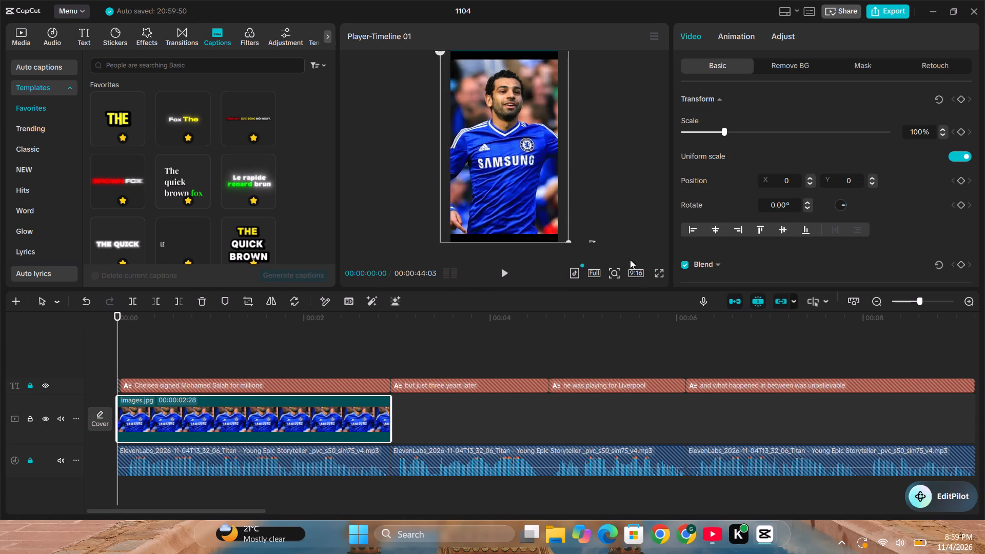
{"action": "left_click_drag", "start_coordinate": [630, 260], "coordinate": [670, 288]}
{"action": "left_click", "coordinate": [961, 131]}
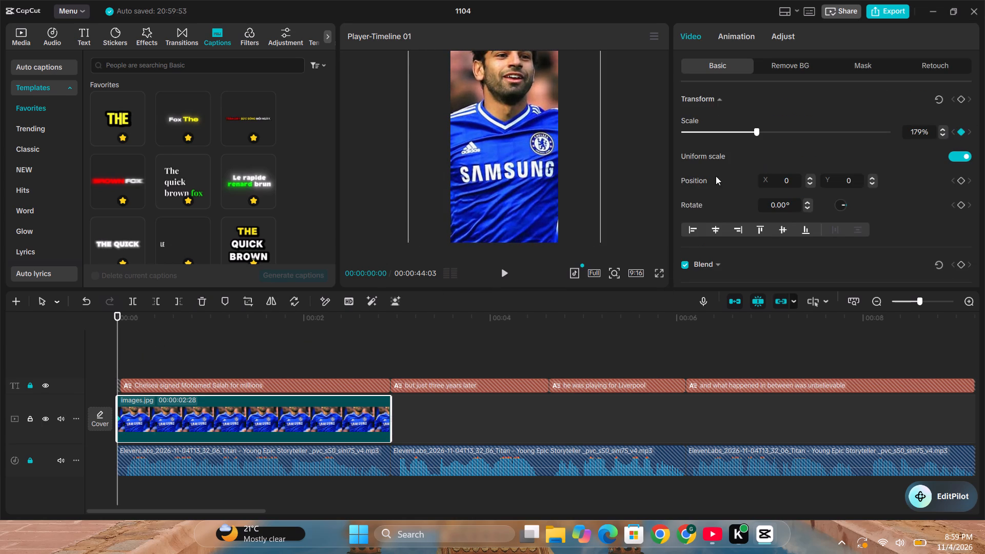
At 00:00:00:04, reduce the images.jpg clip's scale to 115% for a quick zoom-out, and preview it from the start.
{"action": "key", "text": "space"}
{"action": "key", "text": "space"}
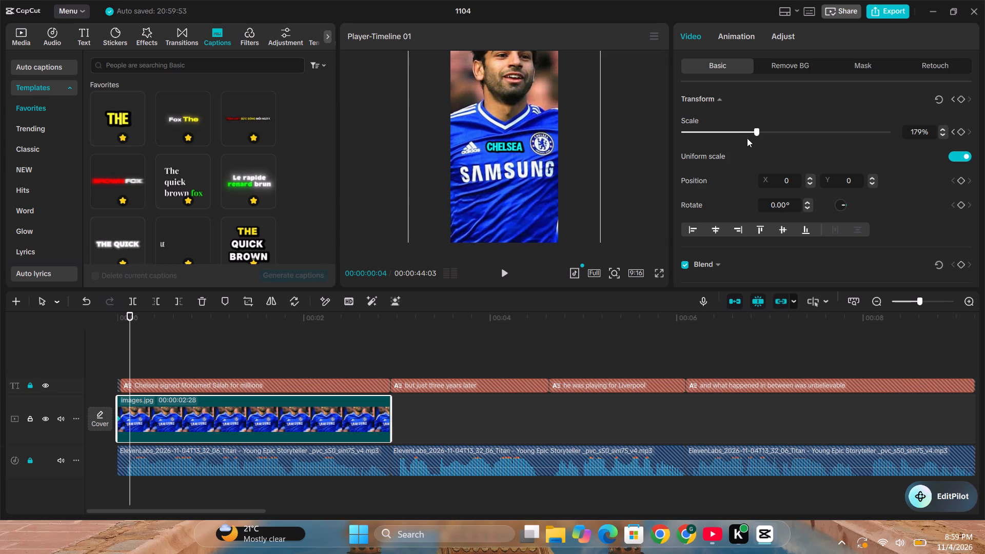
{"action": "left_click_drag", "start_coordinate": [756, 132], "coordinate": [733, 130]}
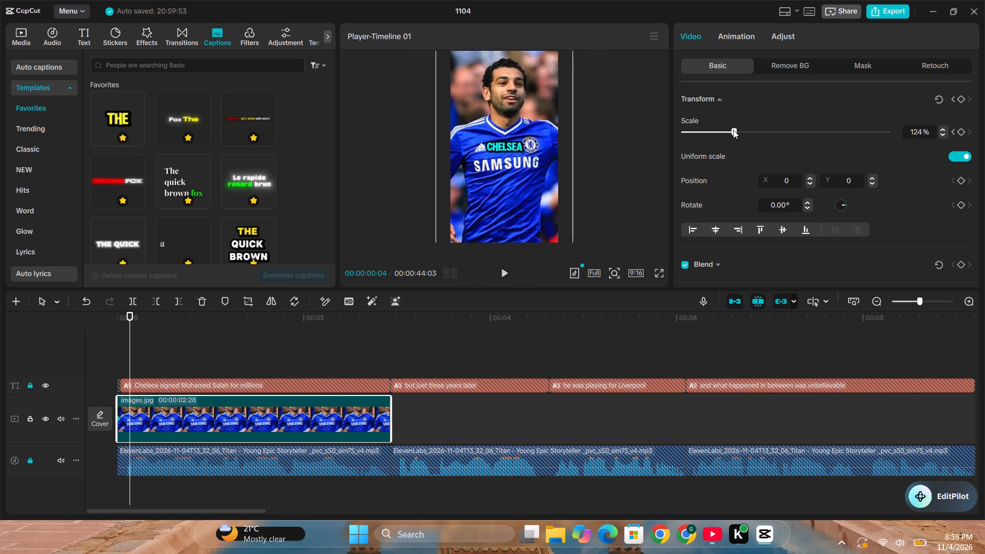
{"action": "left_click_drag", "start_coordinate": [733, 130], "coordinate": [724, 129]}
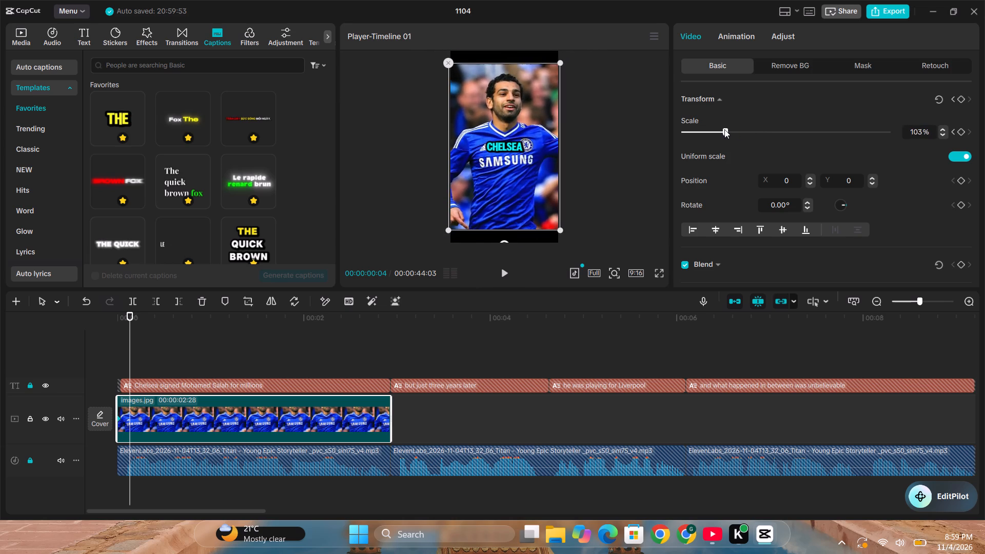
{"action": "left_click_drag", "start_coordinate": [724, 129], "coordinate": [730, 129]}
{"action": "left_click", "coordinate": [730, 129]}
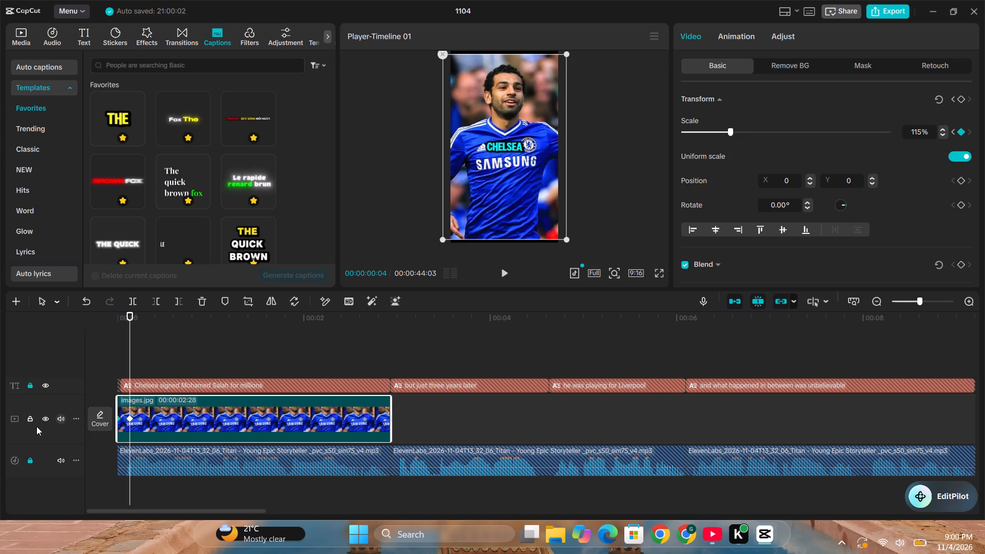
{"action": "left_click", "coordinate": [123, 364]}
{"action": "left_click", "coordinate": [117, 365]}
{"action": "key", "text": "space"}
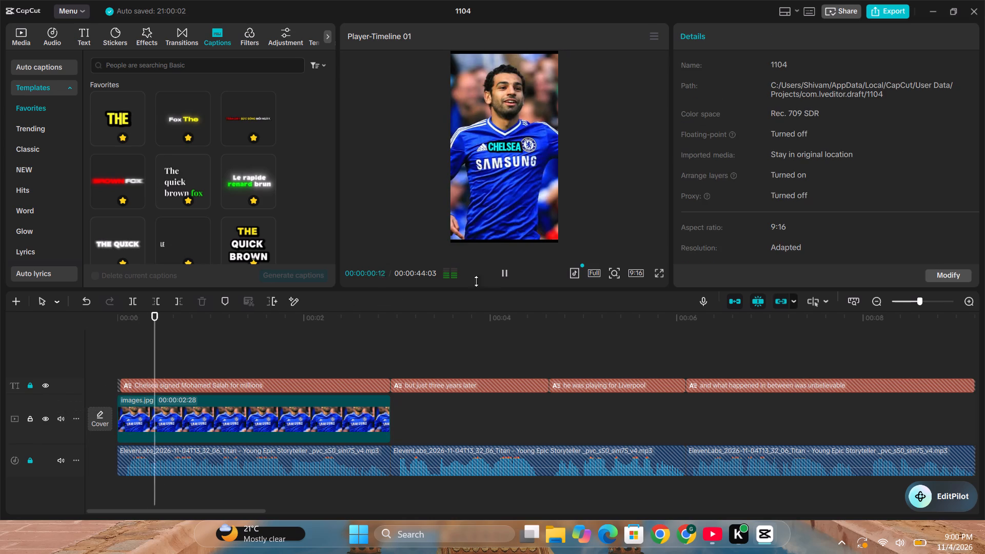
{"action": "left_click", "coordinate": [506, 272]}
Add the whoosh.mp3 sound effect on a new audio track below the voiceover and trim both of its ends.
{"action": "left_click", "coordinate": [28, 43]}
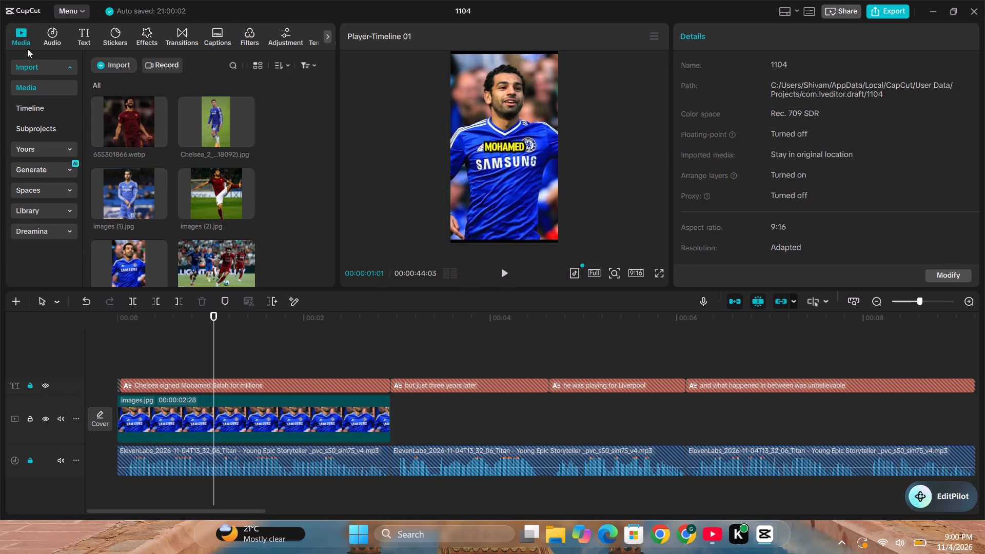
{"action": "scroll", "coordinate": [149, 146], "scroll_direction": "down", "scroll_amount": 2}
{"action": "scroll", "coordinate": [152, 153], "scroll_direction": "up", "scroll_amount": 1}
{"action": "scroll", "coordinate": [153, 153], "scroll_direction": "down", "scroll_amount": 8}
{"action": "scroll", "coordinate": [161, 196], "scroll_direction": "down", "scroll_amount": 5}
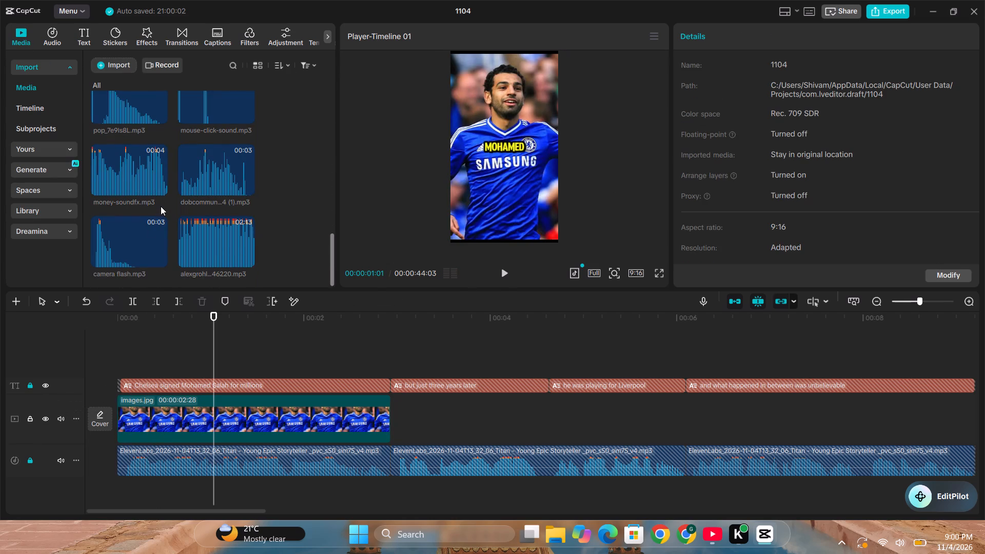
{"action": "scroll", "coordinate": [116, 173], "scroll_direction": "up", "scroll_amount": 2}
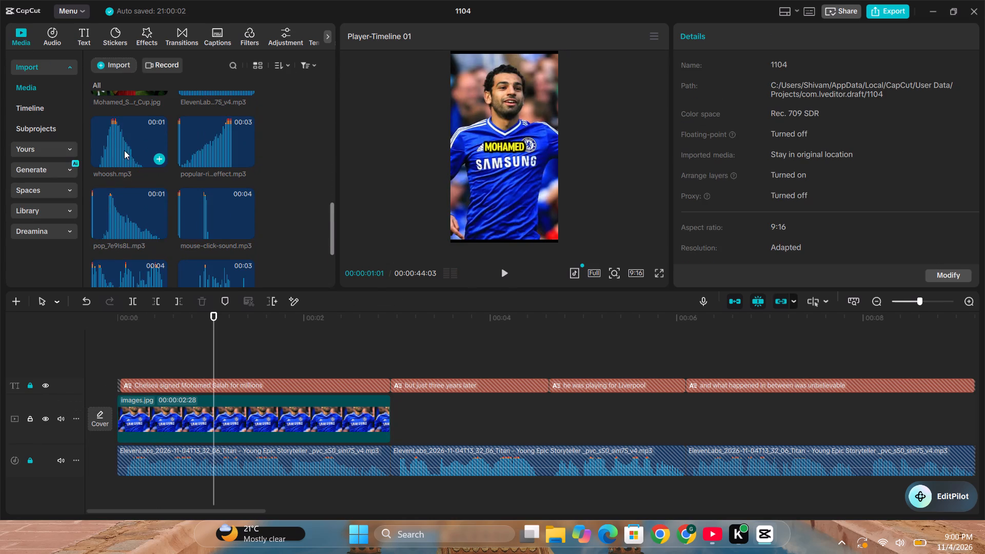
{"action": "left_click_drag", "start_coordinate": [126, 133], "coordinate": [113, 488]}
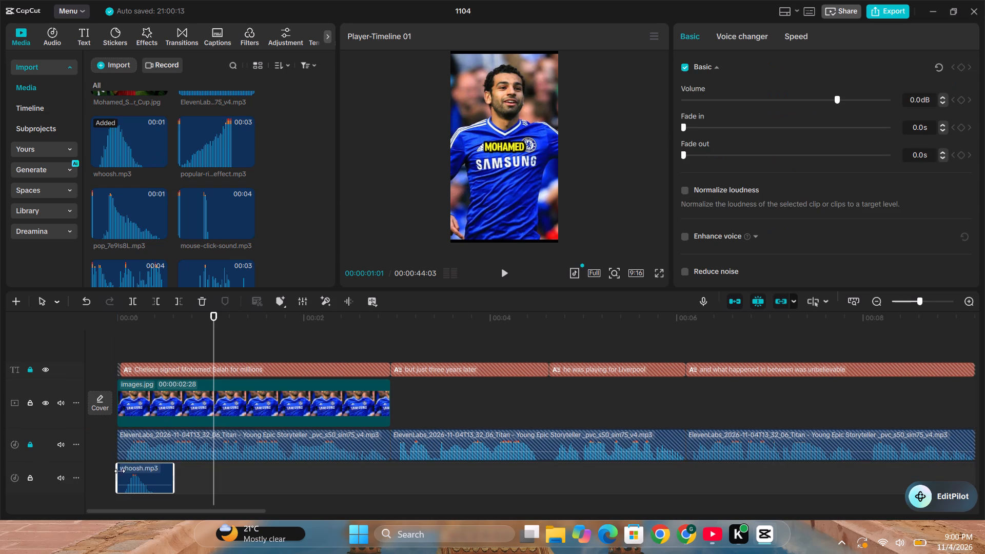
{"action": "left_click_drag", "start_coordinate": [120, 469], "coordinate": [130, 468]}
{"action": "left_click_drag", "start_coordinate": [173, 466], "coordinate": [164, 468]}
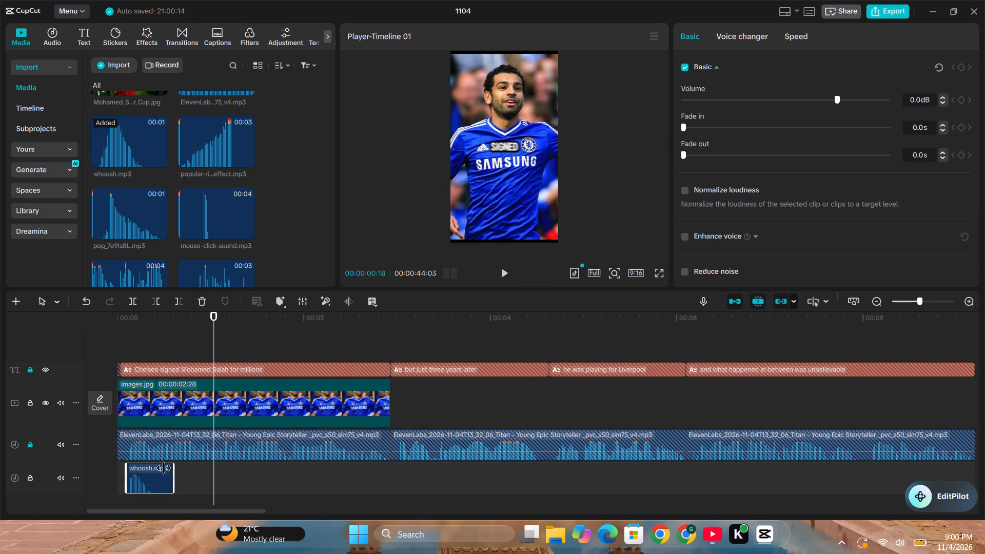
{"action": "left_click_drag", "start_coordinate": [164, 468], "coordinate": [148, 471]}
Lower the whoosh.mp3 clip's volume to -10.0 dB, move it to the start of the timeline, and preview it.
{"action": "left_click_drag", "start_coordinate": [141, 486], "coordinate": [141, 485]}
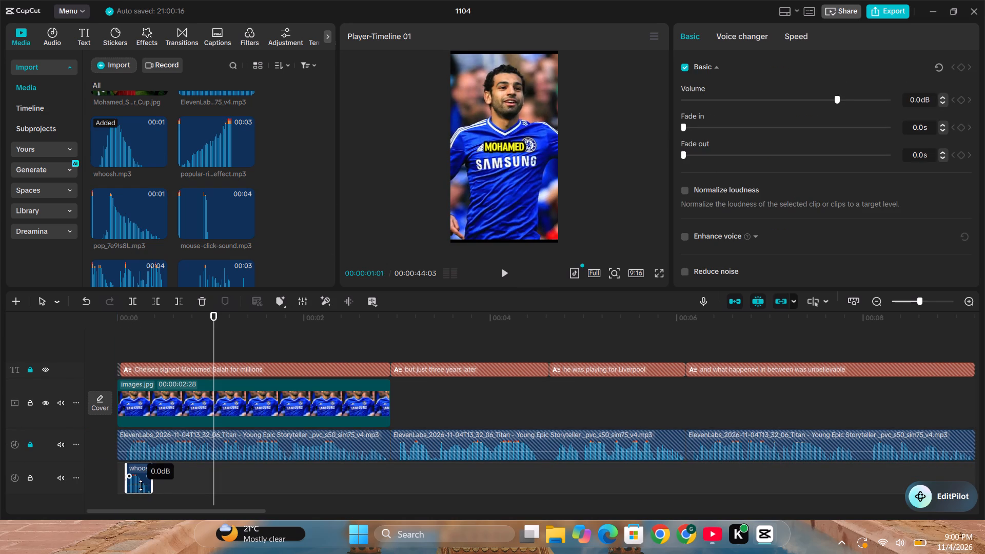
{"action": "left_click_drag", "start_coordinate": [141, 485], "coordinate": [150, 488]}
{"action": "left_click_drag", "start_coordinate": [140, 464], "coordinate": [119, 467]}
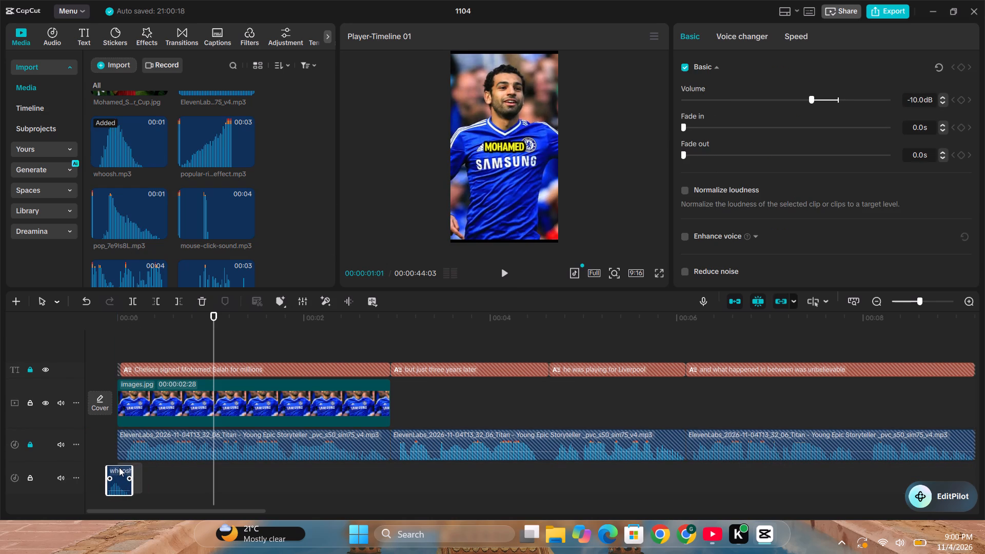
{"action": "left_click_drag", "start_coordinate": [119, 467], "coordinate": [121, 468]}
{"action": "left_click", "coordinate": [120, 497]}
{"action": "left_click", "coordinate": [119, 496]}
{"action": "key", "text": "space"}
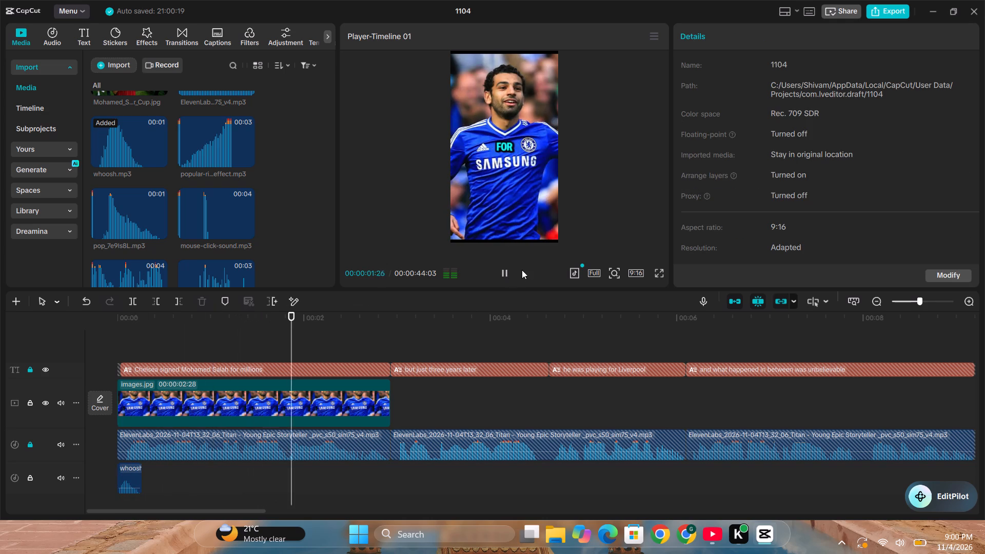
{"action": "left_click", "coordinate": [505, 267]}
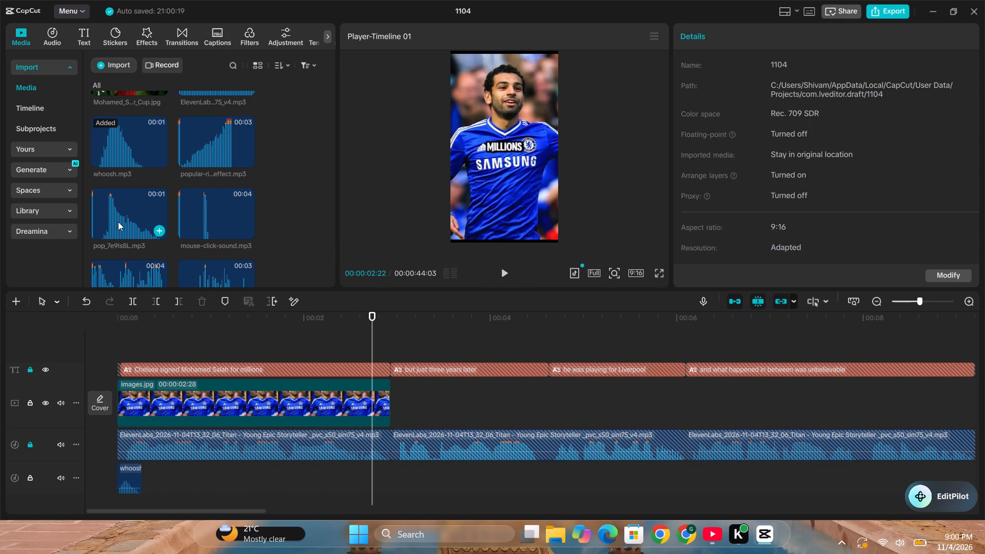
Add money-soundfx.mp3 to the whoosh track at about 1.7 seconds and trim its end to roughly half a second long.
{"action": "scroll", "coordinate": [145, 200], "scroll_direction": "down", "scroll_amount": 1}
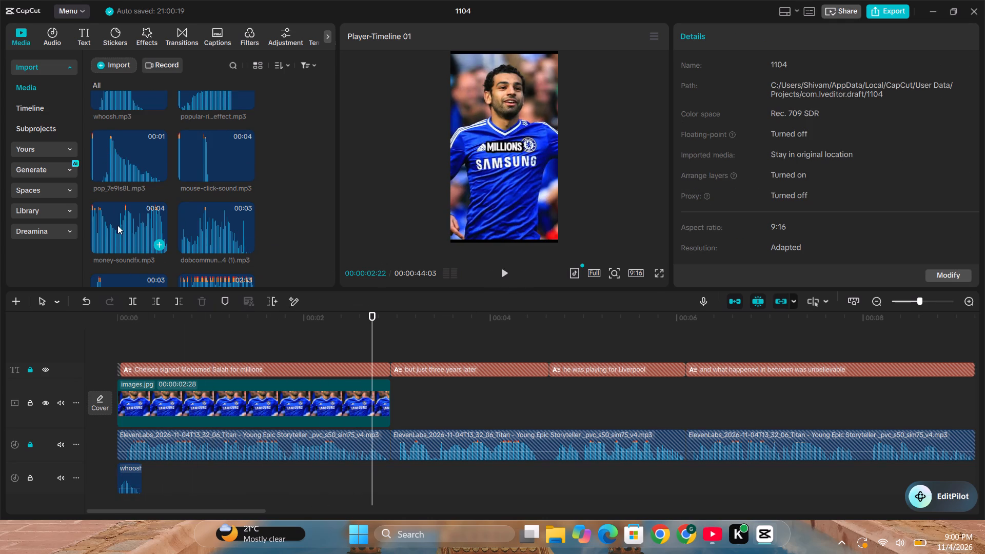
{"action": "left_click_drag", "start_coordinate": [117, 225], "coordinate": [280, 470]}
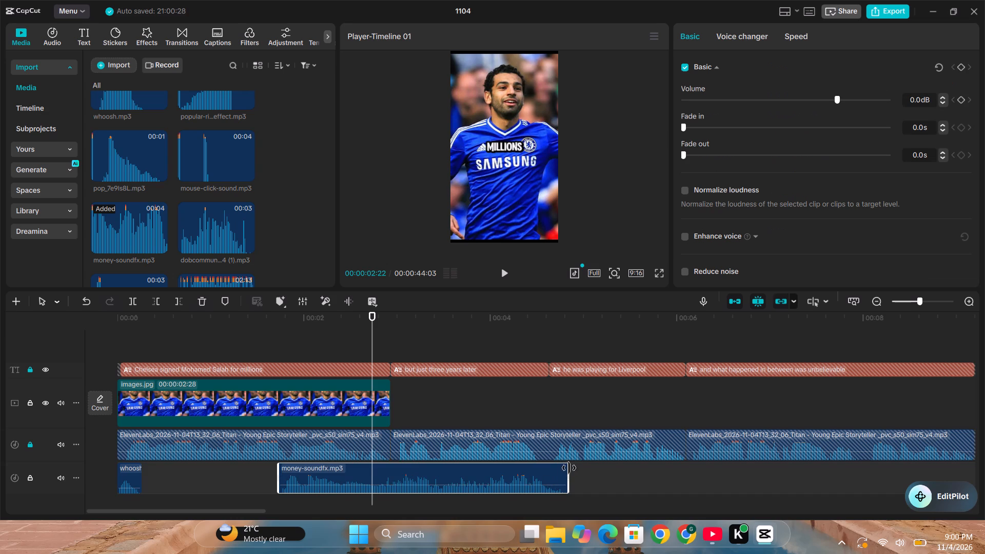
{"action": "left_click_drag", "start_coordinate": [569, 468], "coordinate": [327, 493]}
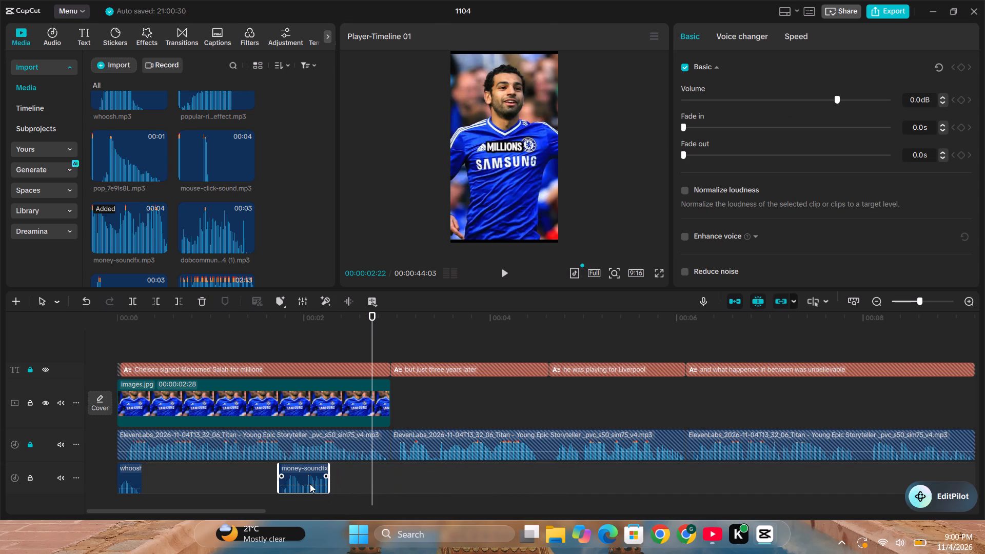
Lower the money-soundfx.mp3 clip's volume to -12.1 dB and play back the section around it.
{"action": "left_click", "coordinate": [309, 483]}
{"action": "left_click", "coordinate": [309, 488]}
{"action": "left_click_drag", "start_coordinate": [304, 484], "coordinate": [306, 484]}
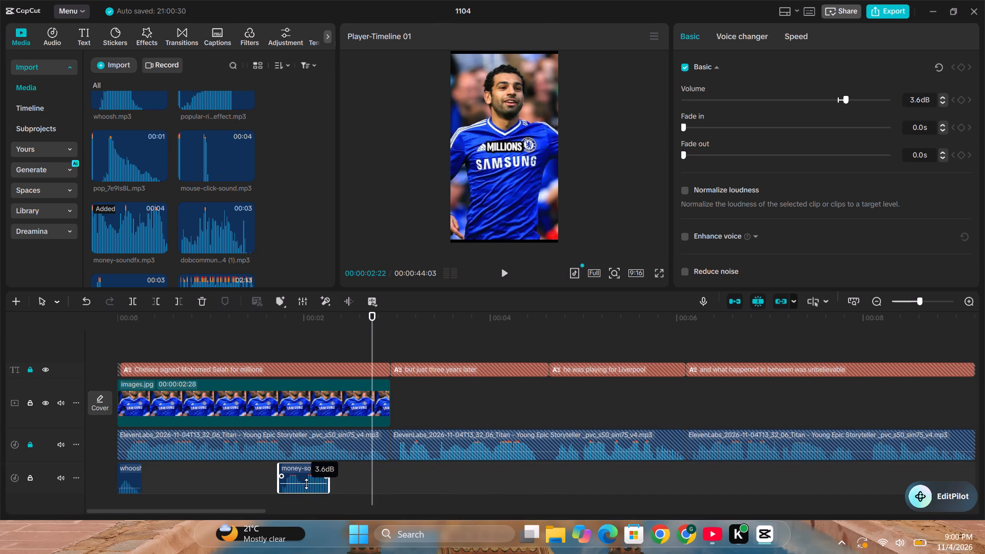
{"action": "left_click_drag", "start_coordinate": [306, 484], "coordinate": [318, 490]}
{"action": "left_click", "coordinate": [315, 490]}
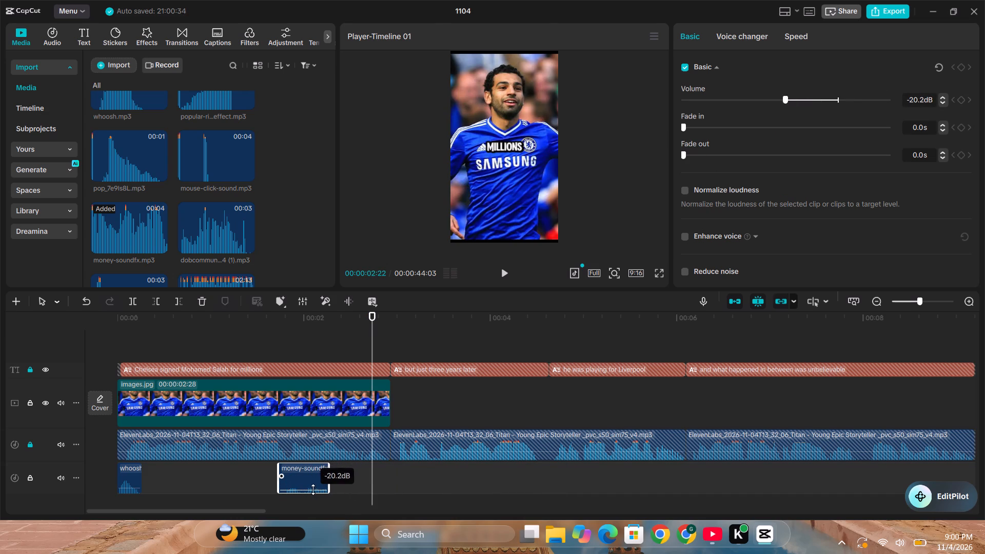
{"action": "left_click", "coordinate": [246, 482]}
{"action": "key", "text": "space"}
{"action": "left_click", "coordinate": [502, 271]}
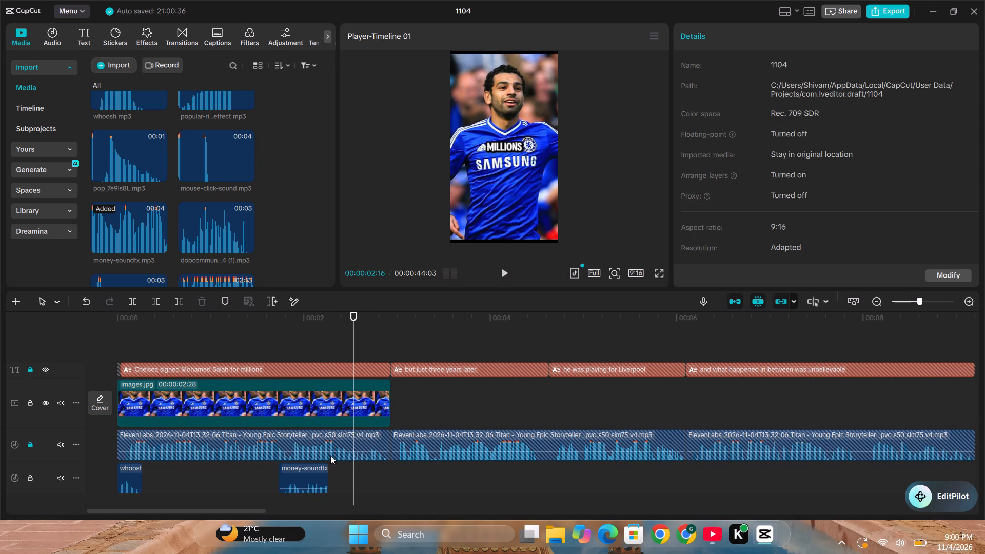
Shift the money-soundfx.mp3 clip to about 2.2 seconds, under the spoken word "millions", and play it back.
{"action": "left_click_drag", "start_coordinate": [303, 470], "coordinate": [344, 470]}
{"action": "left_click", "coordinate": [294, 476]}
{"action": "key", "text": "space"}
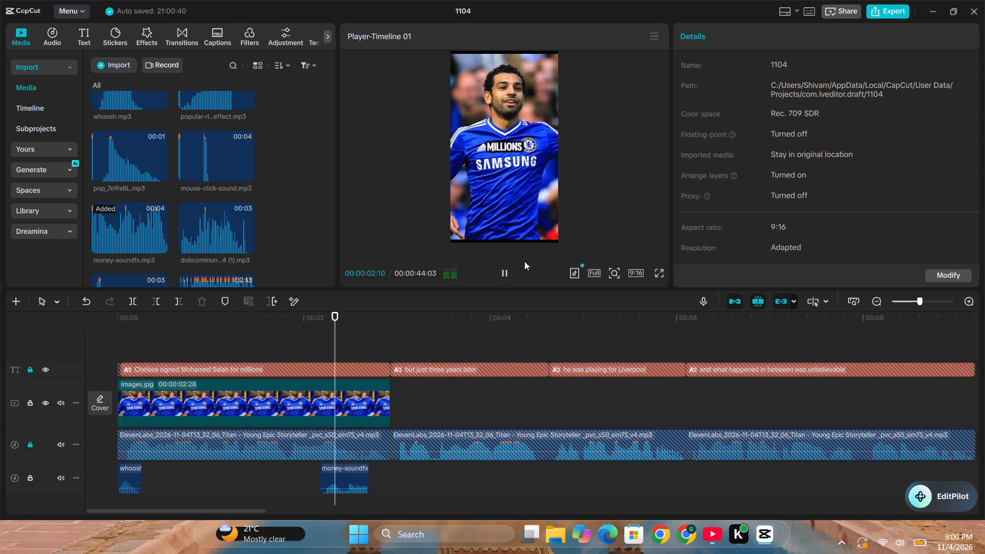
Look through the imported Salah images for one that suits the caption "but just three years later".
{"action": "left_click", "coordinate": [502, 271]}
{"action": "left_click", "coordinate": [376, 348]}
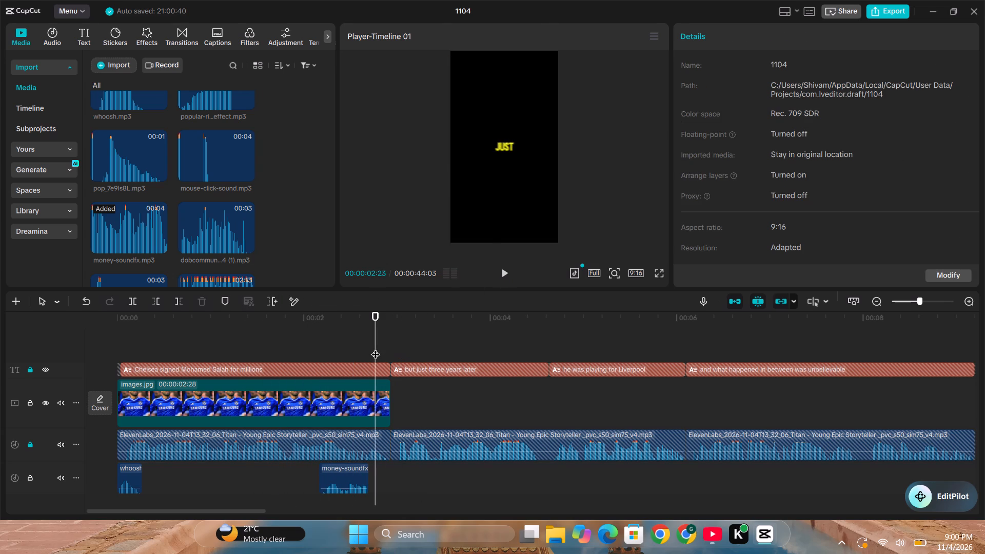
{"action": "scroll", "coordinate": [160, 153], "scroll_direction": "up", "scroll_amount": 10}
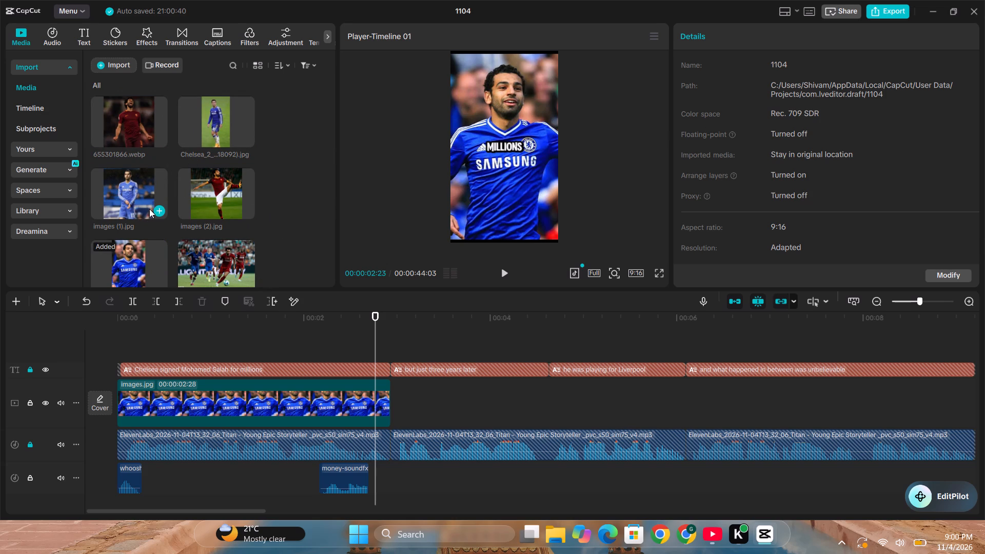
{"action": "scroll", "coordinate": [181, 203], "scroll_direction": "down", "scroll_amount": 2}
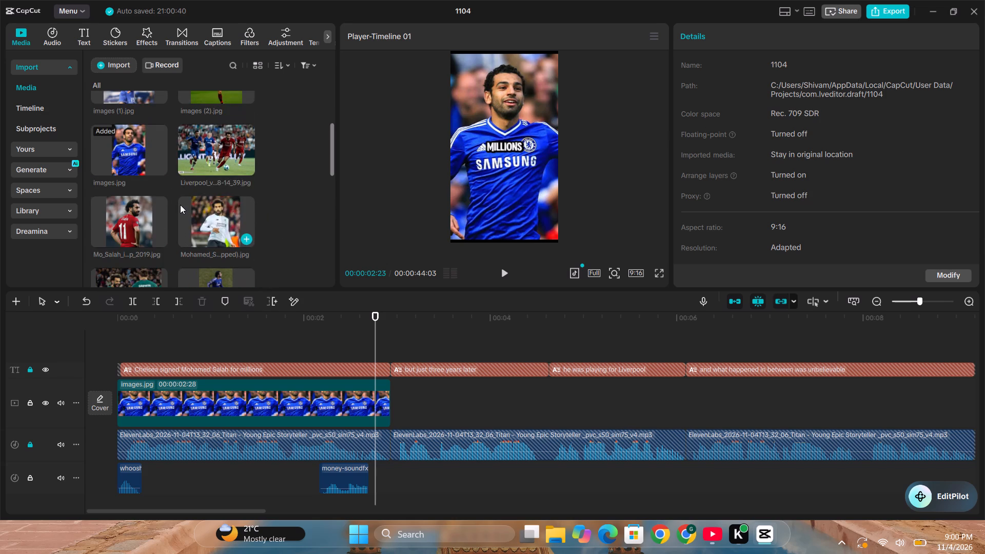
{"action": "scroll", "coordinate": [140, 226], "scroll_direction": "down", "scroll_amount": 1}
{"action": "left_click", "coordinate": [219, 152]}
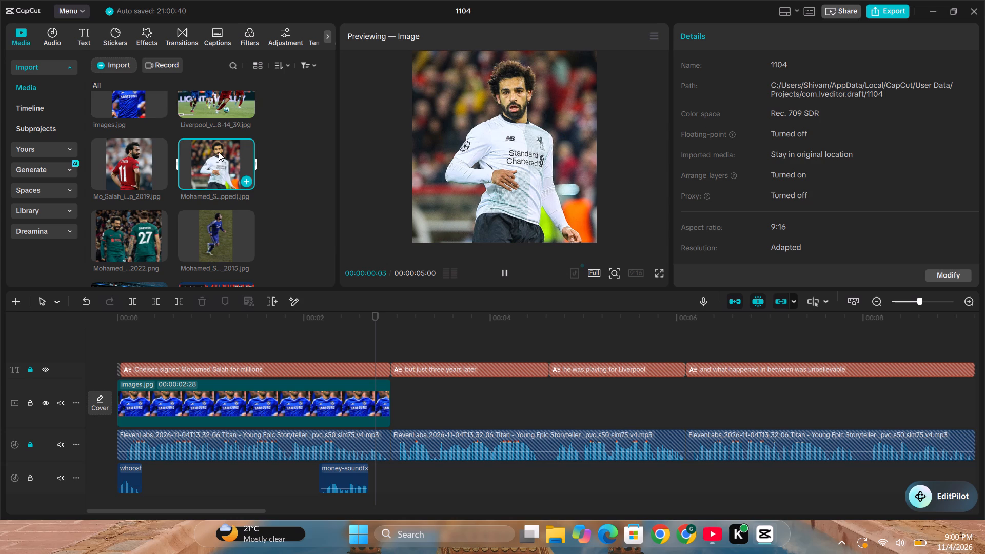
{"action": "scroll", "coordinate": [218, 171], "scroll_direction": "up", "scroll_amount": 1}
{"action": "left_click", "coordinate": [221, 147]}
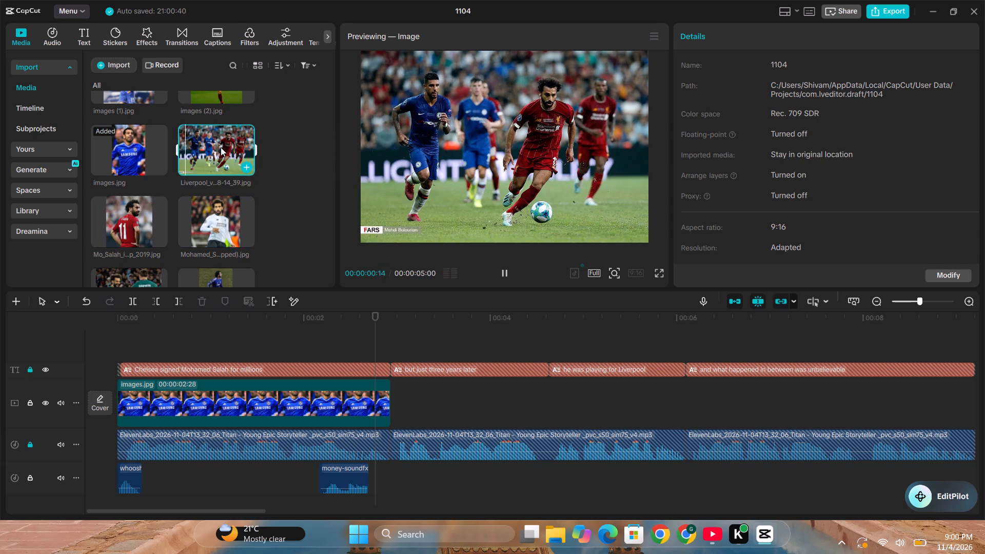
{"action": "scroll", "coordinate": [209, 162], "scroll_direction": "down", "scroll_amount": 2}
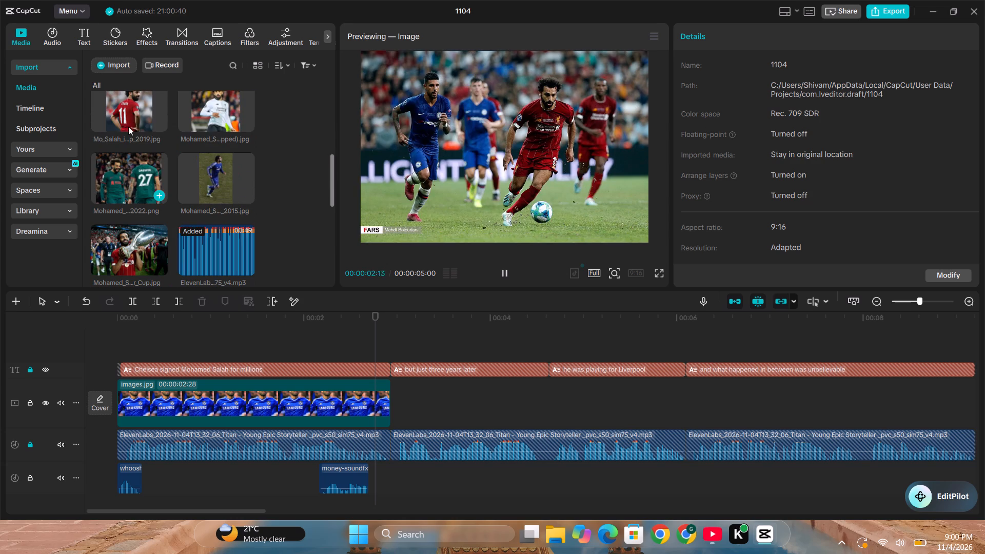
{"action": "left_click", "coordinate": [132, 102]}
{"action": "left_click", "coordinate": [125, 180]}
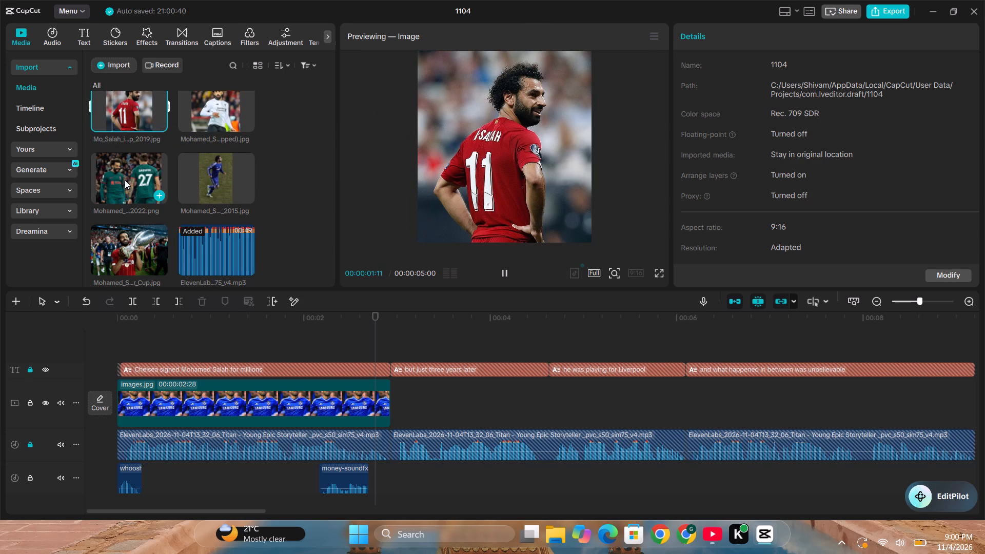
{"action": "scroll", "coordinate": [130, 174], "scroll_direction": "down", "scroll_amount": 1}
{"action": "left_click", "coordinate": [132, 175]}
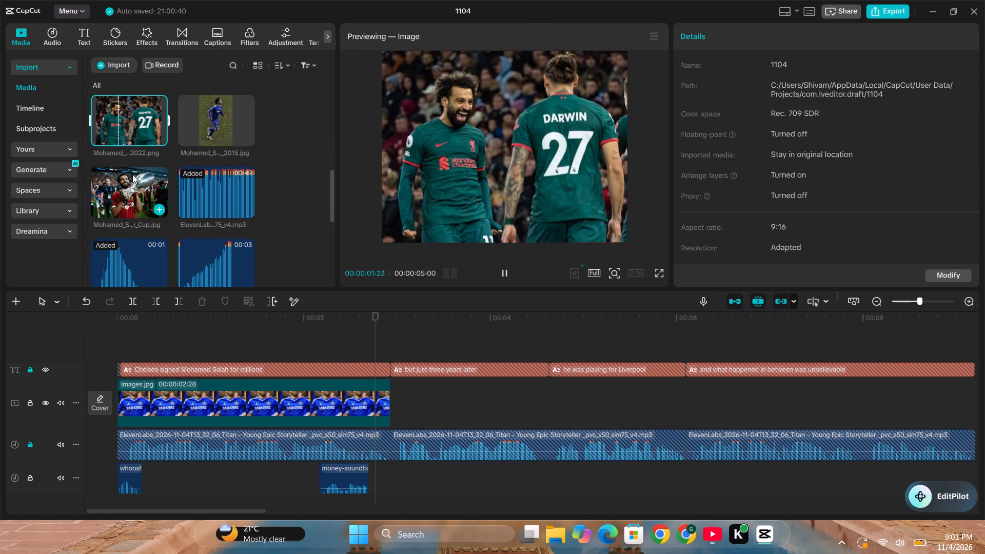
{"action": "scroll", "coordinate": [198, 161], "scroll_direction": "up", "scroll_amount": 7}
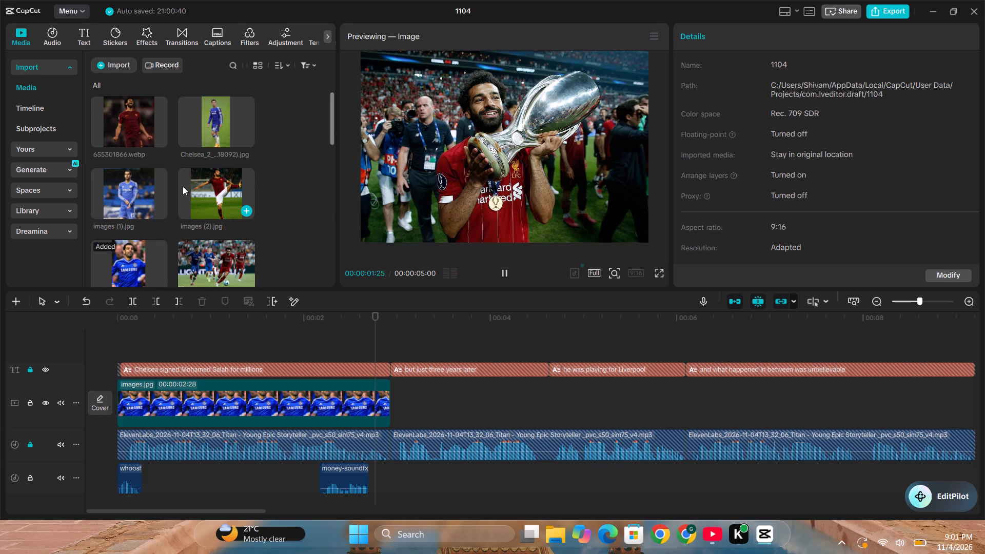
{"action": "scroll", "coordinate": [184, 189], "scroll_direction": "up", "scroll_amount": 4}
{"action": "scroll", "coordinate": [185, 189], "scroll_direction": "down", "scroll_amount": 12}
{"action": "scroll", "coordinate": [185, 188], "scroll_direction": "up", "scroll_amount": 4}
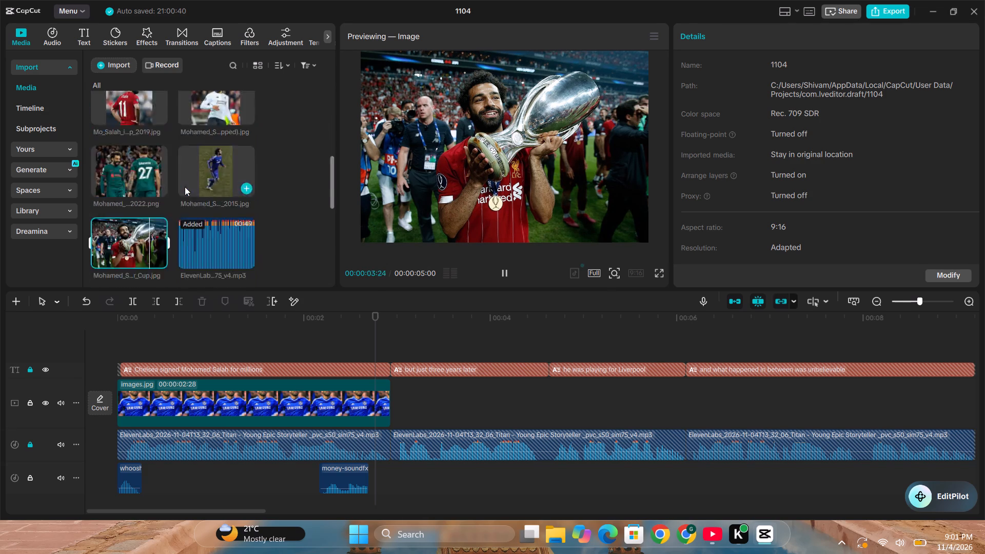
{"action": "scroll", "coordinate": [185, 187], "scroll_direction": "up", "scroll_amount": 14}
{"action": "scroll", "coordinate": [192, 186], "scroll_direction": "down", "scroll_amount": 3}
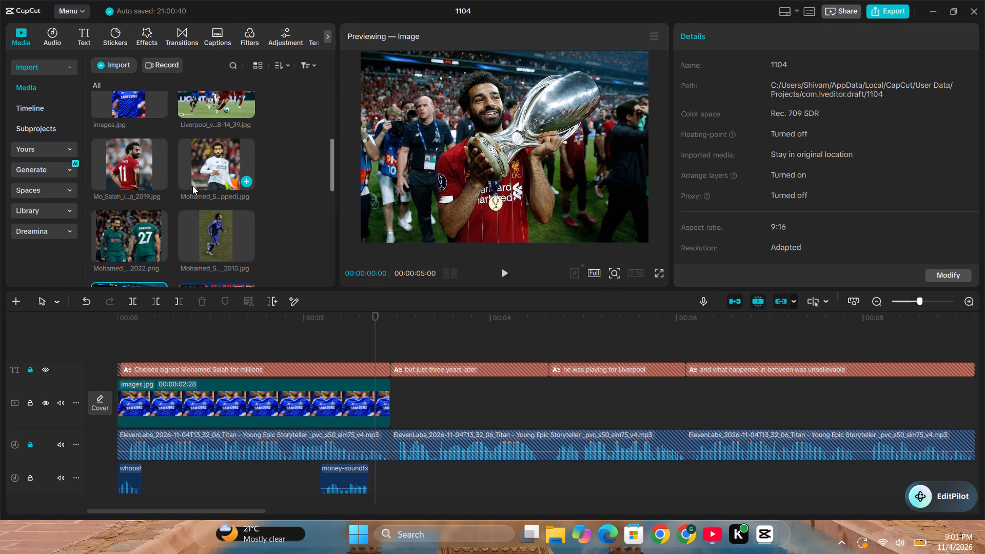
{"action": "scroll", "coordinate": [192, 186], "scroll_direction": "down", "scroll_amount": 1}
{"action": "scroll", "coordinate": [192, 186], "scroll_direction": "up", "scroll_amount": 3}
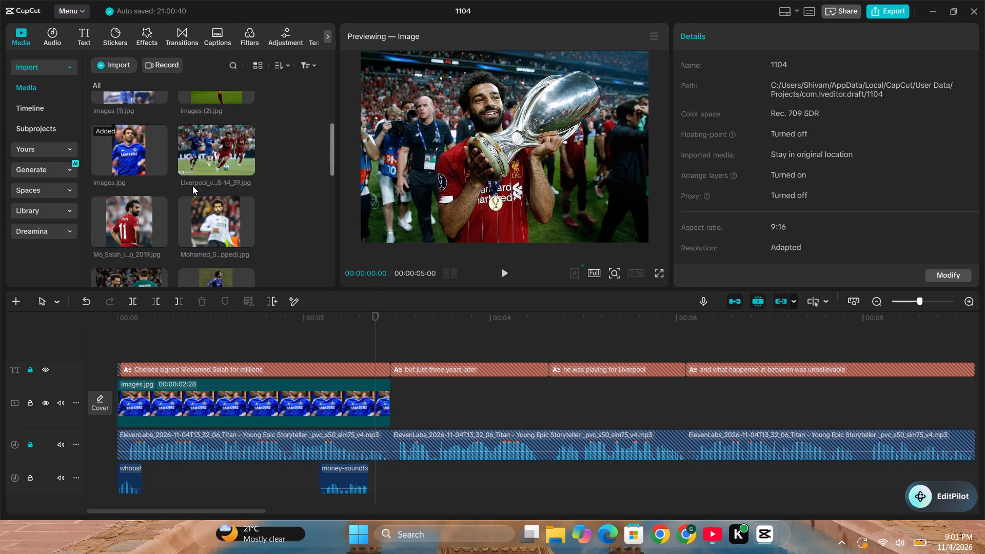
{"action": "scroll", "coordinate": [192, 186], "scroll_direction": "up", "scroll_amount": 2}
{"action": "scroll", "coordinate": [192, 196], "scroll_direction": "down", "scroll_amount": 3}
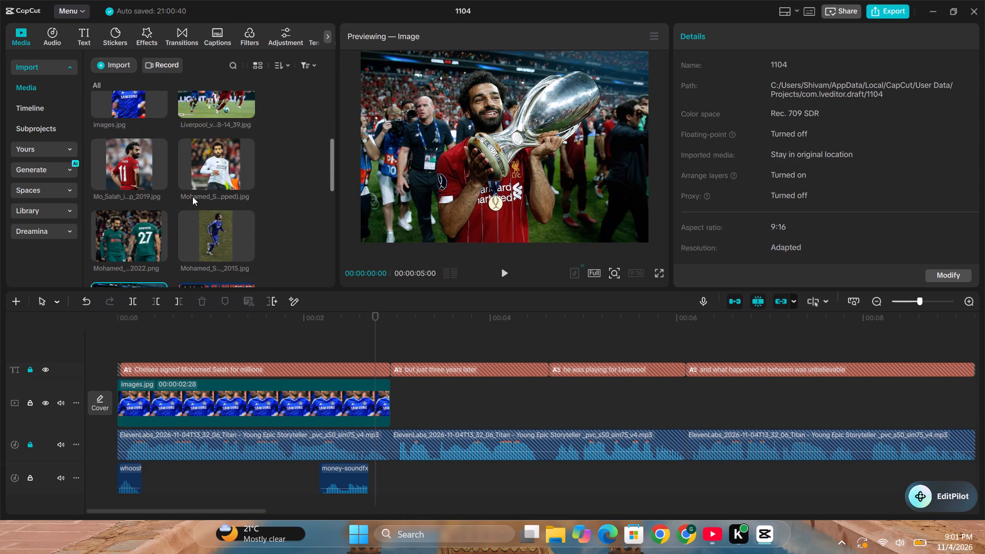
{"action": "scroll", "coordinate": [192, 196], "scroll_direction": "up", "scroll_amount": 2}
{"action": "scroll", "coordinate": [192, 196], "scroll_direction": "down", "scroll_amount": 4}
{"action": "scroll", "coordinate": [192, 196], "scroll_direction": "up", "scroll_amount": 1}
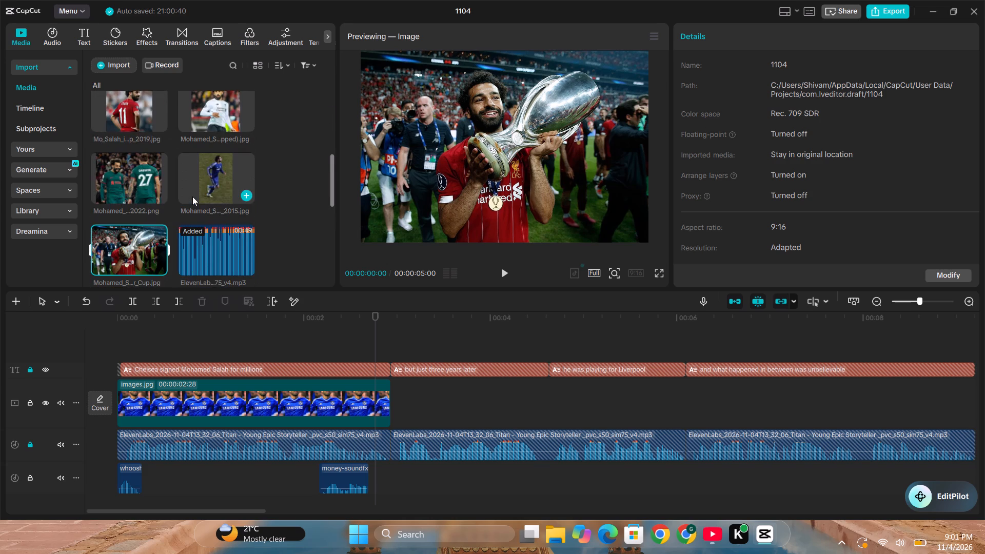
{"action": "scroll", "coordinate": [192, 196], "scroll_direction": "up", "scroll_amount": 2}
Add the Liverpool vs. Chelsea UEFA Super Cup image to the main track directly after images.jpg.
{"action": "left_click", "coordinate": [232, 141]}
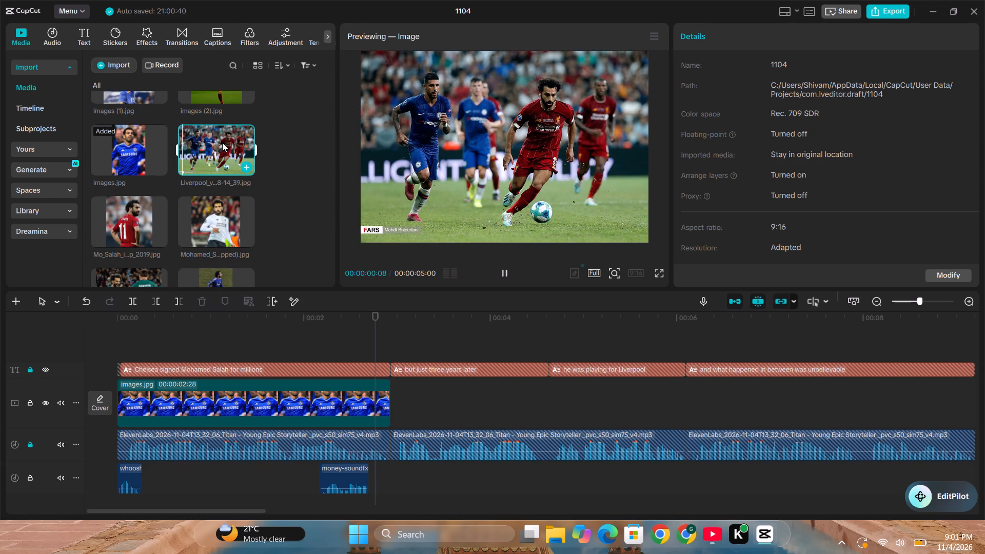
{"action": "left_click_drag", "start_coordinate": [221, 143], "coordinate": [382, 399]}
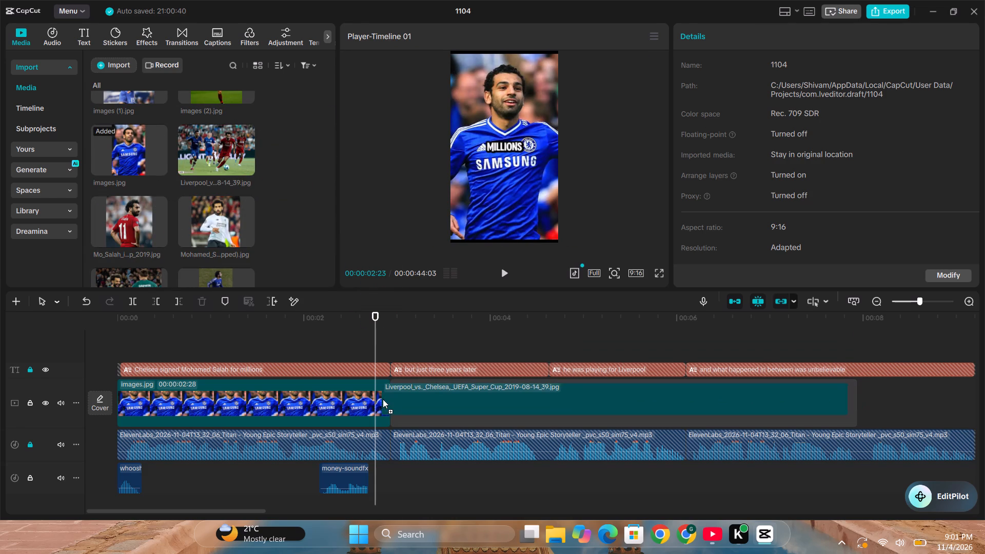
Enlarge the Super Cup image to 235%, shift it to X -701 to centre Salah, and add a scale keyframe at its start.
{"action": "left_click", "coordinate": [389, 348]}
{"action": "left_click", "coordinate": [422, 399]}
{"action": "left_click_drag", "start_coordinate": [445, 179], "coordinate": [416, 203]}
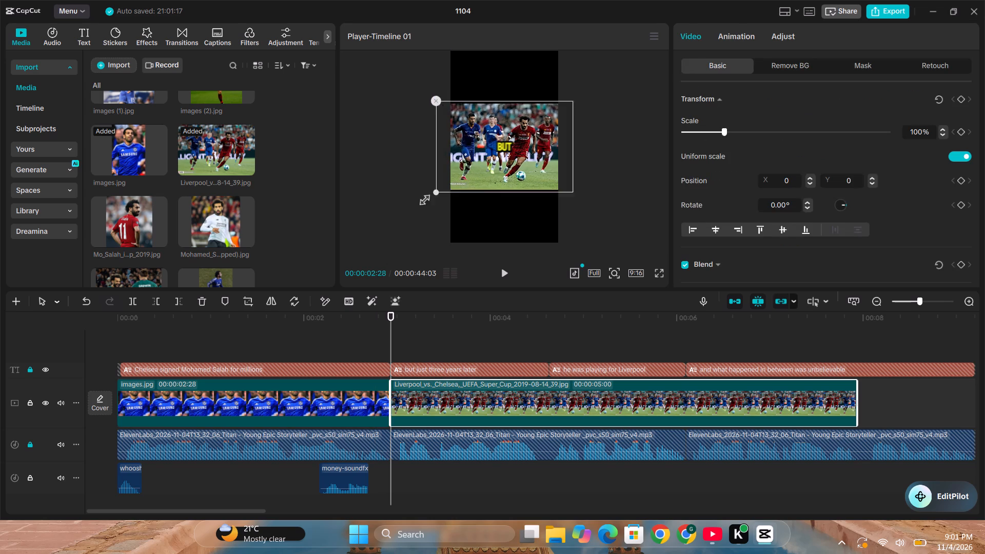
{"action": "left_click_drag", "start_coordinate": [416, 203], "coordinate": [352, 274]}
{"action": "left_click_drag", "start_coordinate": [505, 201], "coordinate": [469, 205]}
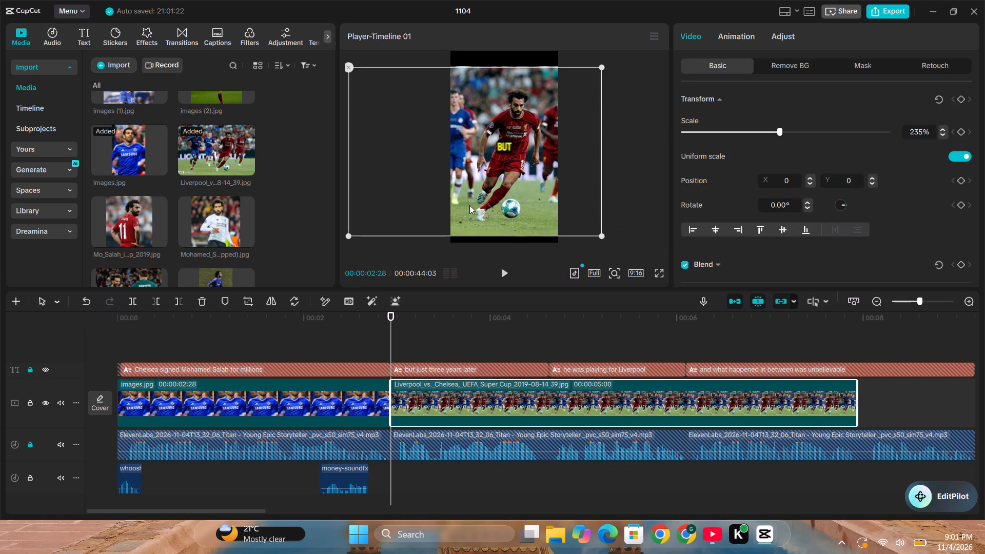
{"action": "left_click_drag", "start_coordinate": [469, 205], "coordinate": [470, 203]}
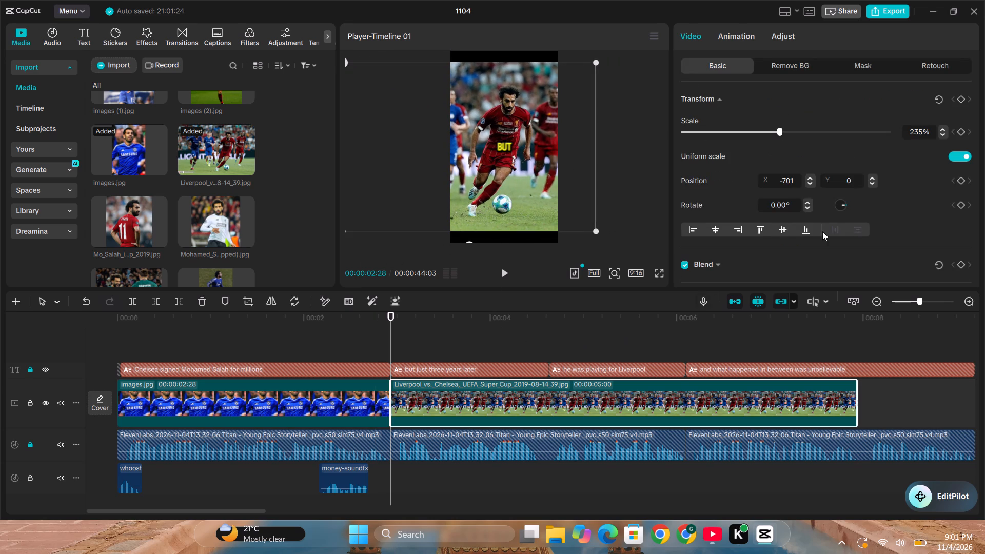
{"action": "left_click", "coordinate": [964, 131]}
Play back the Super Cup clip against the voiceover to judge where the image should end.
{"action": "key", "text": "space"}
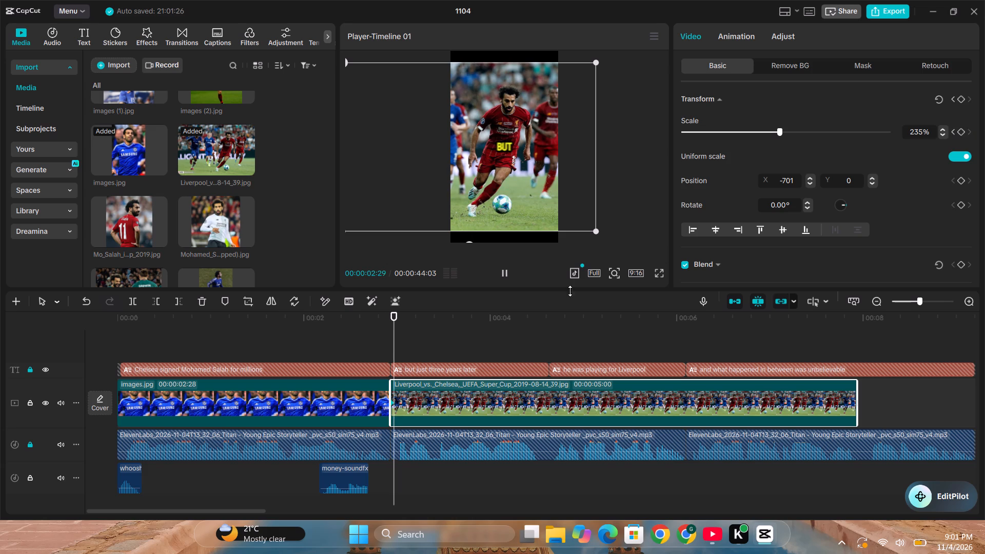
{"action": "left_click", "coordinate": [497, 271]}
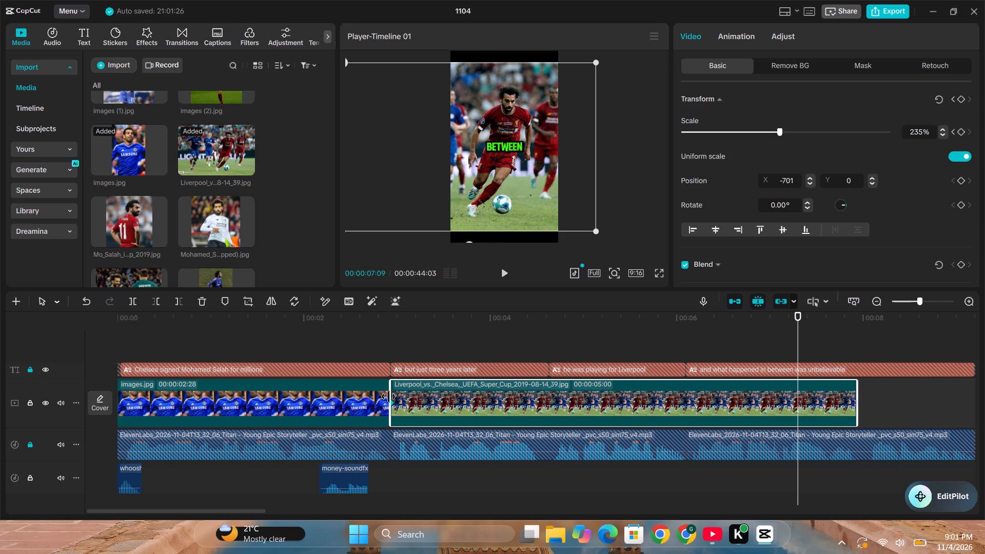
{"action": "left_click", "coordinate": [396, 356]}
{"action": "key", "text": "space"}
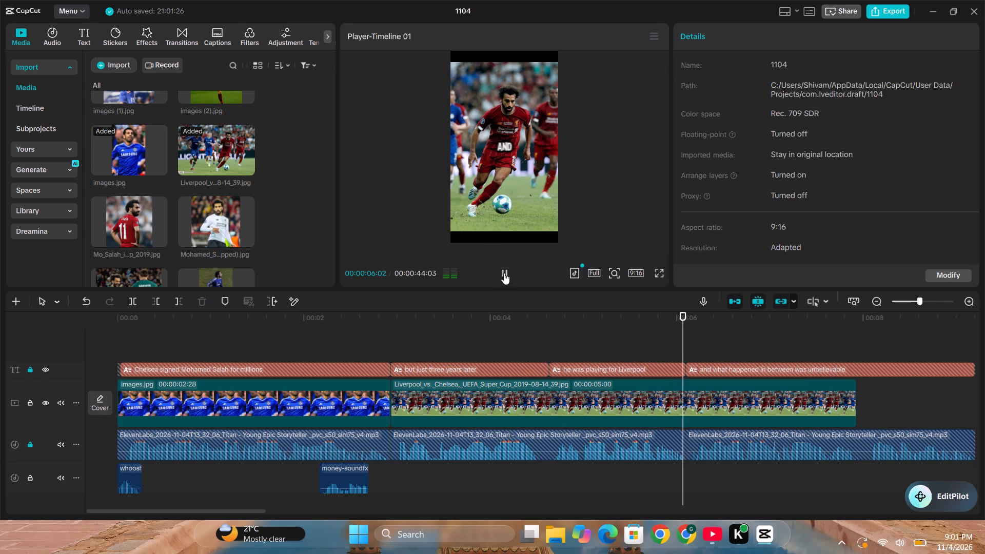
{"action": "left_click", "coordinate": [504, 273]}
{"action": "left_click_drag", "start_coordinate": [251, 508], "coordinate": [259, 507]}
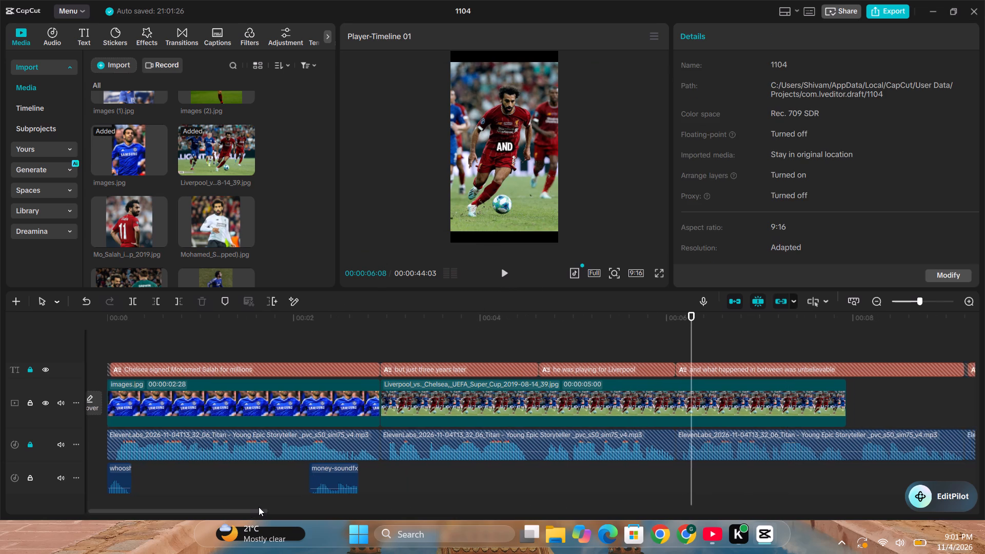
{"action": "left_click_drag", "start_coordinate": [259, 507], "coordinate": [261, 507]}
{"action": "key", "text": "space"}
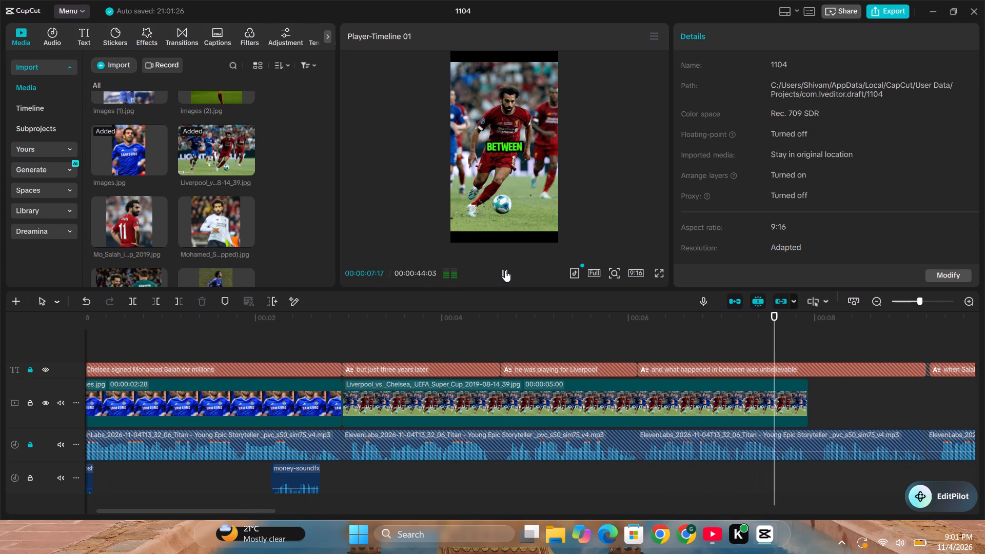
{"action": "left_click", "coordinate": [505, 270]}
Trim the end of the Super Cup clip to a 3:05 duration, ending with the "he was playing for Liverpool" caption.
{"action": "left_click", "coordinate": [708, 400]}
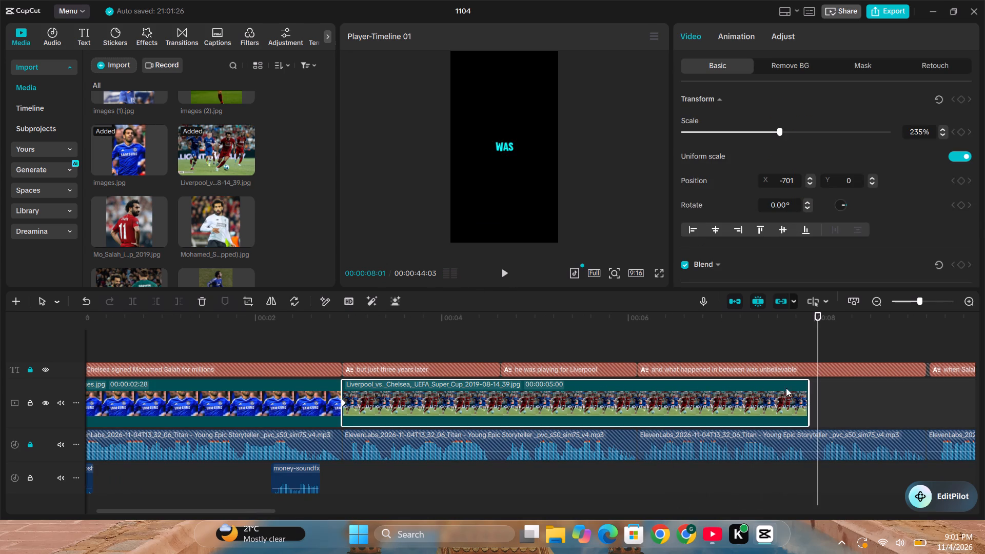
{"action": "left_click_drag", "start_coordinate": [807, 386], "coordinate": [756, 386]}
{"action": "left_click_drag", "start_coordinate": [721, 386], "coordinate": [648, 384]}
{"action": "left_click_drag", "start_coordinate": [649, 384], "coordinate": [702, 387]}
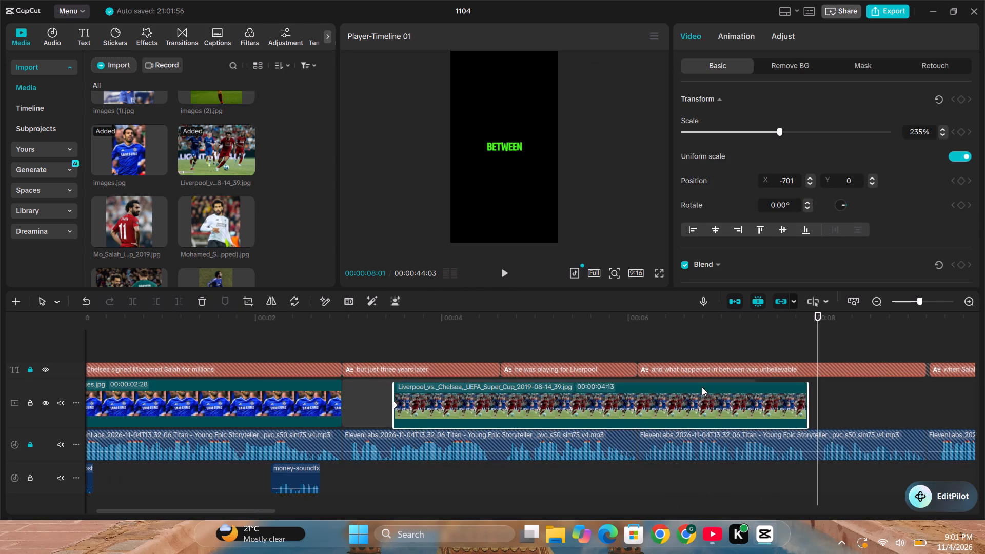
{"action": "left_click_drag", "start_coordinate": [702, 387], "coordinate": [647, 379]}
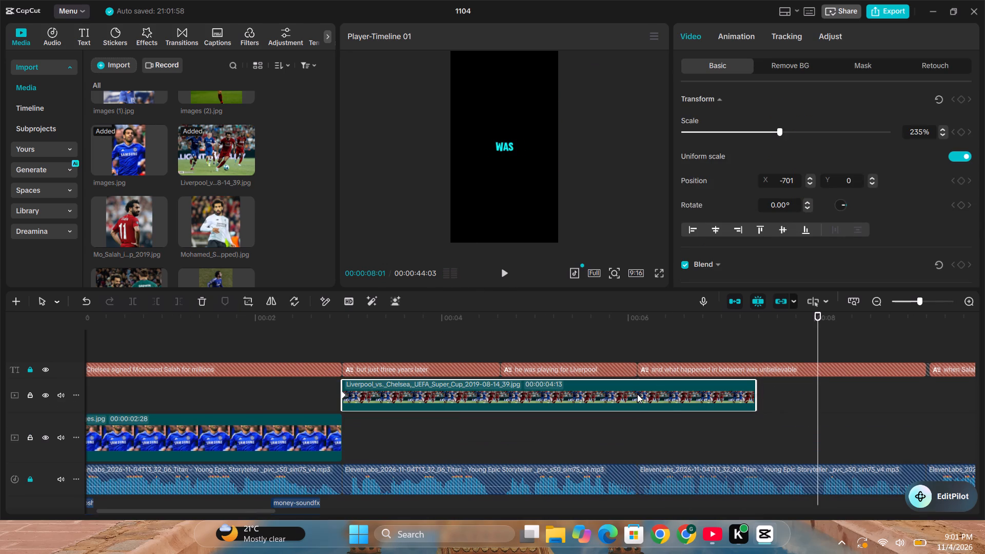
{"action": "key", "text": "ctrl+z"}
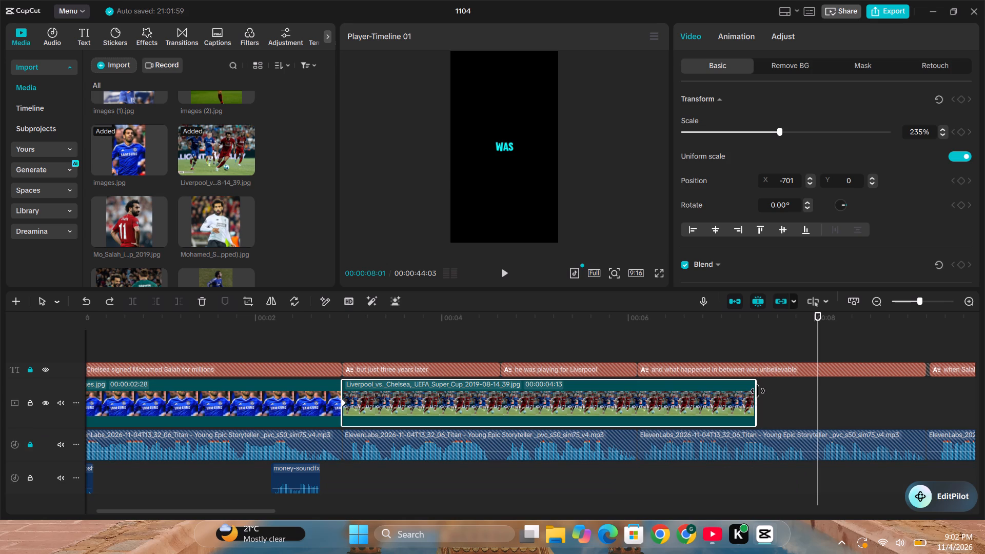
{"action": "left_click_drag", "start_coordinate": [758, 389], "coordinate": [637, 389]}
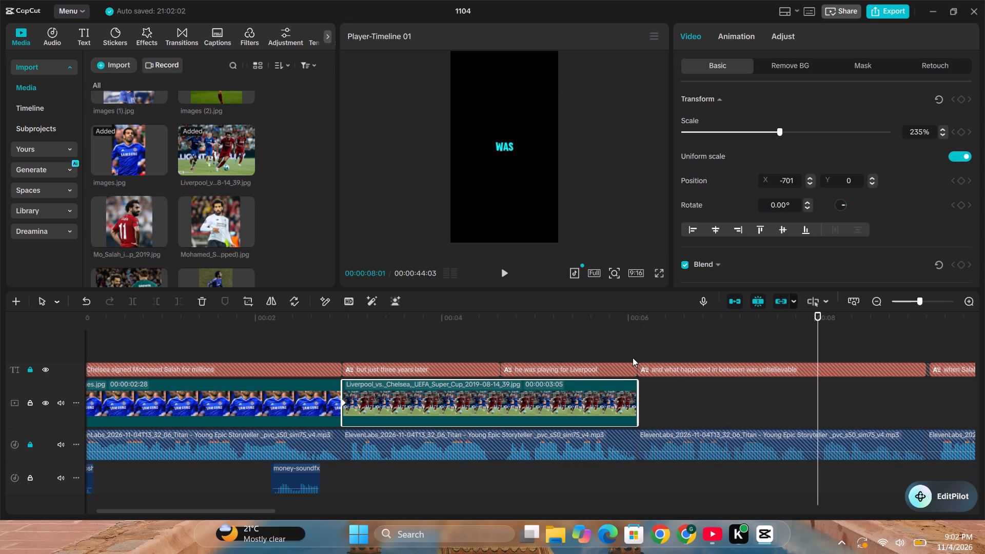
Raise the Super Cup clip's scale slightly at its end to create a slow zoom-in, and play back from the first clip.
{"action": "left_click", "coordinate": [633, 358]}
{"action": "left_click", "coordinate": [625, 392]}
{"action": "left_click_drag", "start_coordinate": [780, 131], "coordinate": [790, 131]}
{"action": "left_click", "coordinate": [215, 343]}
{"action": "key", "text": "space"}
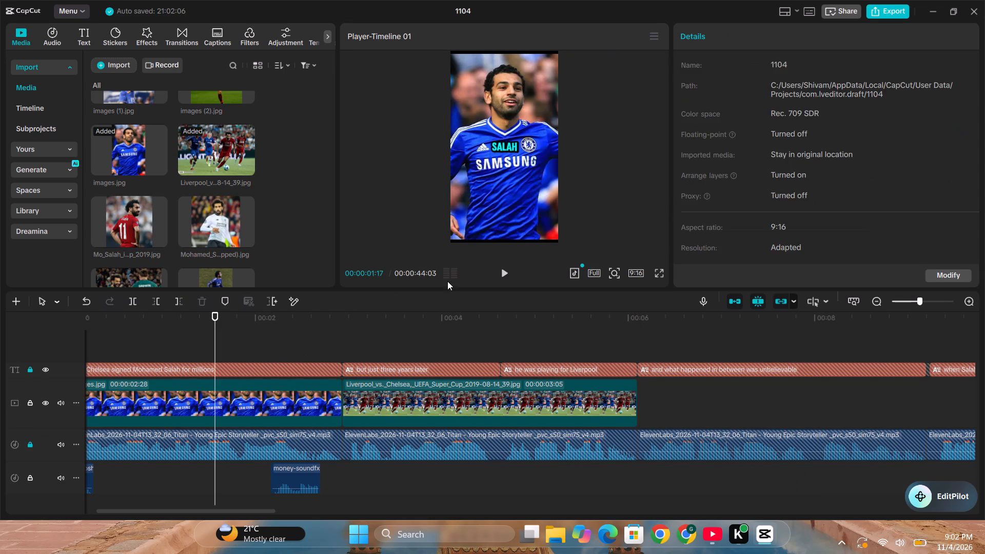
{"action": "left_click", "coordinate": [505, 272]}
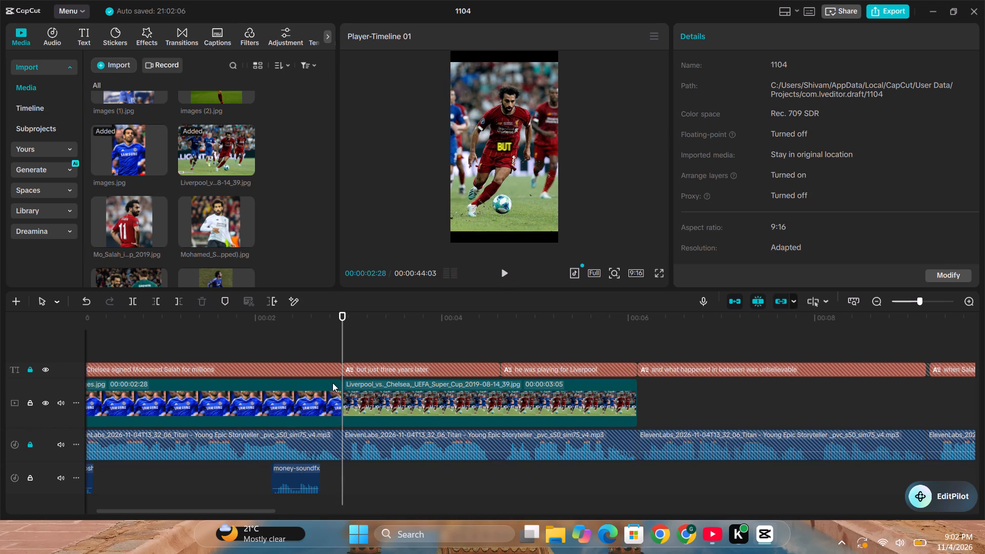
Raise the scale of images.jpg to 138% at 2:27, near its end, for a stronger zoom, and play back both clips.
{"action": "left_click", "coordinate": [338, 351]}
{"action": "left_click", "coordinate": [325, 401]}
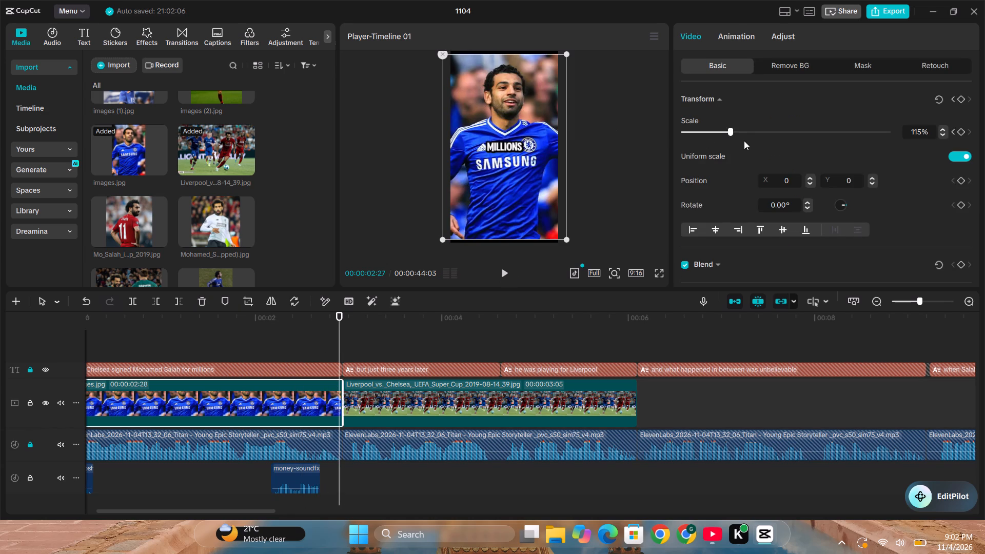
{"action": "left_click_drag", "start_coordinate": [732, 129], "coordinate": [741, 128]}
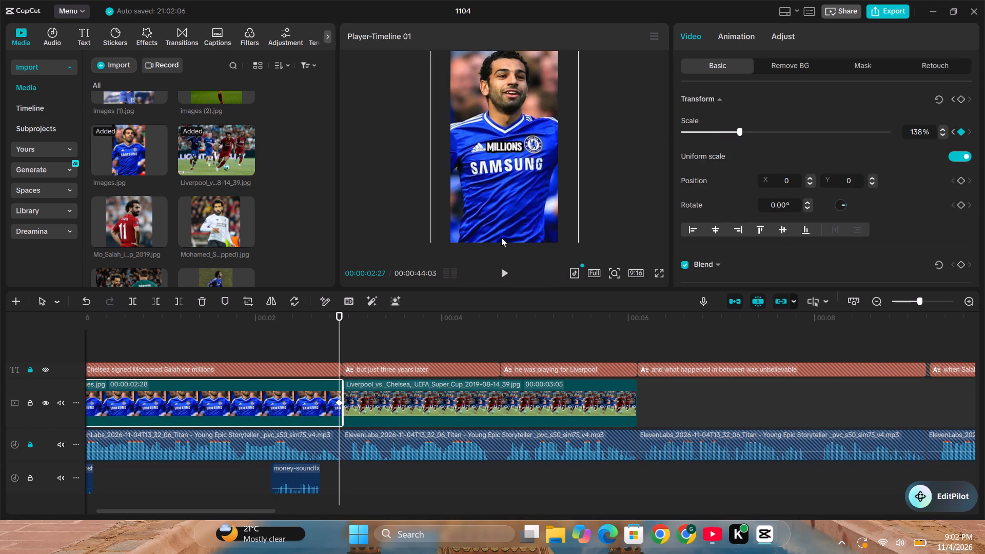
{"action": "left_click", "coordinate": [168, 351]}
{"action": "key", "text": "space"}
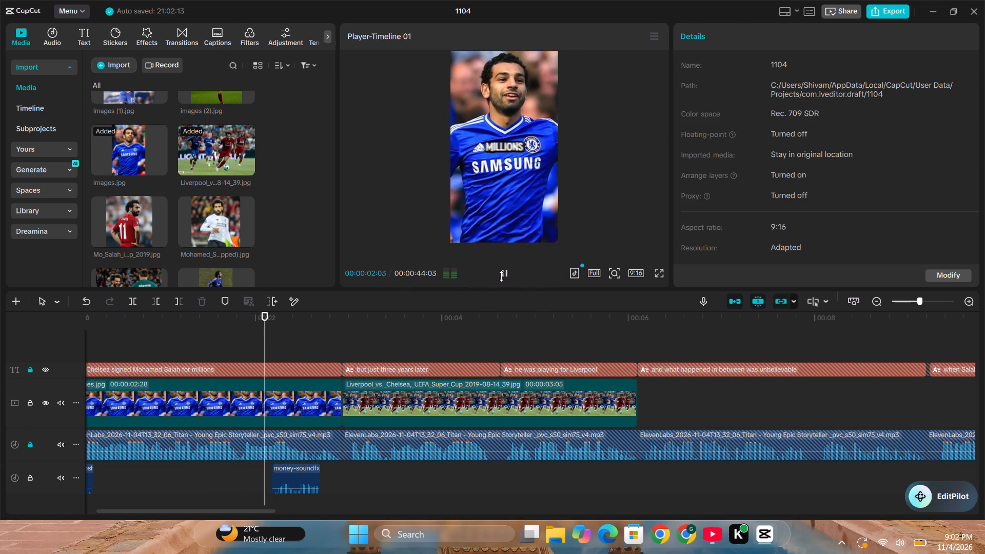
{"action": "left_click", "coordinate": [502, 275]}
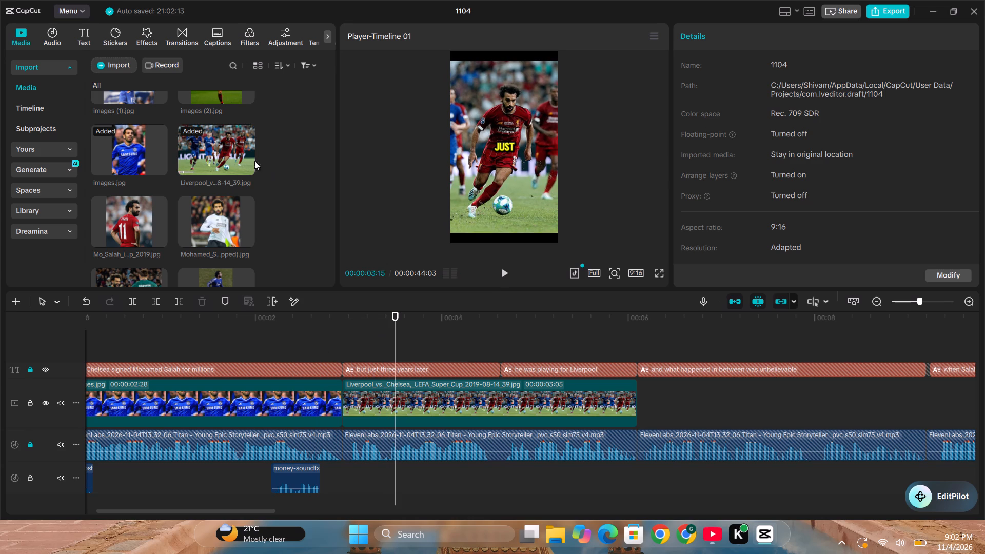
Add mouse-click-sound.mp3 beneath the Super Cup clip and trim both ends to a short piece around the click.
{"action": "scroll", "coordinate": [151, 161], "scroll_direction": "up", "scroll_amount": 3}
{"action": "scroll", "coordinate": [161, 210], "scroll_direction": "down", "scroll_amount": 8}
{"action": "scroll", "coordinate": [161, 209], "scroll_direction": "up", "scroll_amount": 1}
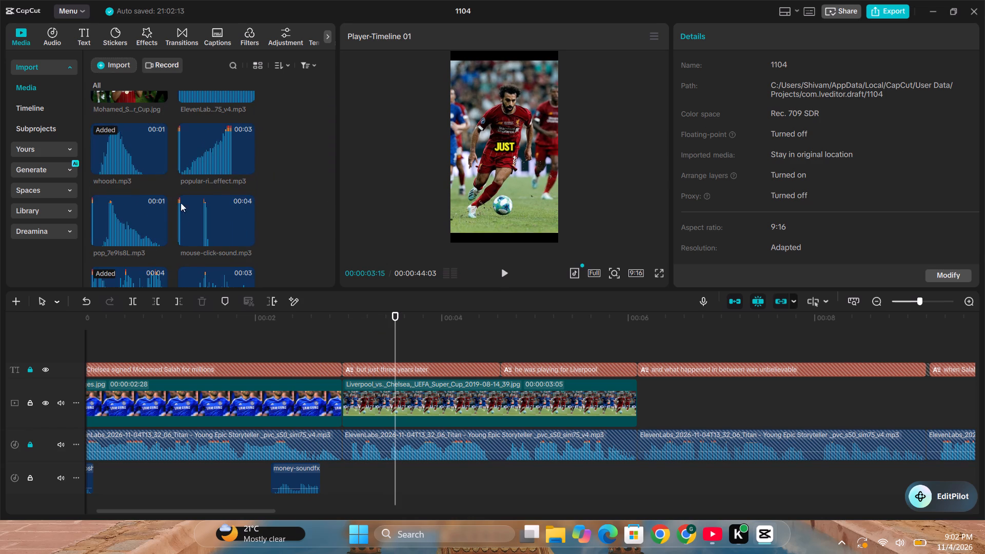
{"action": "left_click_drag", "start_coordinate": [202, 209], "coordinate": [356, 460]}
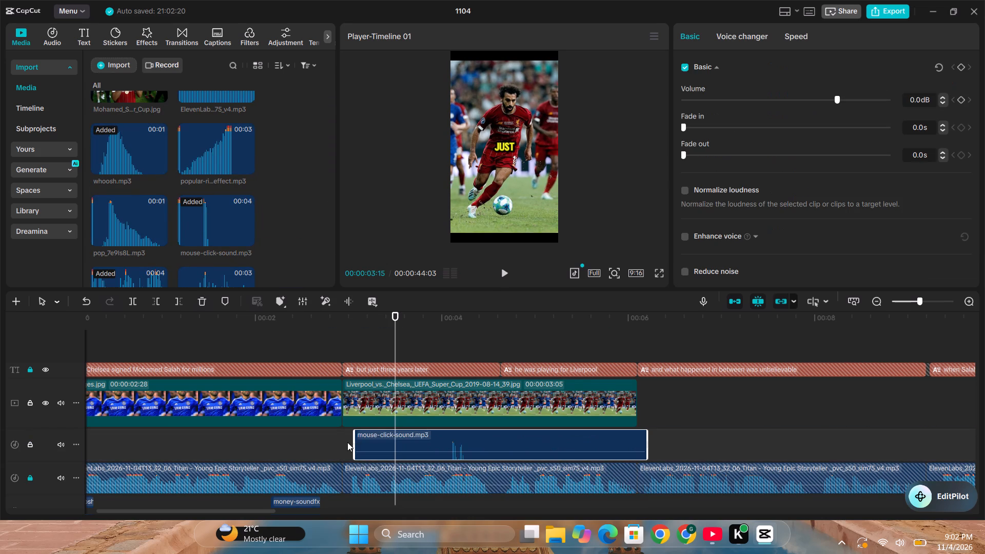
{"action": "left_click_drag", "start_coordinate": [356, 433], "coordinate": [447, 434]}
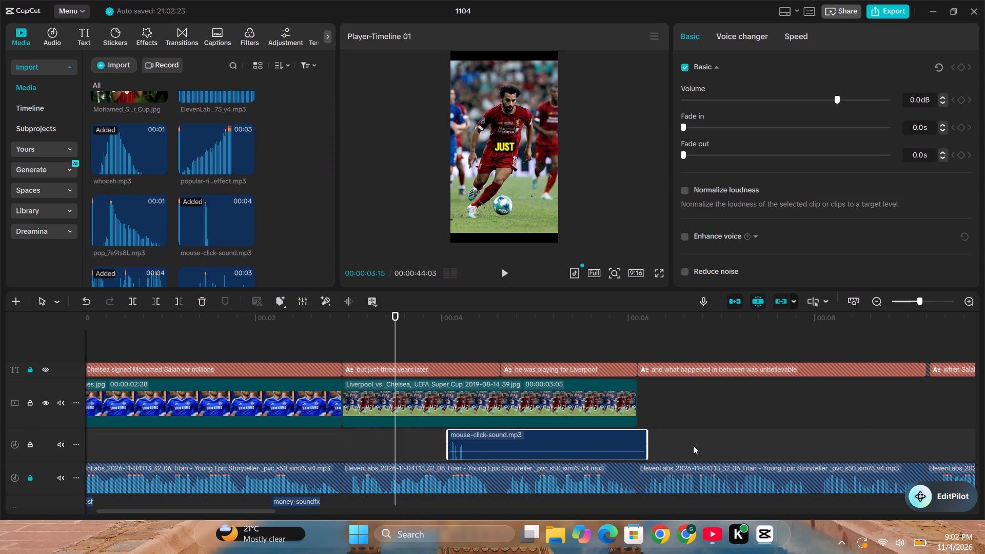
{"action": "left_click_drag", "start_coordinate": [647, 433], "coordinate": [472, 436]}
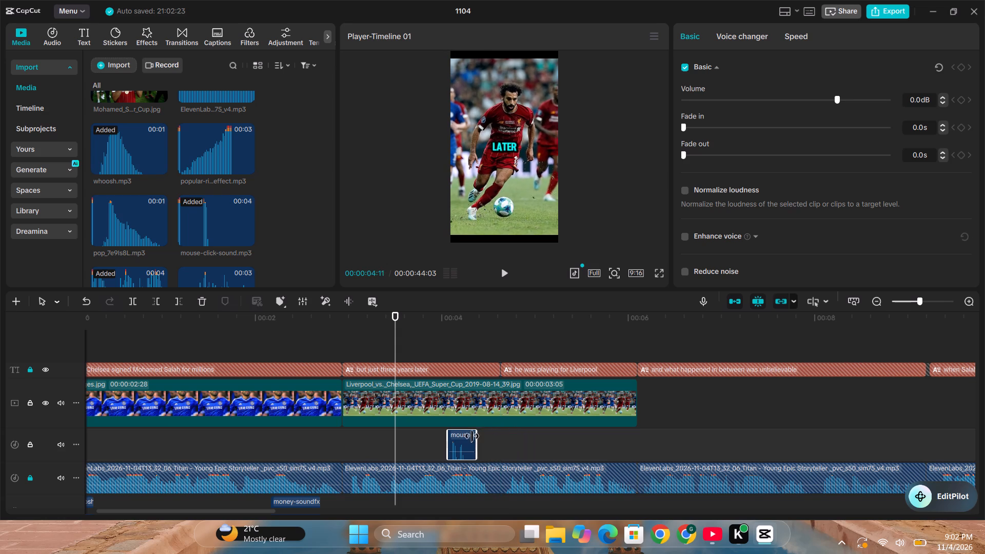
{"action": "left_click_drag", "start_coordinate": [472, 436], "coordinate": [468, 438]}
Lower the mouse-click sound to -10.0 dB, place it at the cut between images.jpg and the Super Cup clip, and play back.
{"action": "left_click", "coordinate": [461, 452]}
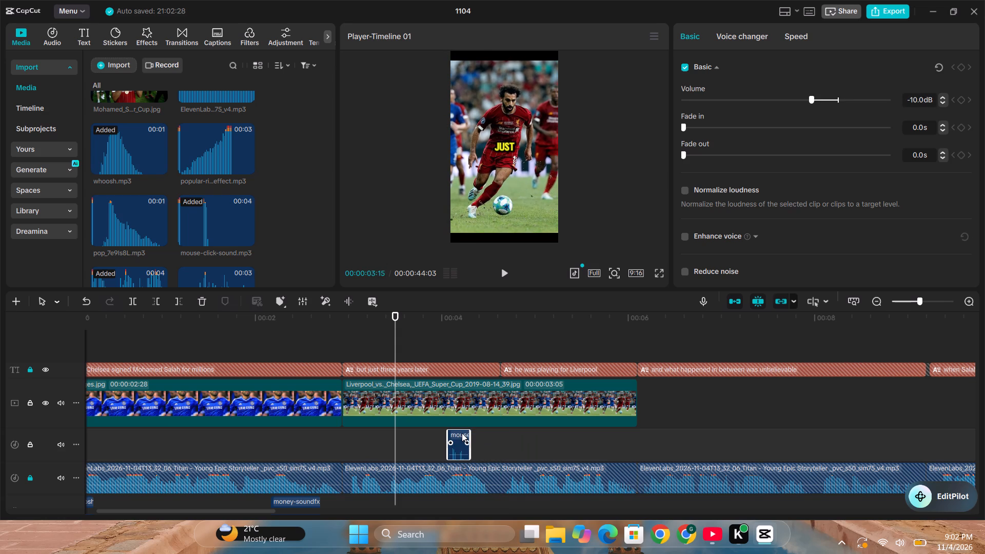
{"action": "left_click_drag", "start_coordinate": [462, 433], "coordinate": [341, 506]}
{"action": "left_click", "coordinate": [252, 485]}
{"action": "key", "text": "space"}
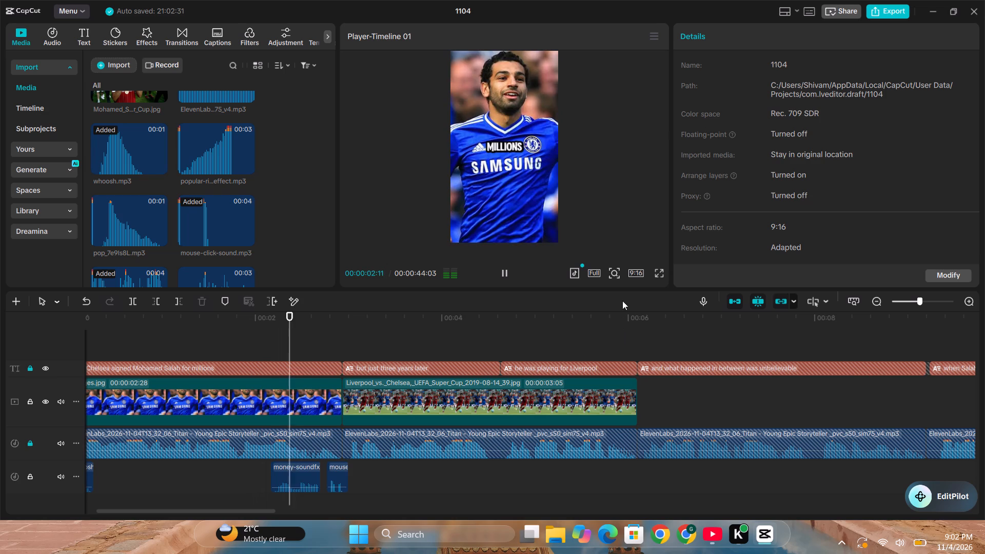
{"action": "left_click", "coordinate": [506, 269]}
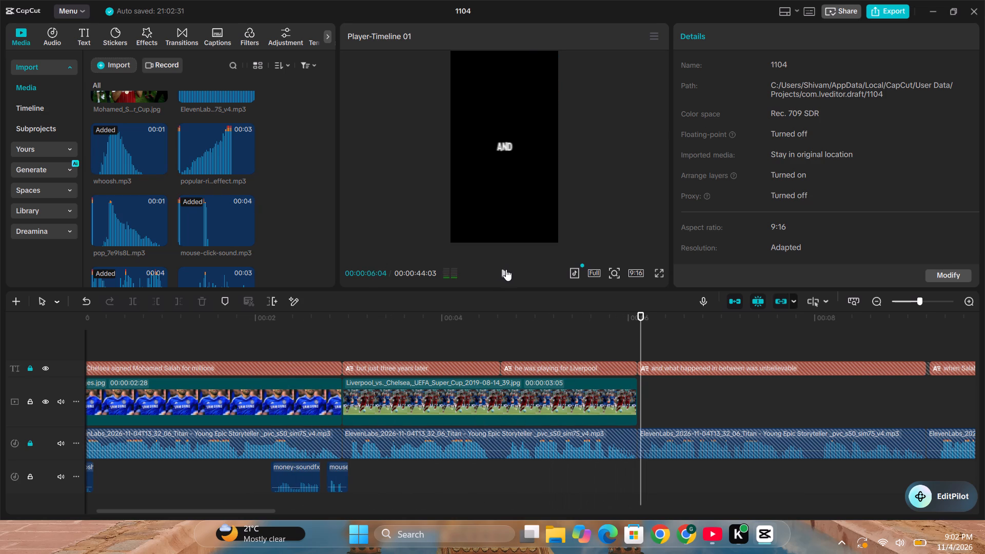
Add the pop sound under the "he was playing for Liverpool" caption, lower its volume to -5.3 dB, and play back.
{"action": "scroll", "coordinate": [164, 227], "scroll_direction": "down", "scroll_amount": 1}
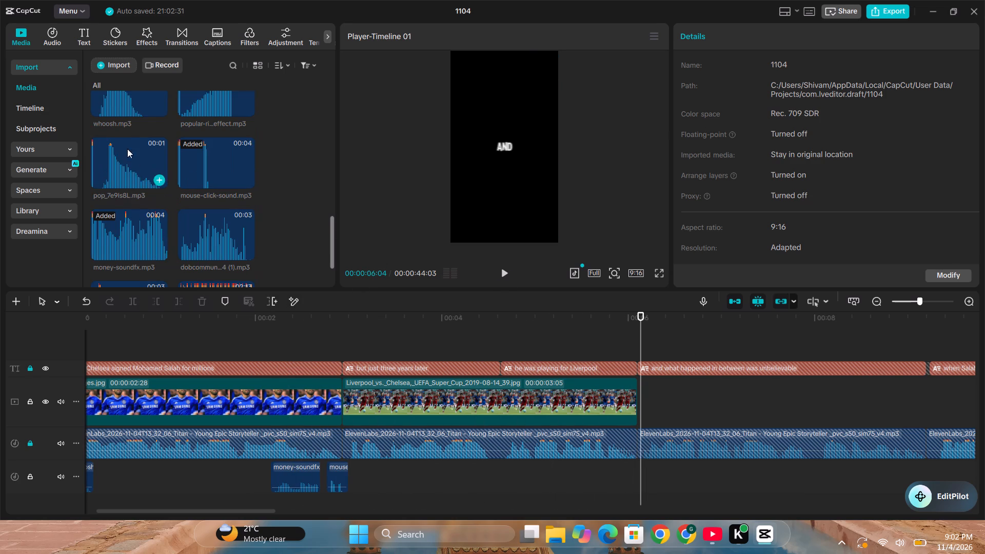
{"action": "left_click_drag", "start_coordinate": [132, 159], "coordinate": [581, 473]}
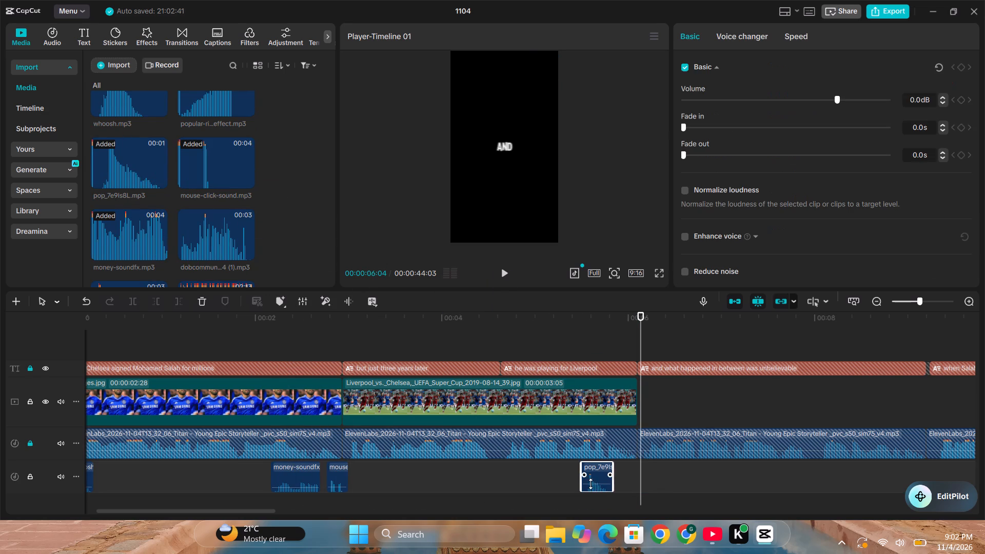
{"action": "left_click_drag", "start_coordinate": [596, 484], "coordinate": [603, 485]}
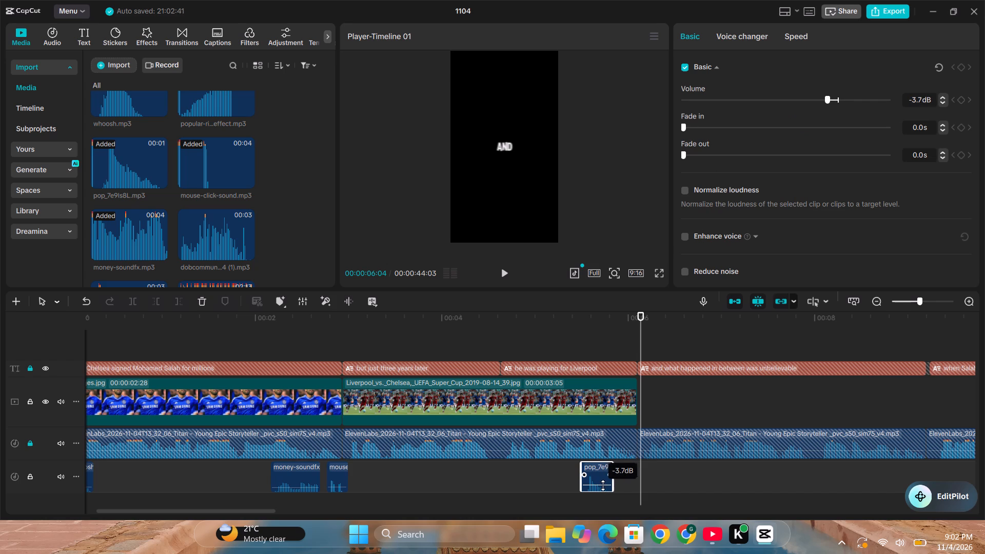
{"action": "left_click_drag", "start_coordinate": [603, 485], "coordinate": [611, 486]}
{"action": "left_click", "coordinate": [560, 483]}
{"action": "key", "text": "space"}
{"action": "left_click", "coordinate": [502, 267]}
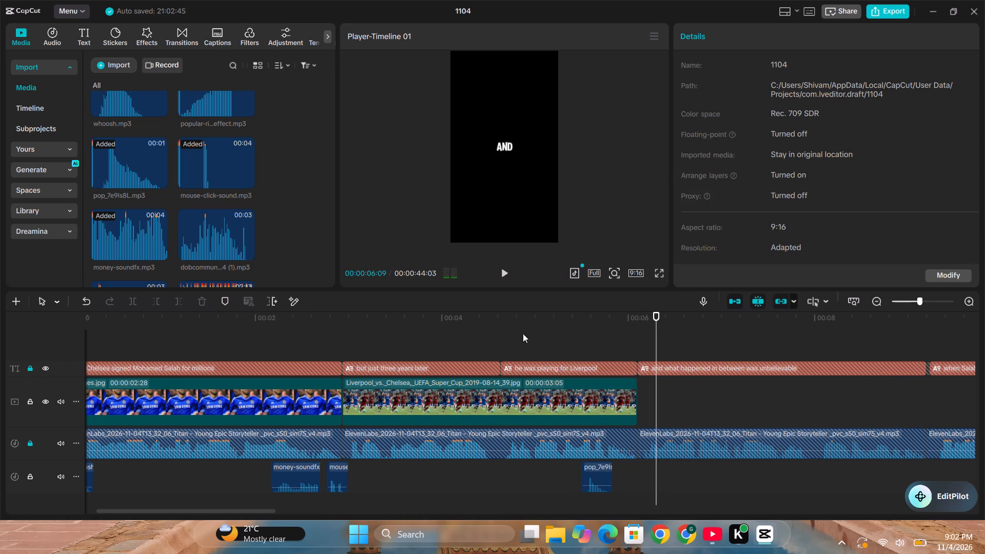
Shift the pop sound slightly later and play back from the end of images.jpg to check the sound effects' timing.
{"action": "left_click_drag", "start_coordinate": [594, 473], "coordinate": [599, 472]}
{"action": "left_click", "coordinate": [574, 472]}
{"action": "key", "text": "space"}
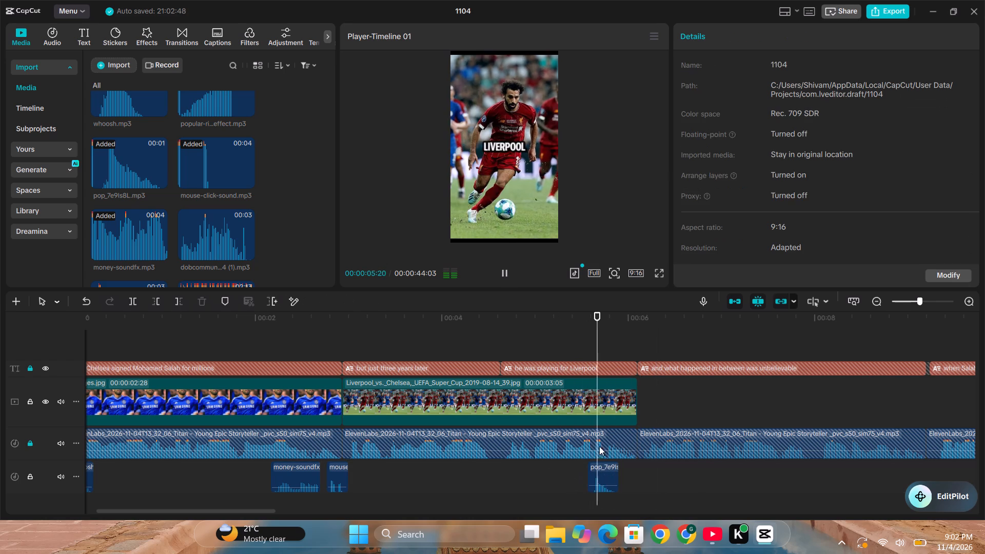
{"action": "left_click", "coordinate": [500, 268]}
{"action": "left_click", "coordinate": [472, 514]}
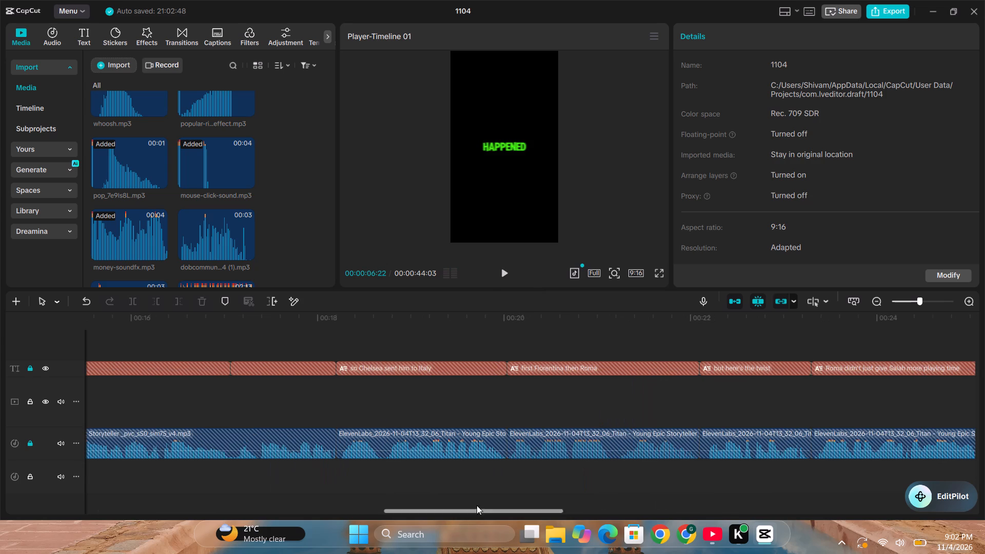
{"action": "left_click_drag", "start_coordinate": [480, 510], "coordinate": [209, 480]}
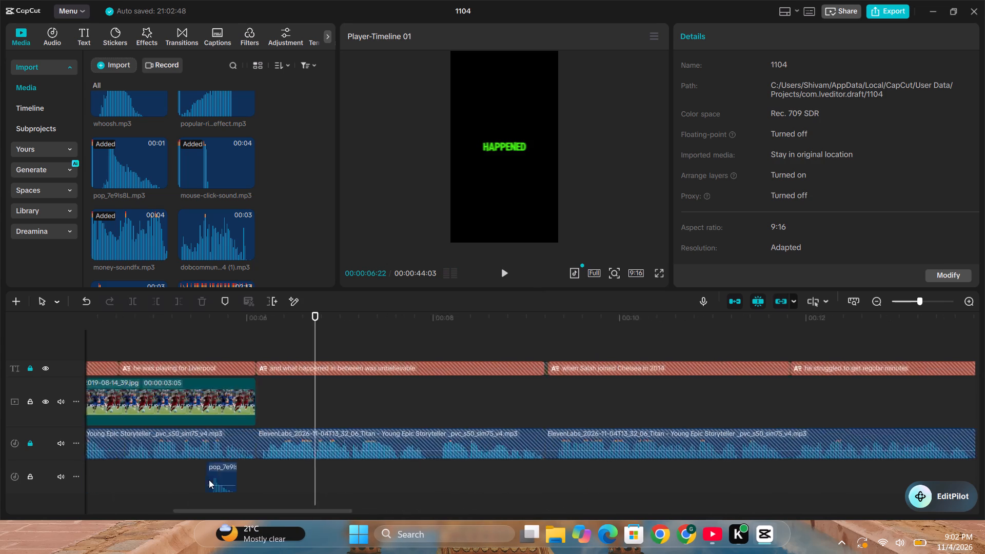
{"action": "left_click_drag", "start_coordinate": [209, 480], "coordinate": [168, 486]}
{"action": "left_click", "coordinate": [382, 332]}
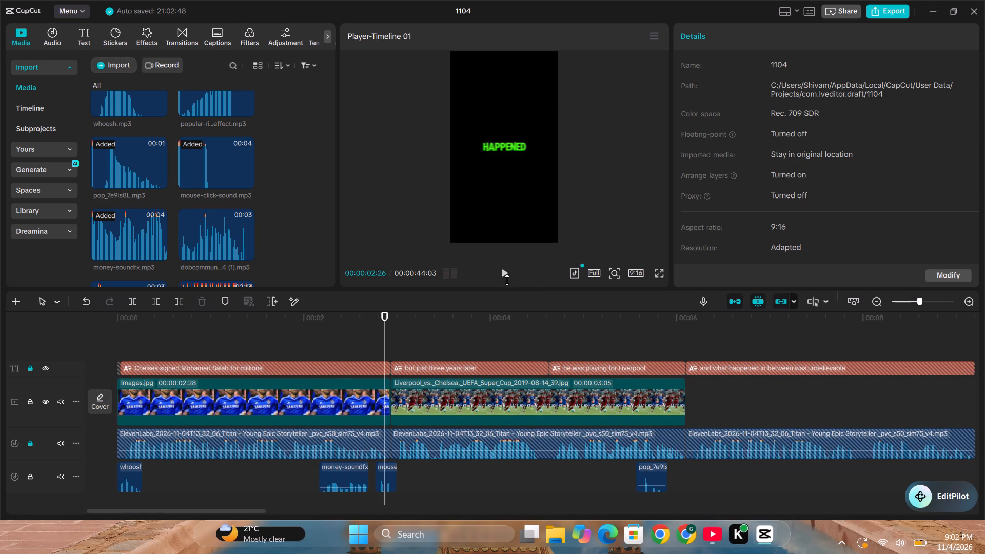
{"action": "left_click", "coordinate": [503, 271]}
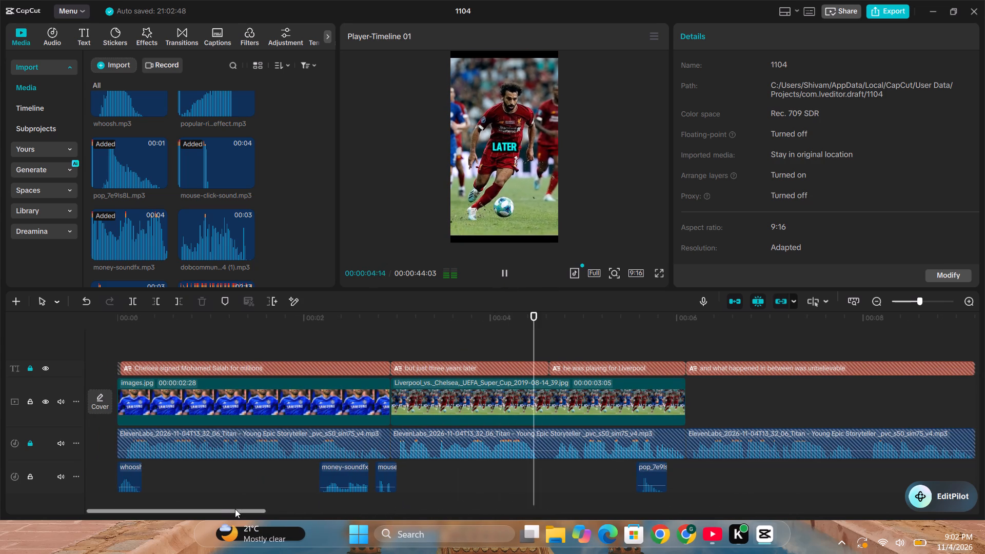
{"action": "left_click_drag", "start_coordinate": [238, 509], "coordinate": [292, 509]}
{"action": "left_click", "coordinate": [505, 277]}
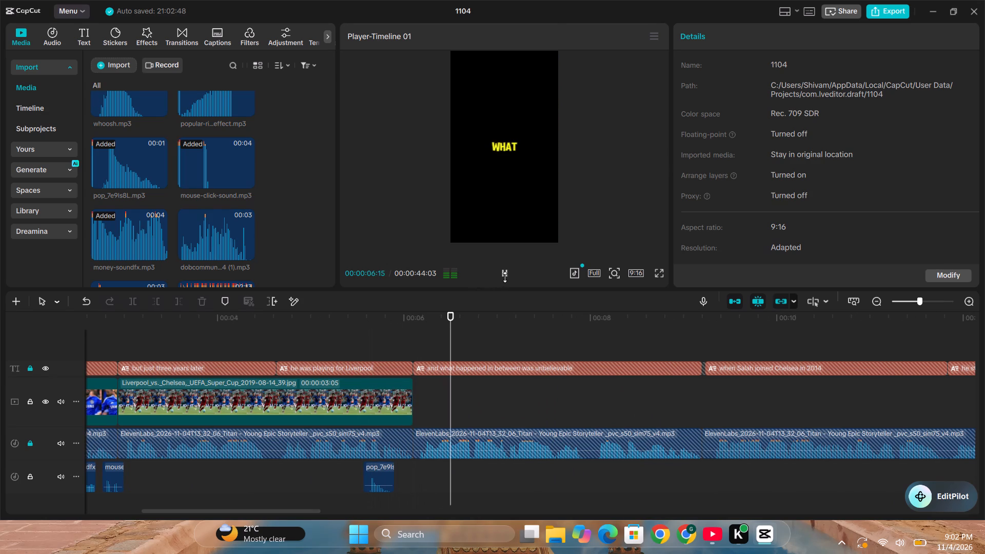
Shift the pop sound slightly earlier under the "he was playing for Liverpool" caption and play it back.
{"action": "left_click_drag", "start_coordinate": [379, 467], "coordinate": [371, 467]}
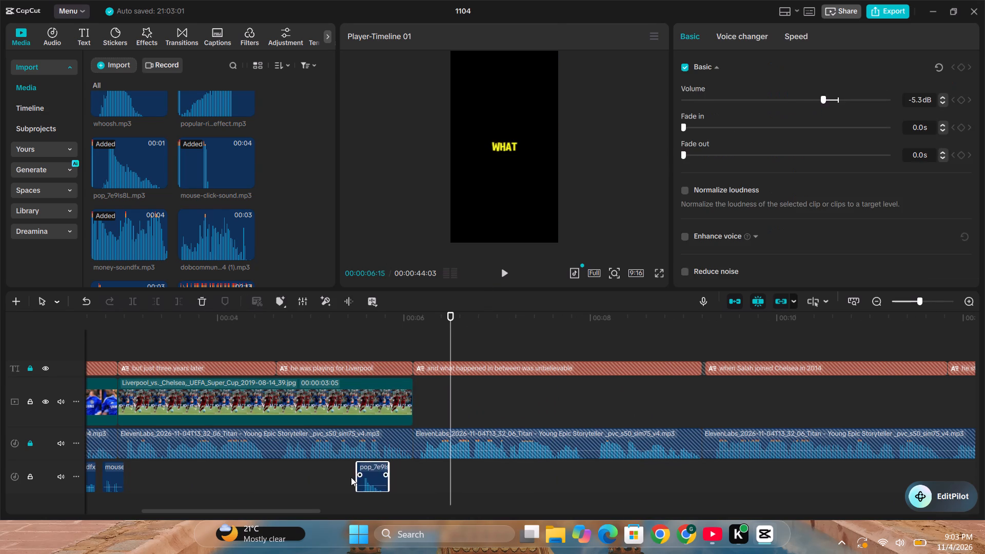
{"action": "left_click", "coordinate": [351, 477]}
{"action": "key", "text": "space"}
{"action": "left_click", "coordinate": [507, 269]}
Add Mohamed_Salah_2017_(cropped).jpg after the Super Cup clip and trim it to 3:04, ending with the "what happened in between was unbelievable" caption.
{"action": "left_click", "coordinate": [398, 349]}
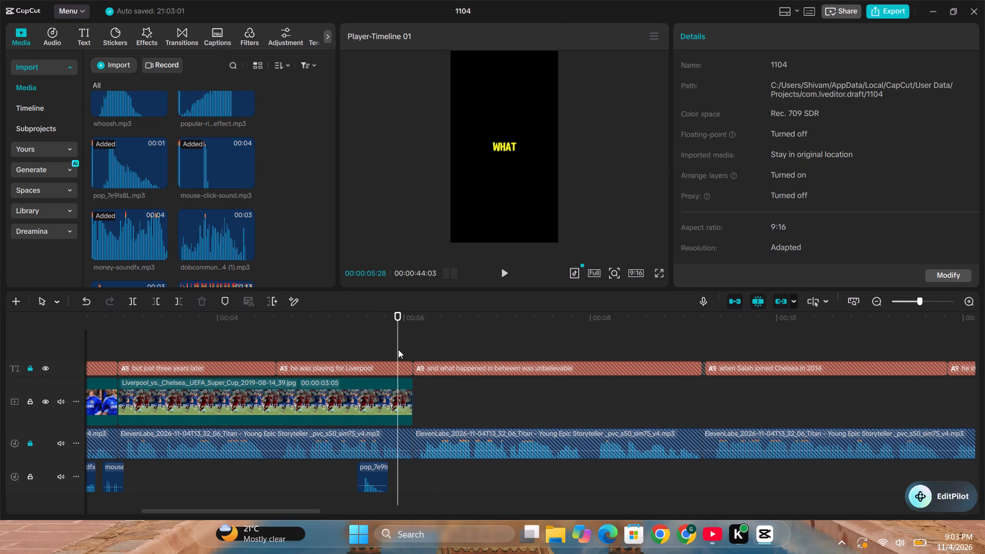
{"action": "scroll", "coordinate": [162, 188], "scroll_direction": "up", "scroll_amount": 6}
{"action": "left_click_drag", "start_coordinate": [216, 209], "coordinate": [362, 343]}
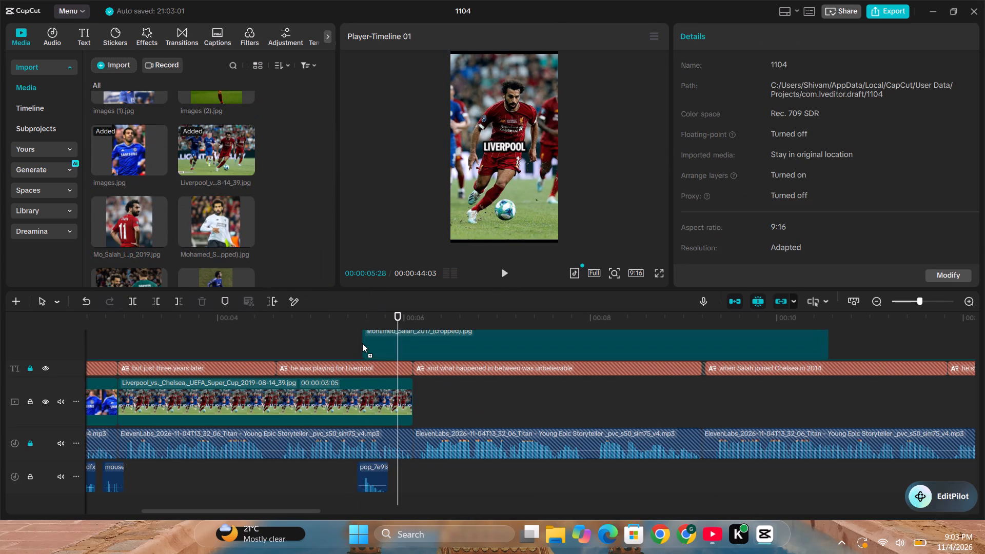
{"action": "left_click_drag", "start_coordinate": [362, 343], "coordinate": [218, 248]}
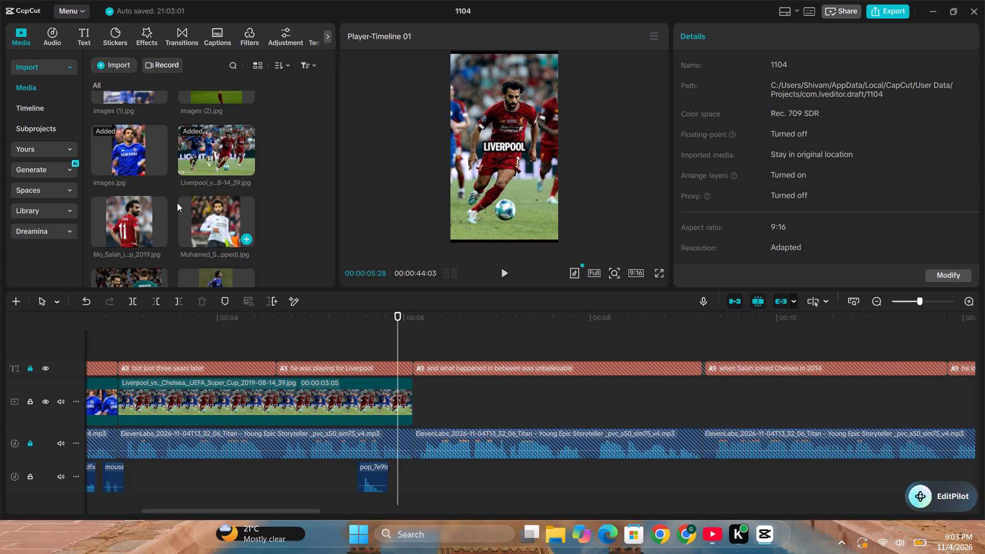
{"action": "scroll", "coordinate": [187, 193], "scroll_direction": "down", "scroll_amount": 1}
{"action": "left_click", "coordinate": [139, 156]}
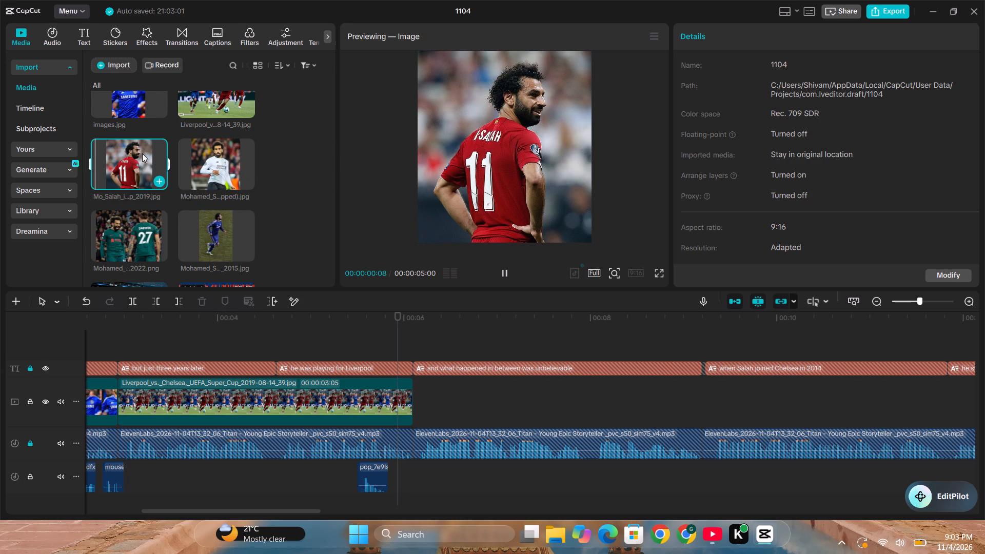
{"action": "left_click", "coordinate": [206, 157]}
{"action": "left_click_drag", "start_coordinate": [220, 155], "coordinate": [341, 185]}
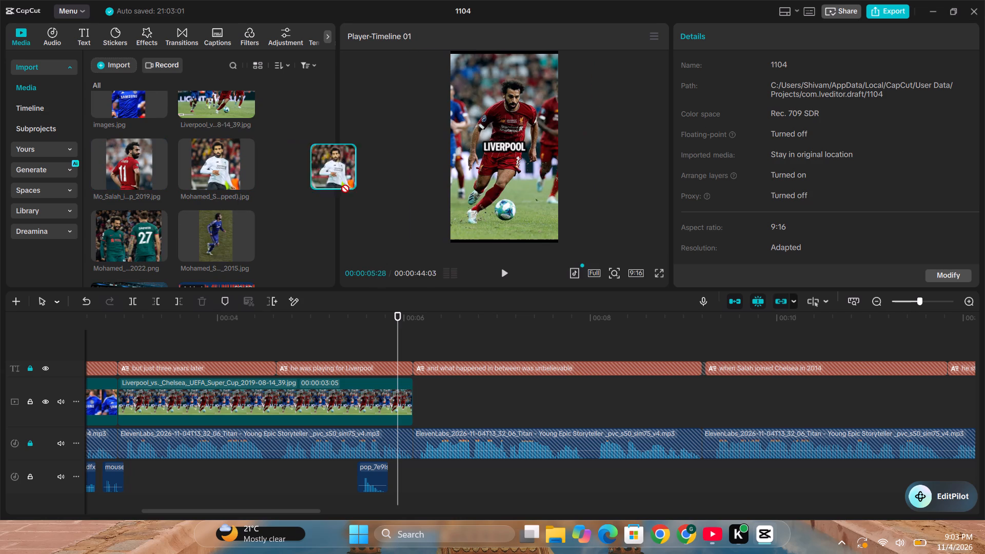
{"action": "left_click_drag", "start_coordinate": [341, 185], "coordinate": [417, 411]}
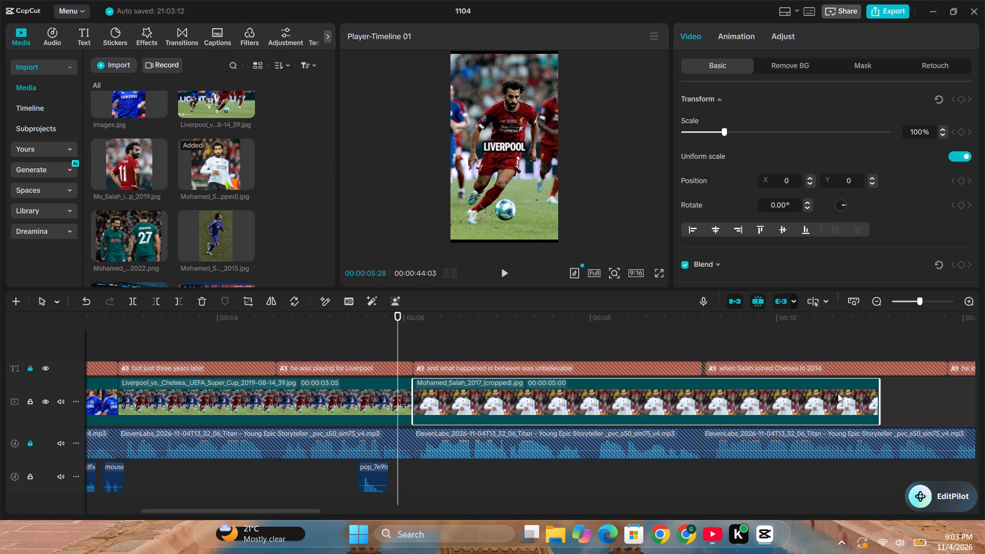
{"action": "left_click_drag", "start_coordinate": [878, 389], "coordinate": [706, 392]}
Enlarge the 2017 Salah image to 165% and set a scale keyframe at its start, 6:03.
{"action": "left_click", "coordinate": [416, 351]}
{"action": "left_click", "coordinate": [433, 402]}
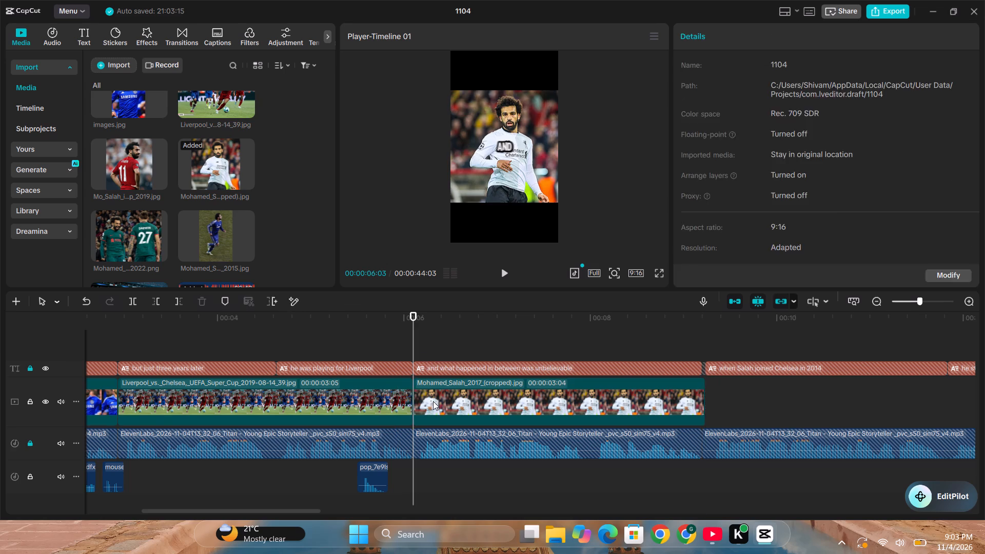
{"action": "left_click_drag", "start_coordinate": [450, 202], "coordinate": [446, 274]}
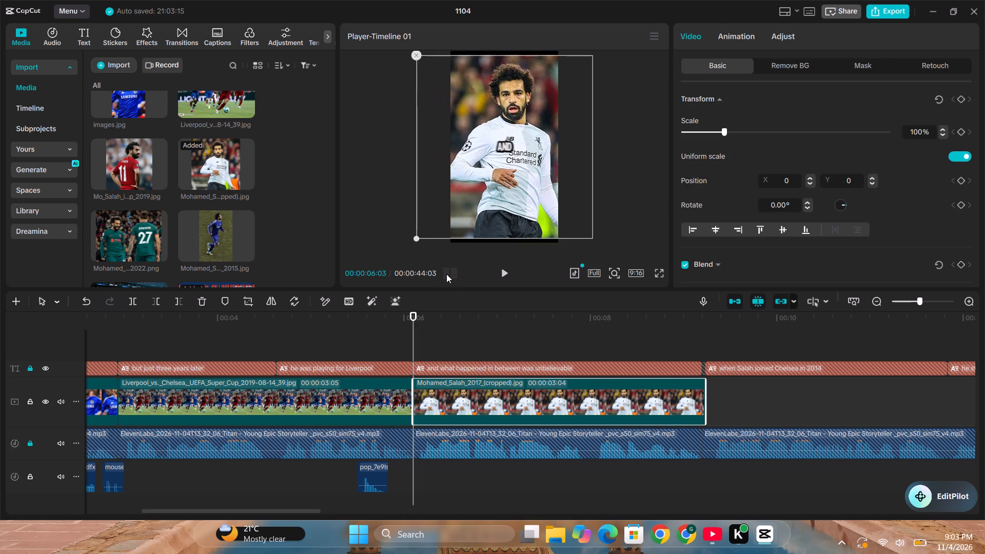
{"action": "left_click_drag", "start_coordinate": [446, 274], "coordinate": [444, 274]}
{"action": "left_click", "coordinate": [959, 135]}
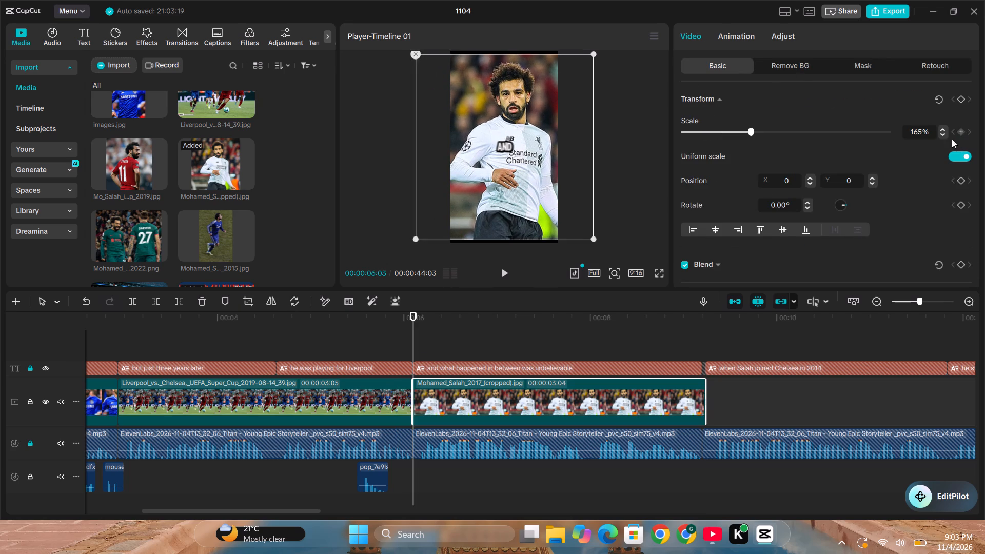
Raise the 2017 Salah image's scale to 184% at 9:05 for a slow zoom-in, and play back into the next caption.
{"action": "left_click", "coordinate": [700, 348]}
{"action": "left_click", "coordinate": [688, 378]}
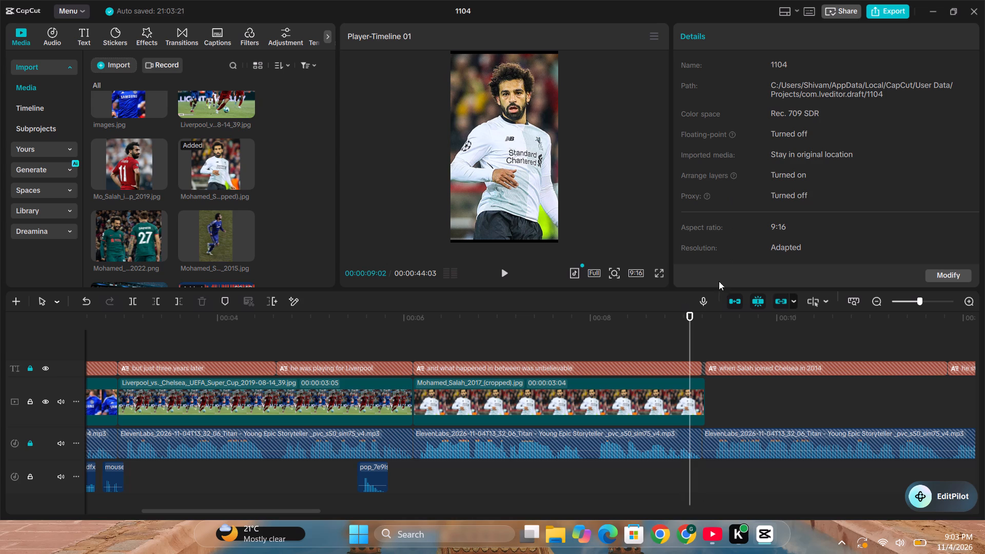
{"action": "left_click", "coordinate": [698, 343]}
{"action": "left_click", "coordinate": [675, 408]}
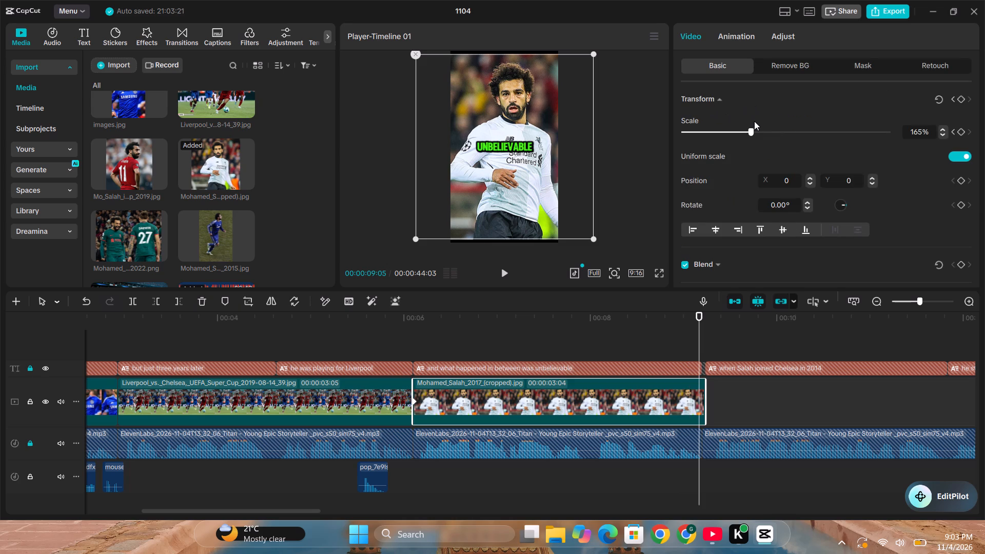
{"action": "left_click_drag", "start_coordinate": [752, 131], "coordinate": [760, 132]}
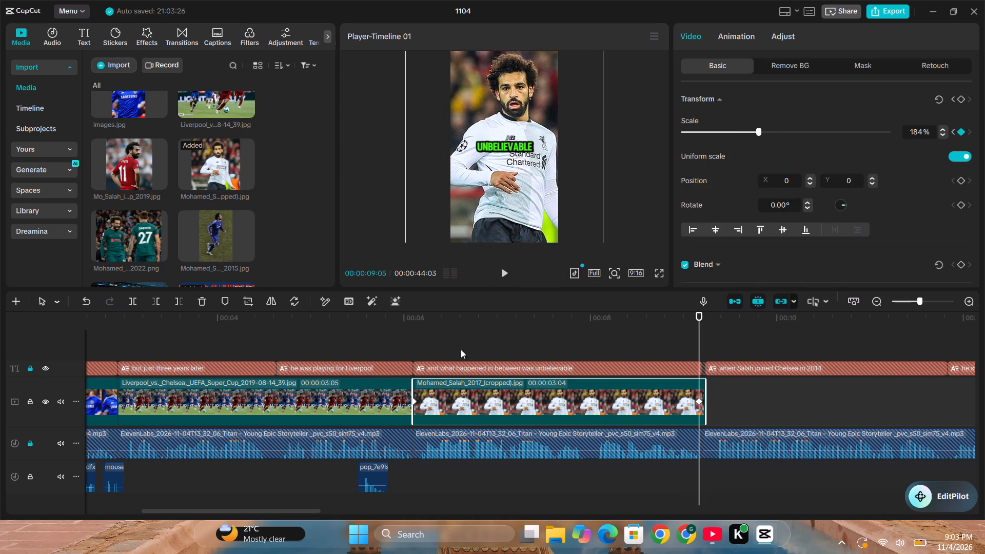
{"action": "left_click", "coordinate": [444, 352]}
{"action": "left_click", "coordinate": [500, 268]}
{"action": "left_click", "coordinate": [501, 268]}
{"action": "left_click", "coordinate": [501, 268]}
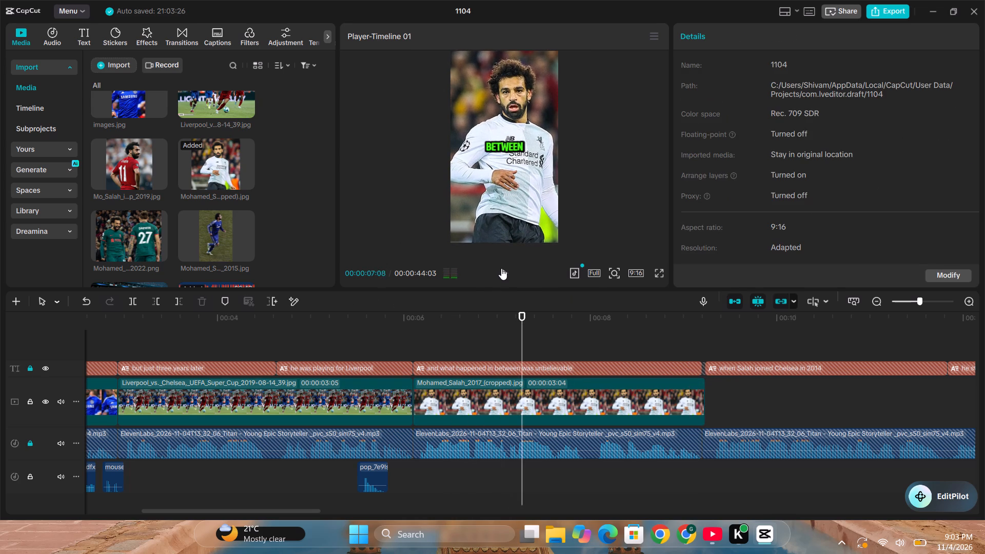
{"action": "left_click", "coordinate": [501, 268]}
{"action": "left_click", "coordinate": [390, 348]}
{"action": "key", "text": "space"}
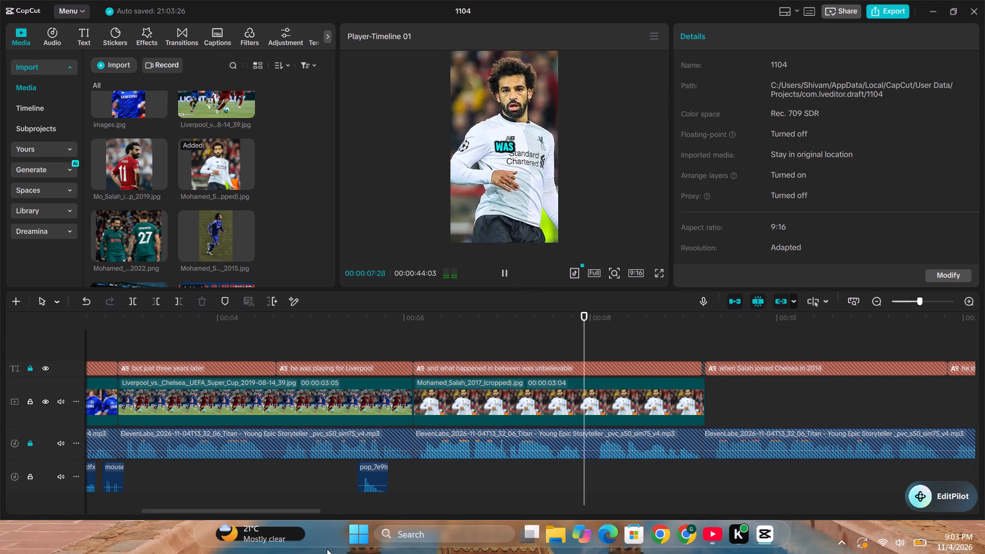
{"action": "left_click_drag", "start_coordinate": [287, 512], "coordinate": [327, 510]}
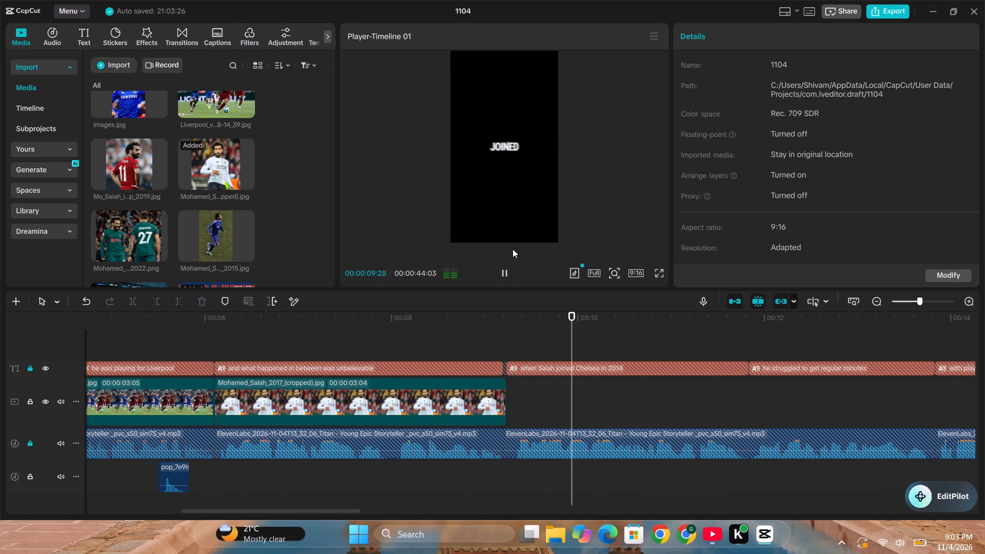
{"action": "left_click", "coordinate": [505, 272]}
Add popular-riser-metallic-sound-effect.mp3 under the second half of the 2017 Salah image and trim off its quiet tail.
{"action": "scroll", "coordinate": [227, 160], "scroll_direction": "up", "scroll_amount": 4}
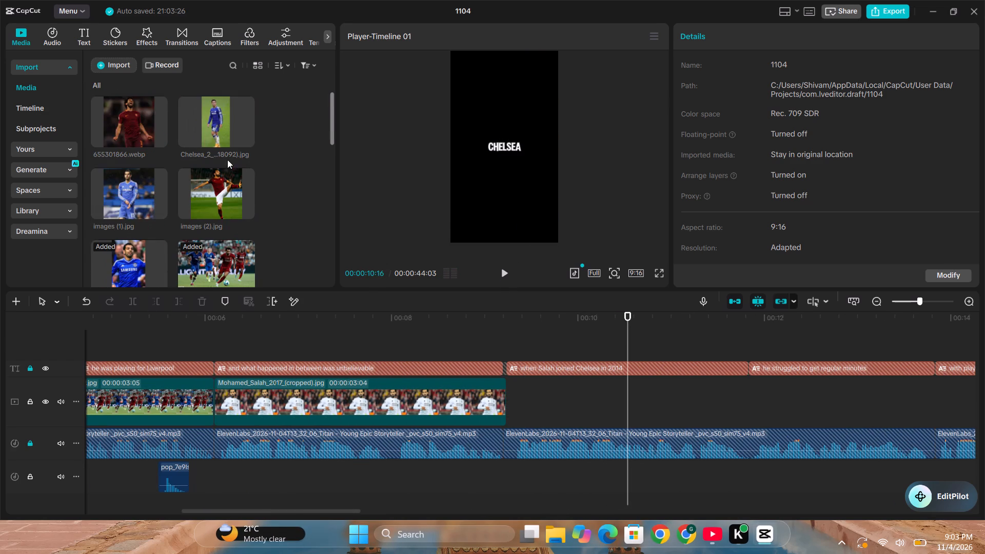
{"action": "scroll", "coordinate": [227, 160], "scroll_direction": "up", "scroll_amount": 2}
{"action": "scroll", "coordinate": [162, 141], "scroll_direction": "down", "scroll_amount": 10}
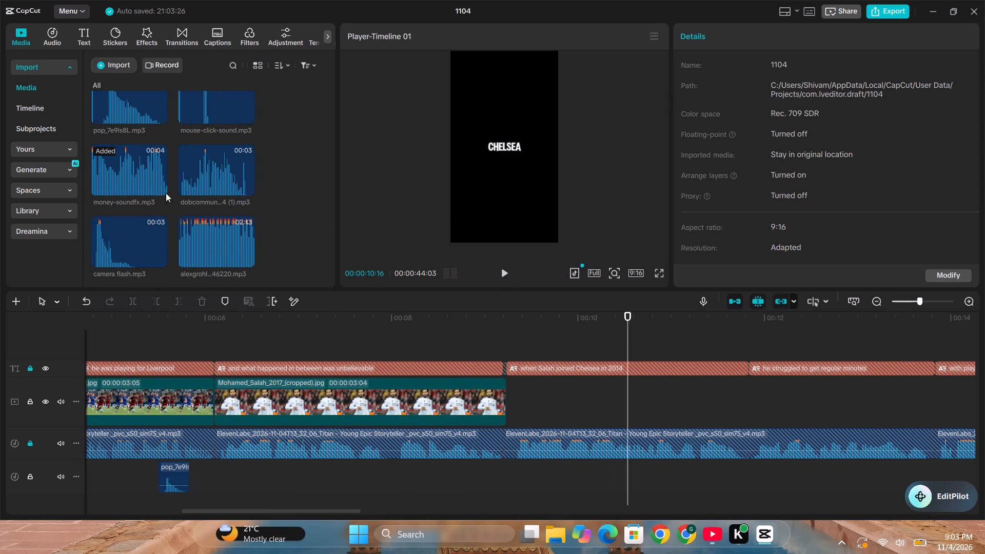
{"action": "scroll", "coordinate": [176, 133], "scroll_direction": "up", "scroll_amount": 1}
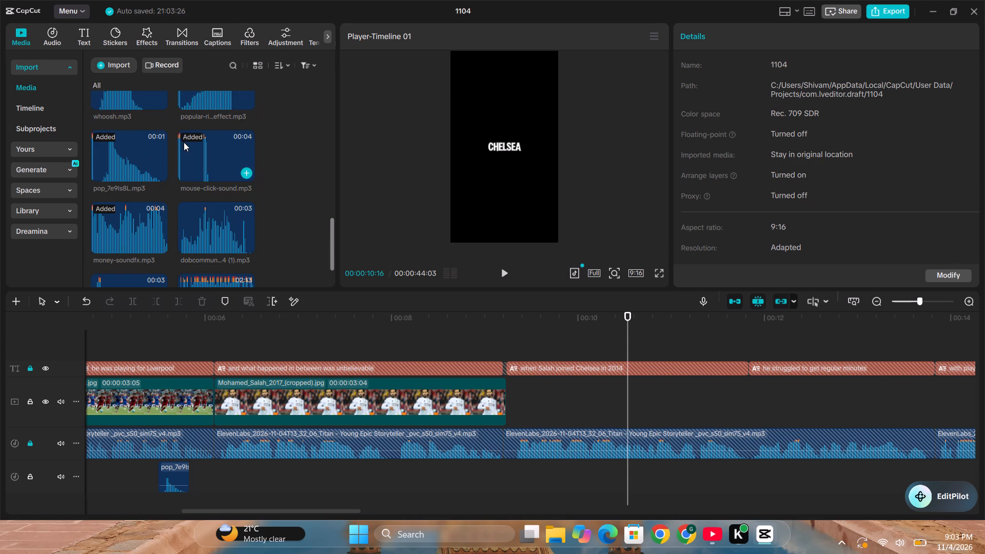
{"action": "scroll", "coordinate": [198, 118], "scroll_direction": "up", "scroll_amount": 2}
{"action": "left_click_drag", "start_coordinate": [208, 194], "coordinate": [318, 493]}
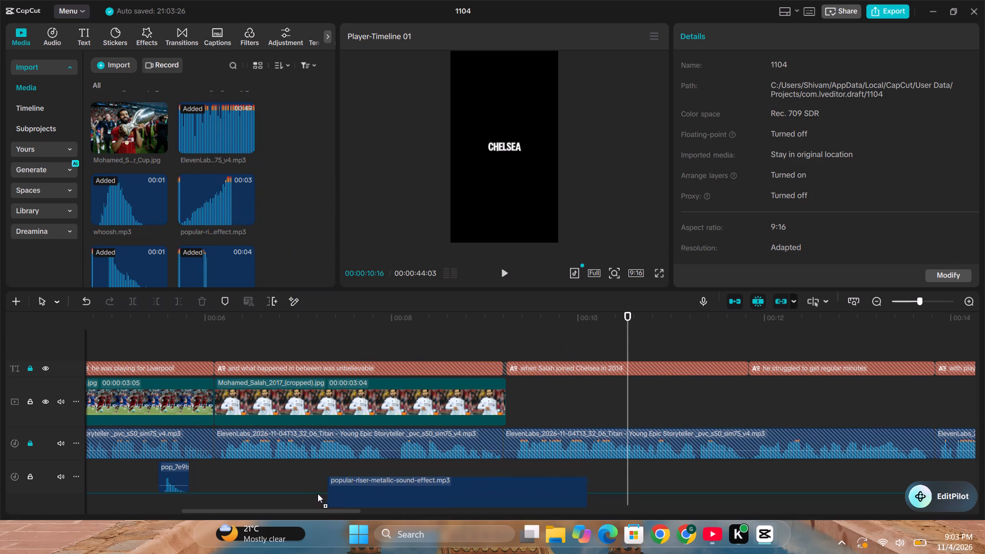
{"action": "left_click_drag", "start_coordinate": [318, 493], "coordinate": [309, 479]}
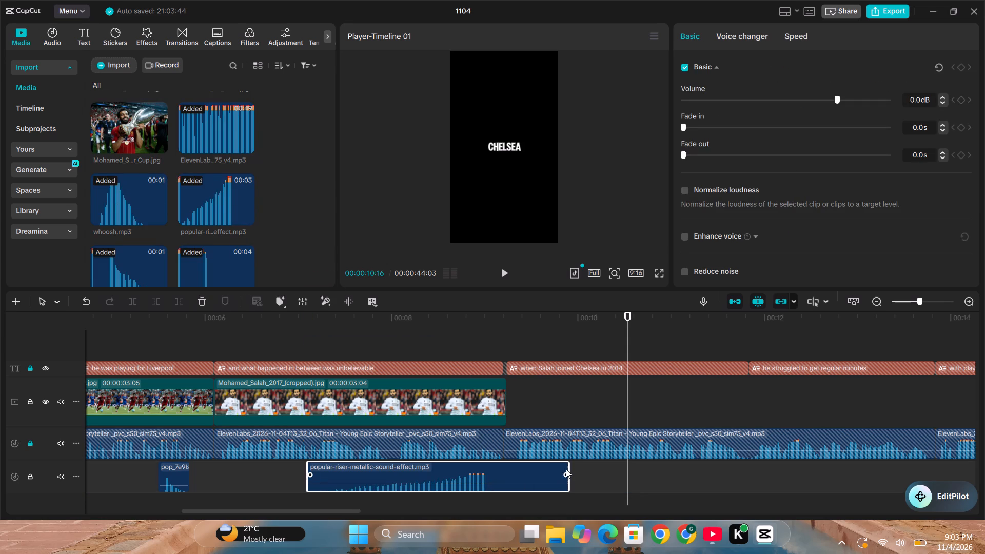
{"action": "left_click_drag", "start_coordinate": [567, 466], "coordinate": [488, 473]}
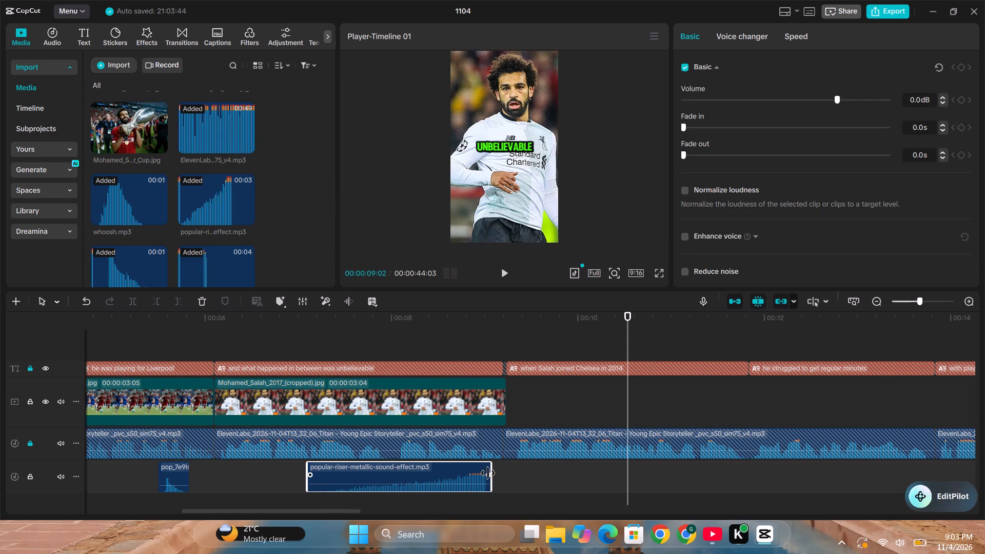
{"action": "left_click_drag", "start_coordinate": [488, 473], "coordinate": [493, 473]}
Lower the riser sound's volume to -5.3 dB and shift it slightly later, over the end of the 2017 Salah image.
{"action": "left_click_drag", "start_coordinate": [449, 483], "coordinate": [453, 484]}
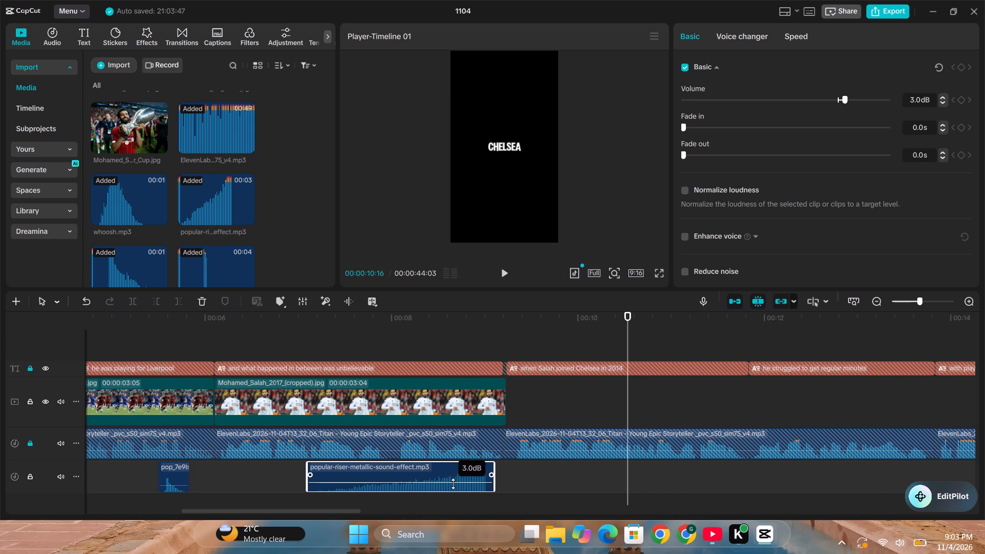
{"action": "left_click_drag", "start_coordinate": [453, 484], "coordinate": [460, 486]}
{"action": "left_click_drag", "start_coordinate": [440, 472], "coordinate": [458, 471]}
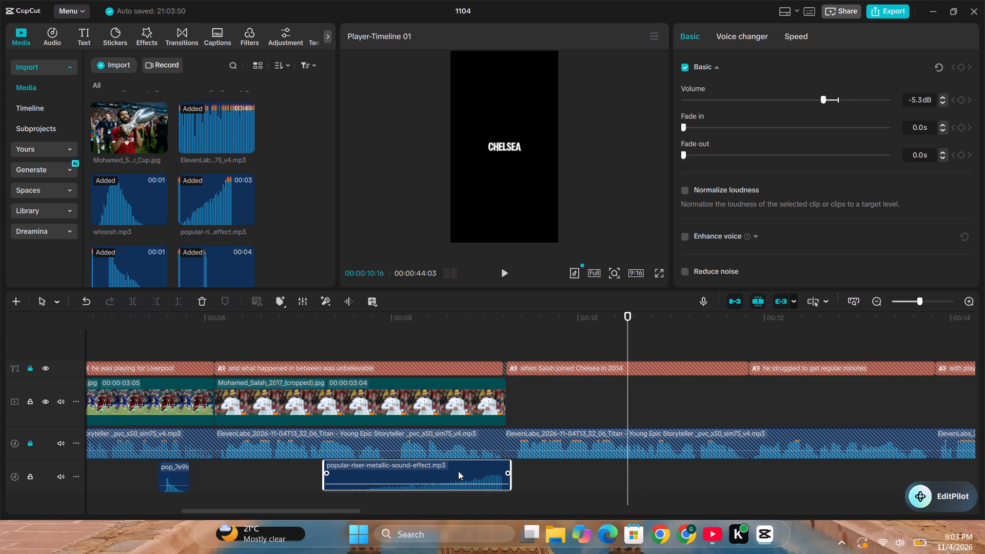
{"action": "left_click_drag", "start_coordinate": [458, 471], "coordinate": [460, 471]}
Play back the riser sound from 6:29 into the "when Salah joined Chelsea in 2014" caption to check its timing.
{"action": "left_click", "coordinate": [296, 465]}
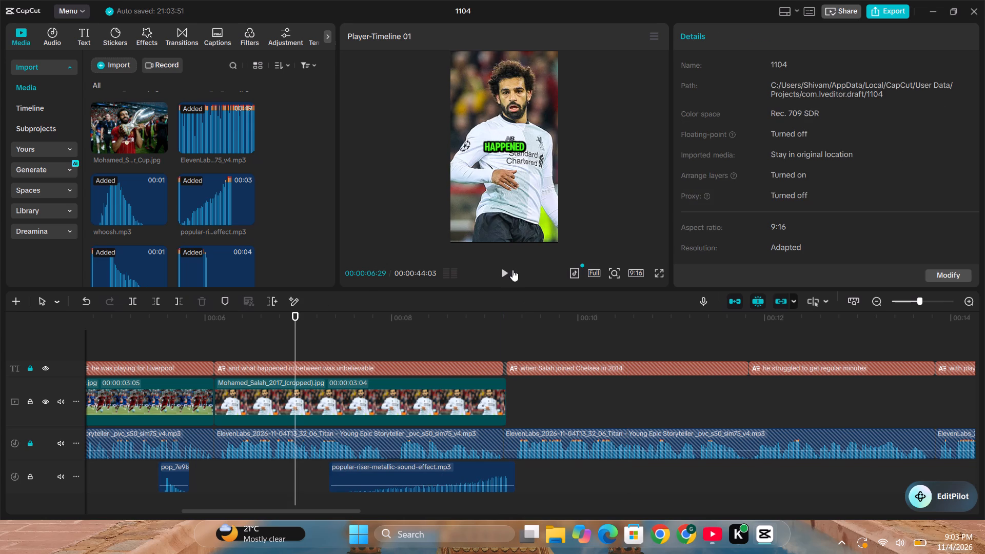
{"action": "left_click", "coordinate": [487, 275]}
{"action": "left_click", "coordinate": [499, 272]}
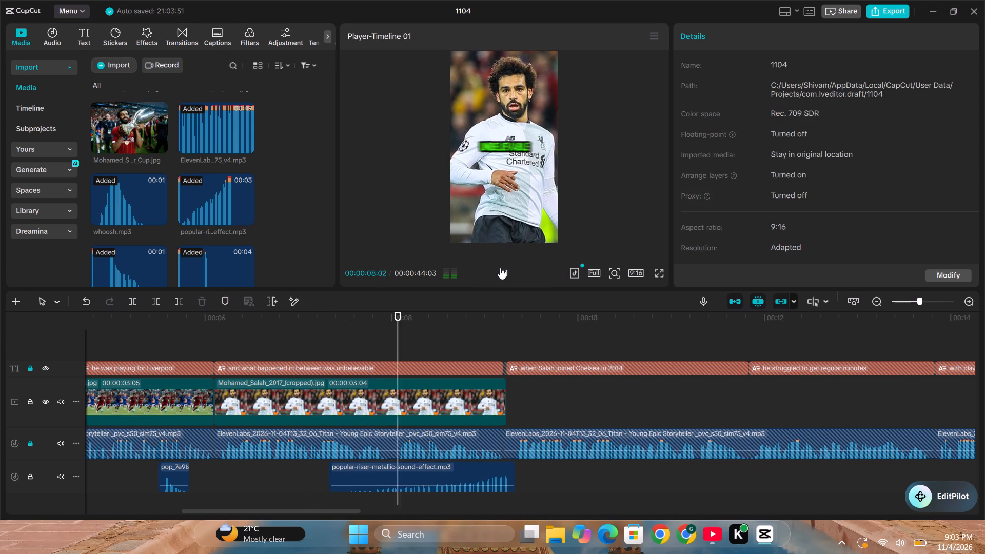
{"action": "left_click", "coordinate": [500, 266]}
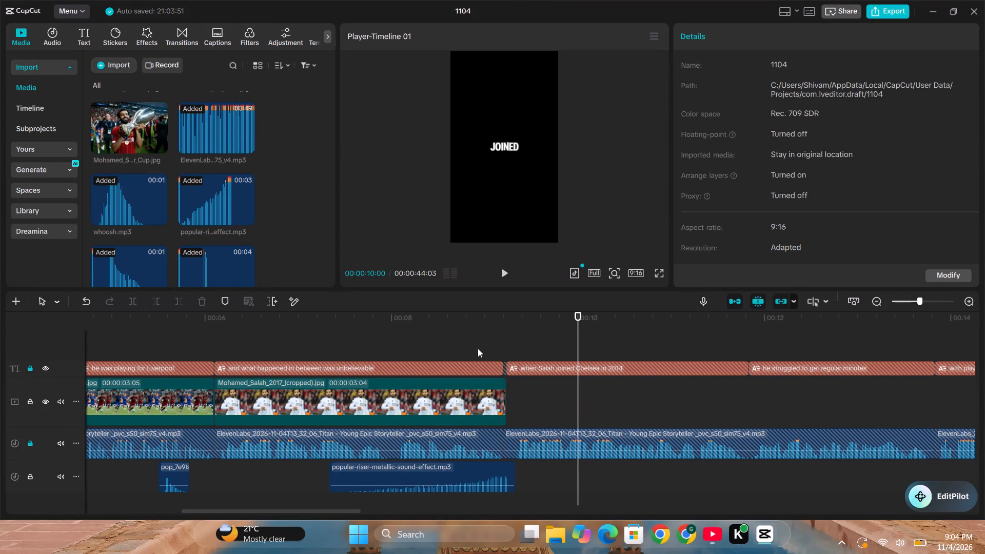
{"action": "left_click", "coordinate": [486, 328]}
{"action": "left_click", "coordinate": [506, 275]}
{"action": "left_click", "coordinate": [506, 275]}
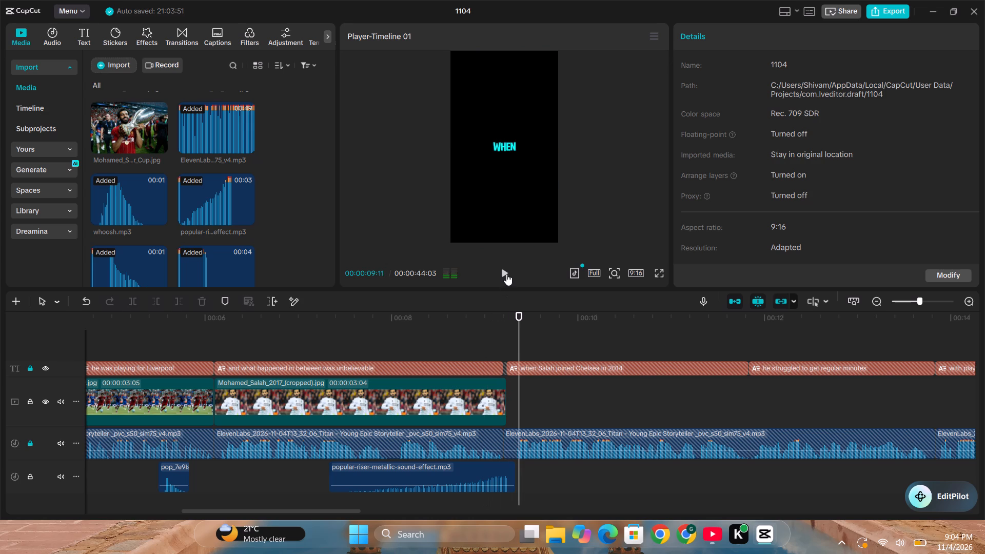
{"action": "left_click", "coordinate": [507, 274]}
{"action": "left_click", "coordinate": [466, 331]}
{"action": "left_click", "coordinate": [509, 265]}
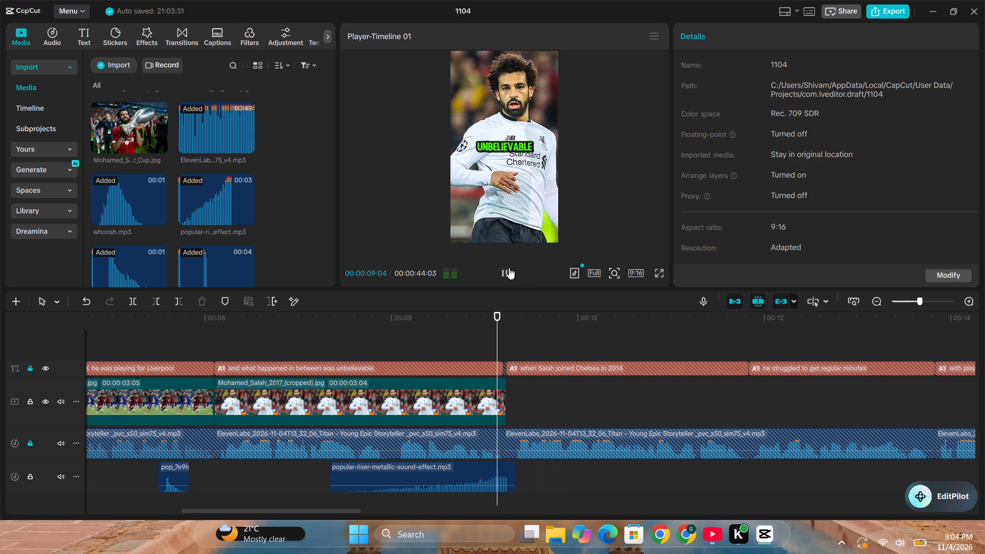
{"action": "left_click", "coordinate": [509, 268]}
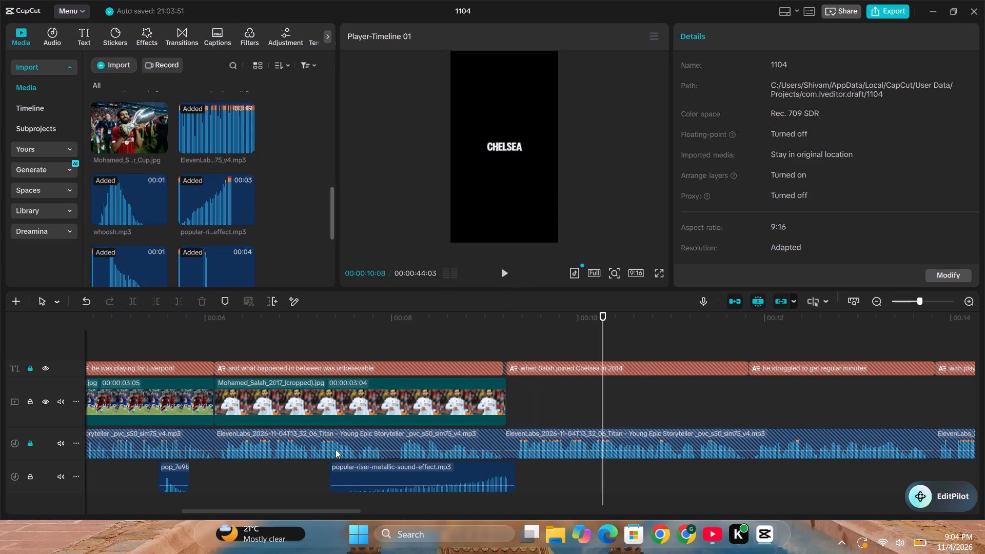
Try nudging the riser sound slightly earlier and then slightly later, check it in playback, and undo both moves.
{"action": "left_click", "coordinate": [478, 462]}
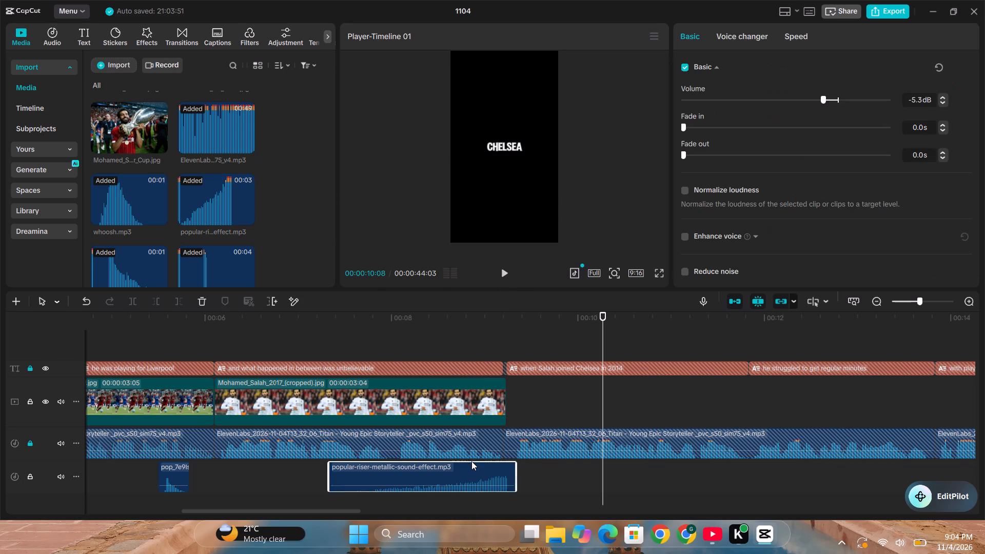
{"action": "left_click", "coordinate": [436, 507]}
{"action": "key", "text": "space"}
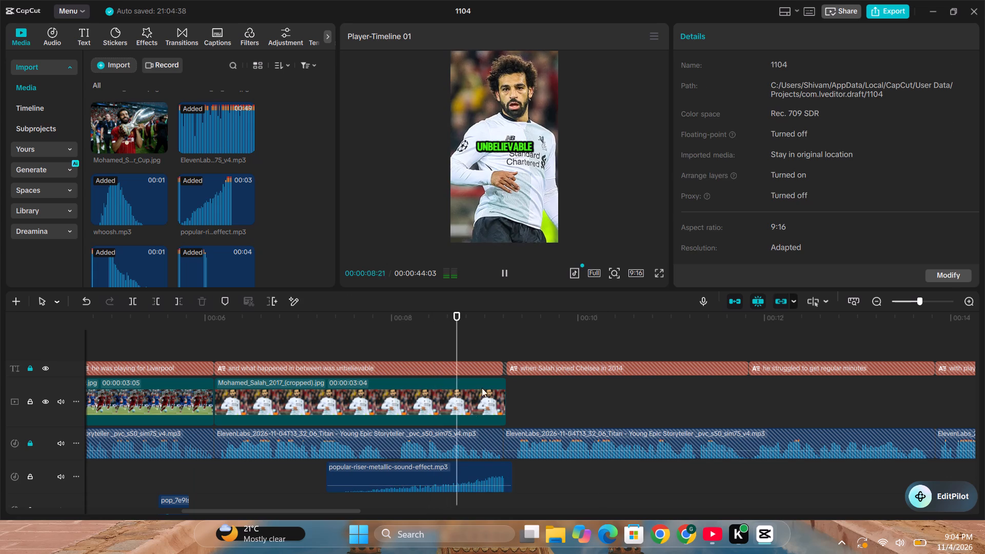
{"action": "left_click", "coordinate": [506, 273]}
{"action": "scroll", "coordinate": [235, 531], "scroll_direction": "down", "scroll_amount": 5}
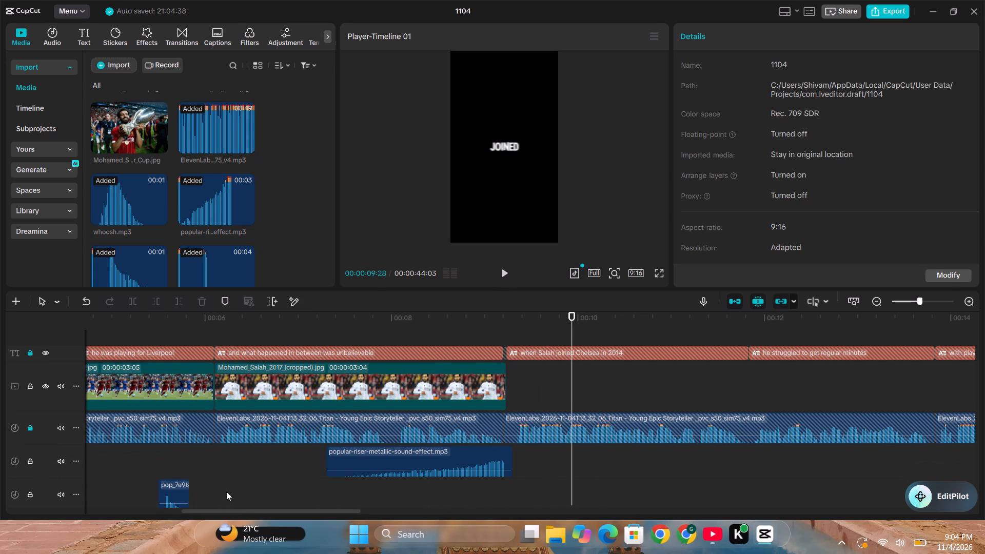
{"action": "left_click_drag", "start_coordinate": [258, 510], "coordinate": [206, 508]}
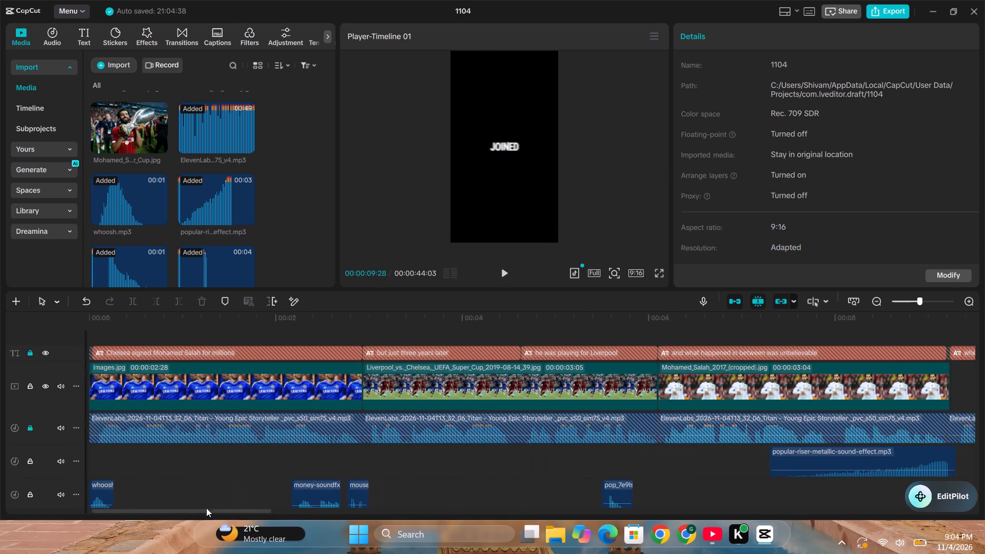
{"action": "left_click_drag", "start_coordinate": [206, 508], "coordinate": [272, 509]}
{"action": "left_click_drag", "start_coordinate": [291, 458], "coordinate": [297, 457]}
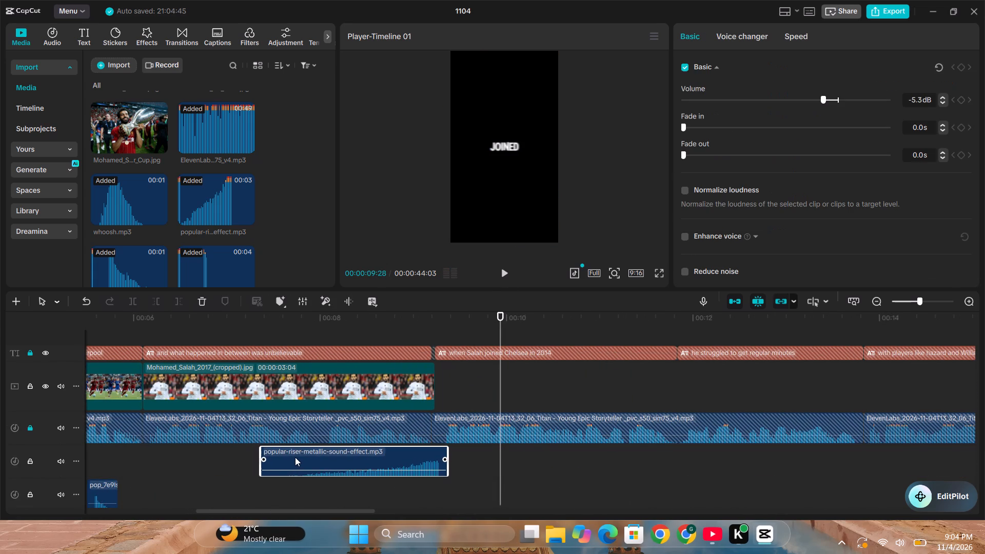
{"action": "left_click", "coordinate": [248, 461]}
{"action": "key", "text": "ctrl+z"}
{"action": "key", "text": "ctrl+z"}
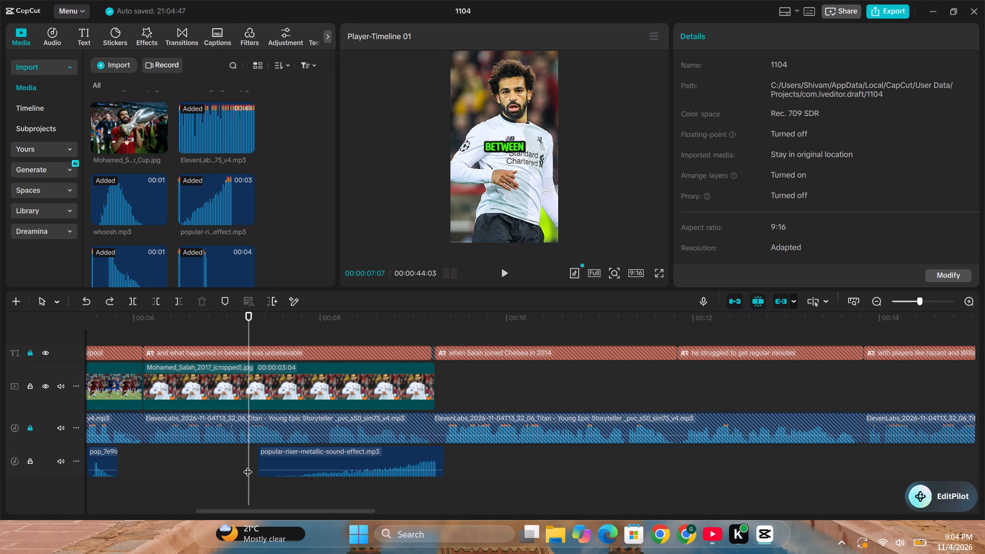
Trim the riser sound's end to line up with the end of the 2017 Salah image.
{"action": "left_click", "coordinate": [427, 458]}
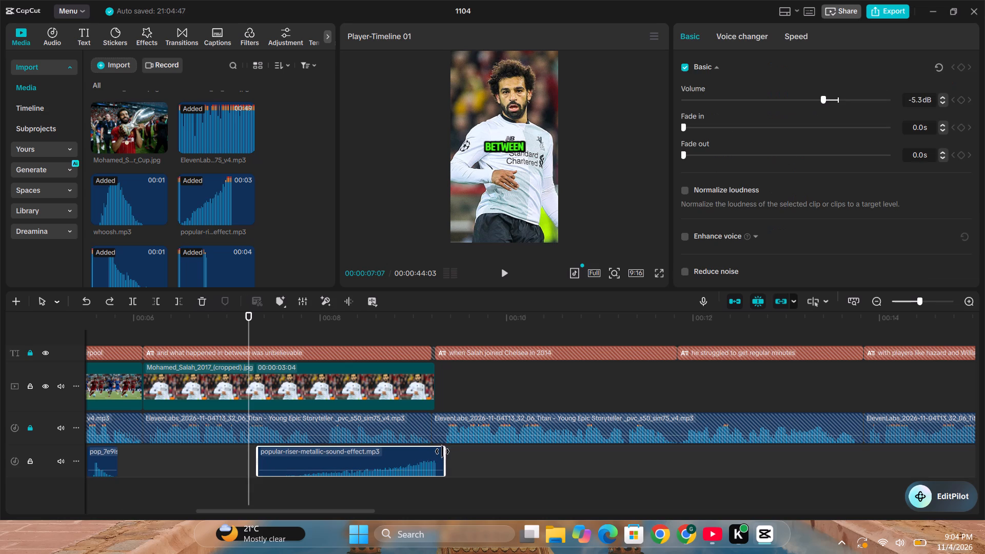
{"action": "left_click_drag", "start_coordinate": [443, 451], "coordinate": [437, 451]}
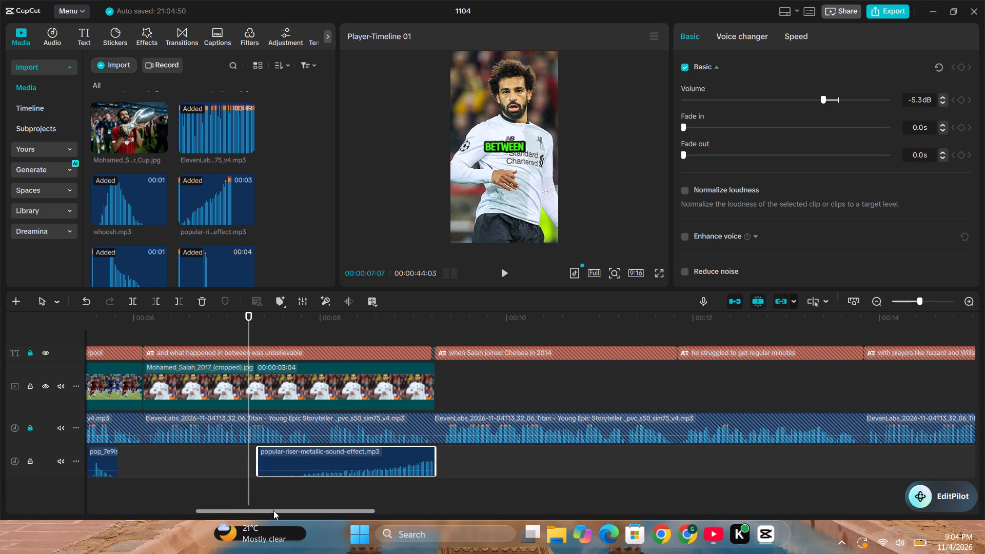
Copy the mouse-click sound from the end of the first Chelsea image, paste it at 9:04, and play it back.
{"action": "left_click_drag", "start_coordinate": [273, 510], "coordinate": [129, 516]}
{"action": "left_click", "coordinate": [387, 453]}
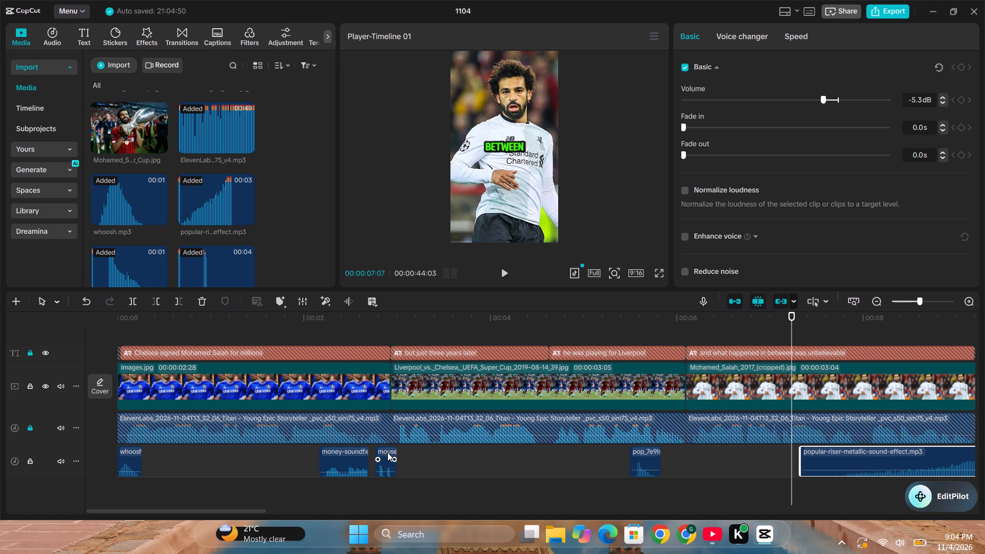
{"action": "key", "text": "ctrl+c"}
{"action": "left_click_drag", "start_coordinate": [248, 513], "coordinate": [277, 510]}
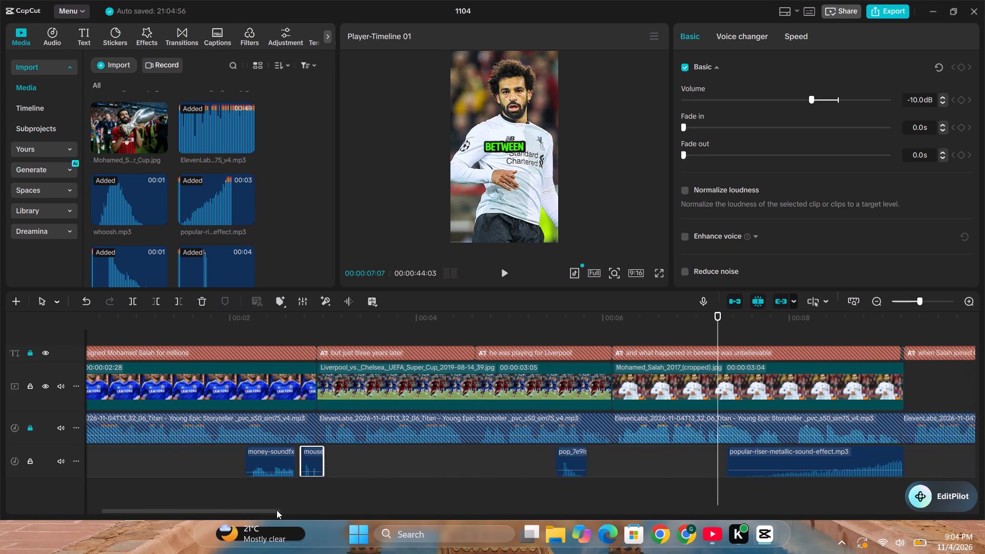
{"action": "left_click_drag", "start_coordinate": [277, 510], "coordinate": [368, 516]}
{"action": "left_click", "coordinate": [374, 486]}
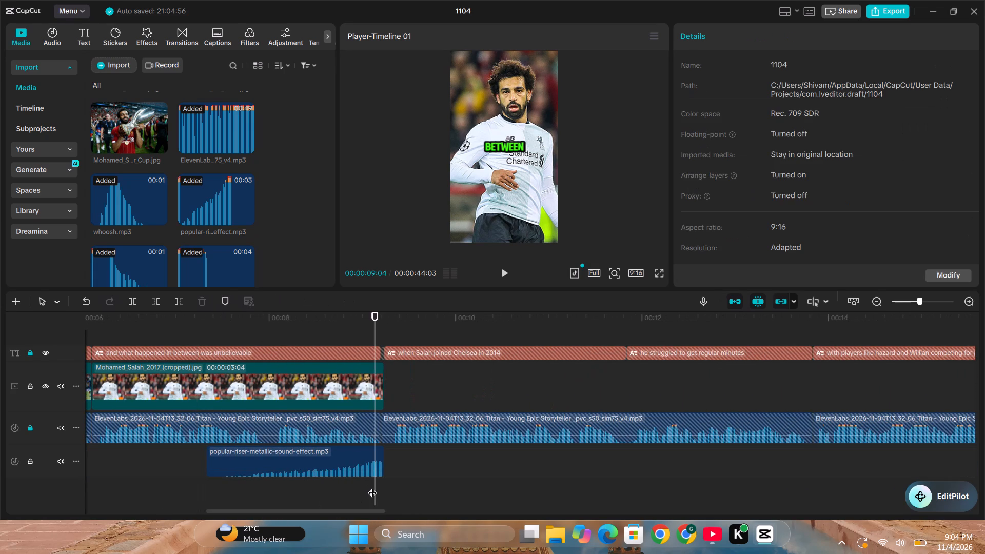
{"action": "key", "text": "ctrl+v"}
{"action": "left_click", "coordinate": [348, 489]}
{"action": "key", "text": "space"}
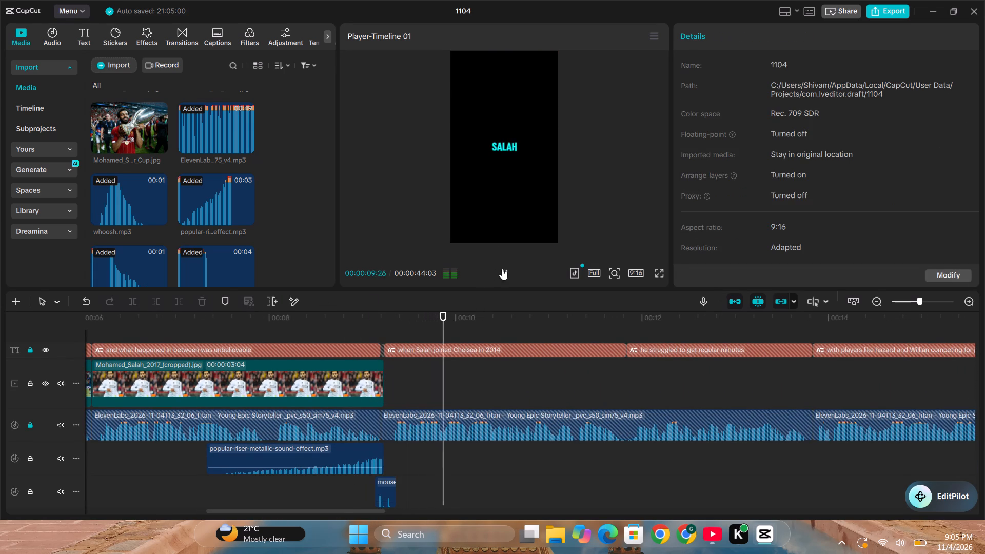
{"action": "left_click", "coordinate": [505, 270]}
Shift the pasted mouse-click sound slightly later to start where the 2017 Salah image ends, and play it back.
{"action": "left_click", "coordinate": [384, 489]}
{"action": "left_click_drag", "start_coordinate": [387, 488], "coordinate": [391, 486]}
{"action": "left_click", "coordinate": [357, 486]}
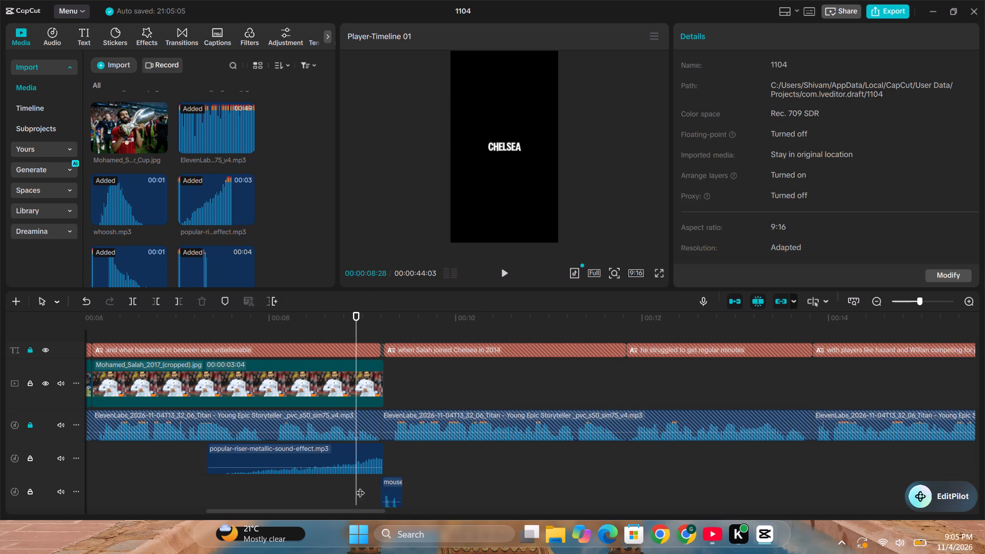
{"action": "key", "text": "space"}
{"action": "left_click", "coordinate": [506, 269]}
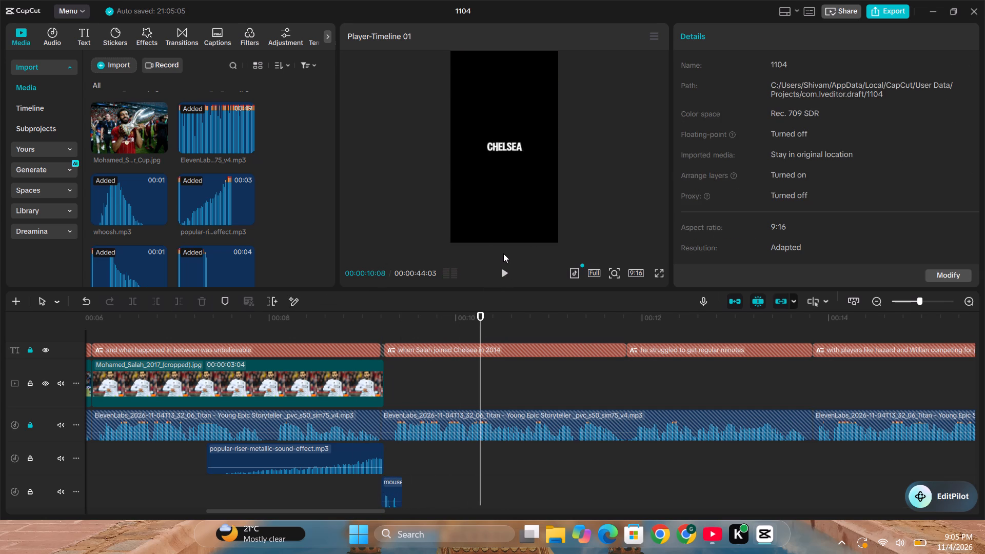
Add images (1).jpg, the Chelsea photo of Salah, directly after the 2017 Salah image.
{"action": "scroll", "coordinate": [150, 172], "scroll_direction": "up", "scroll_amount": 5}
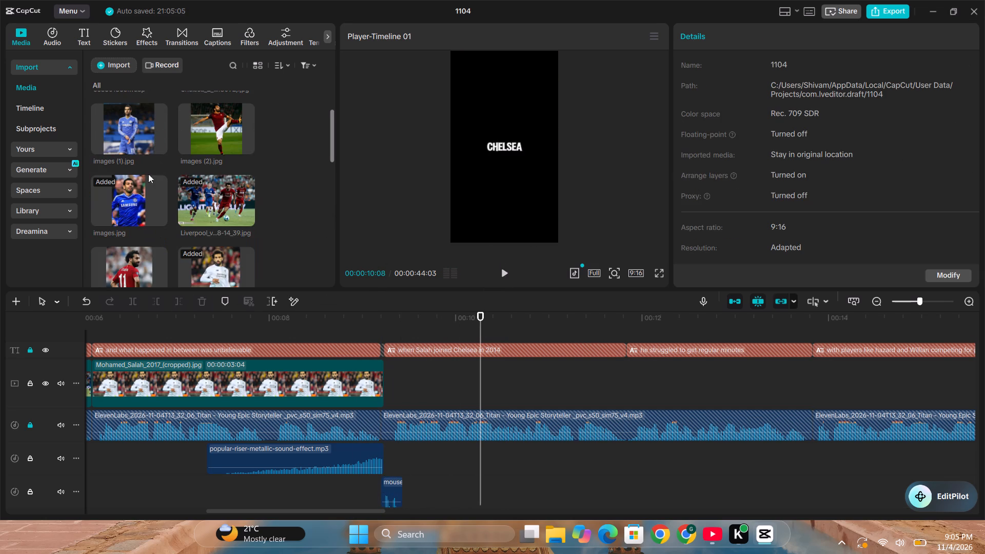
{"action": "scroll", "coordinate": [143, 186], "scroll_direction": "up", "scroll_amount": 1}
{"action": "left_click", "coordinate": [136, 176]}
{"action": "left_click_drag", "start_coordinate": [134, 175], "coordinate": [347, 380]}
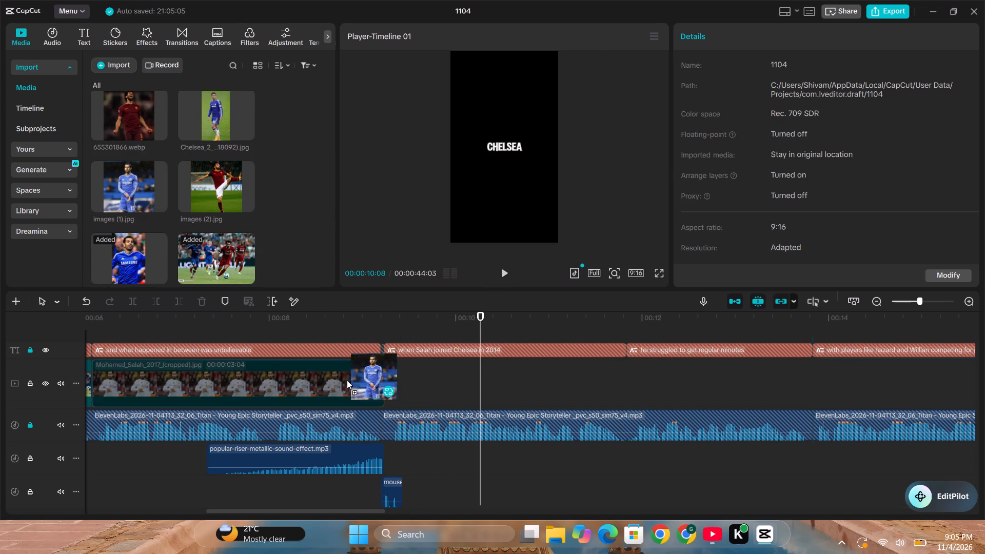
{"action": "left_click_drag", "start_coordinate": [347, 380], "coordinate": [383, 389]}
Enlarge images (1).jpg to 167%, reposition it to X 161, set a scale keyframe at 9:07, and play it back.
{"action": "left_click", "coordinate": [384, 337]}
{"action": "left_click", "coordinate": [400, 371]}
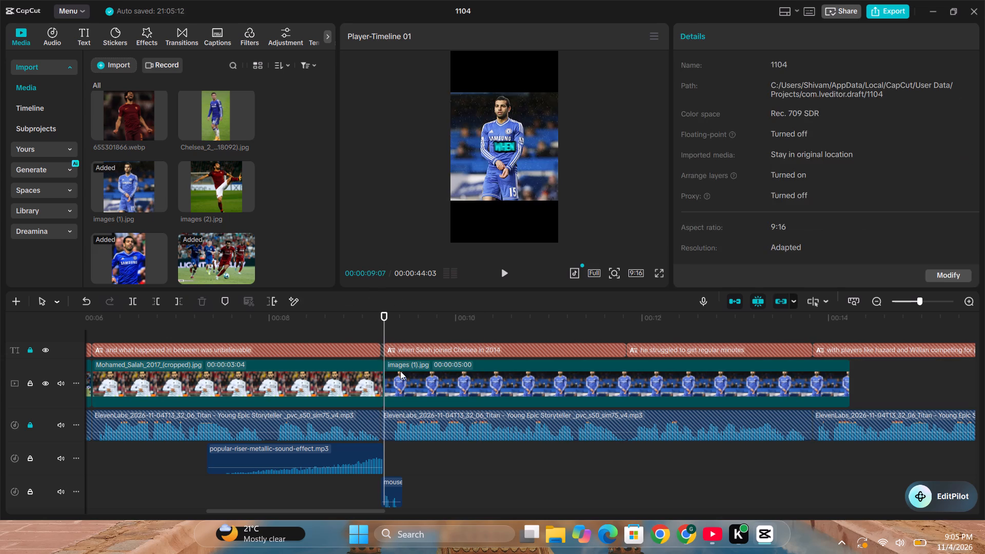
{"action": "left_click_drag", "start_coordinate": [450, 200], "coordinate": [442, 278]}
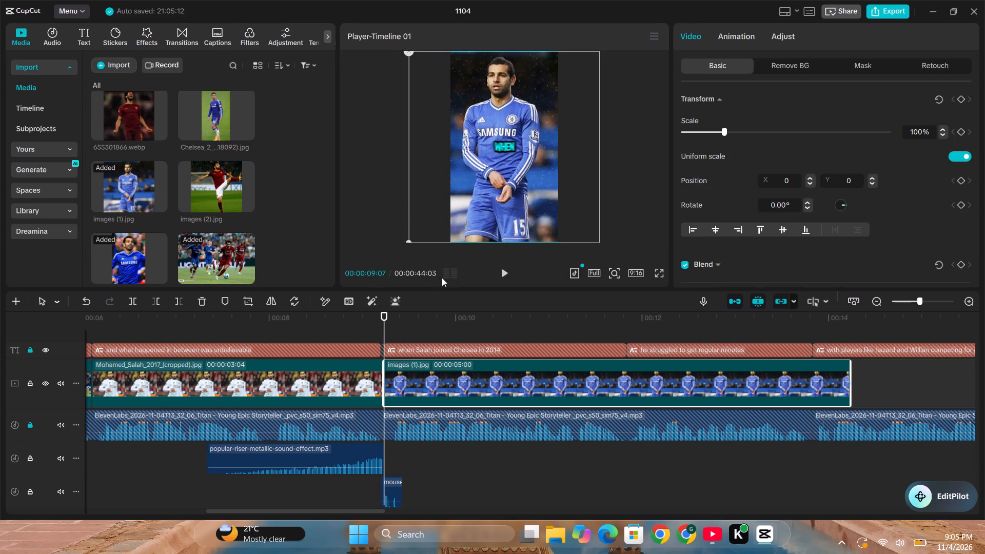
{"action": "left_click_drag", "start_coordinate": [442, 278], "coordinate": [448, 273]}
{"action": "left_click_drag", "start_coordinate": [473, 220], "coordinate": [499, 219]}
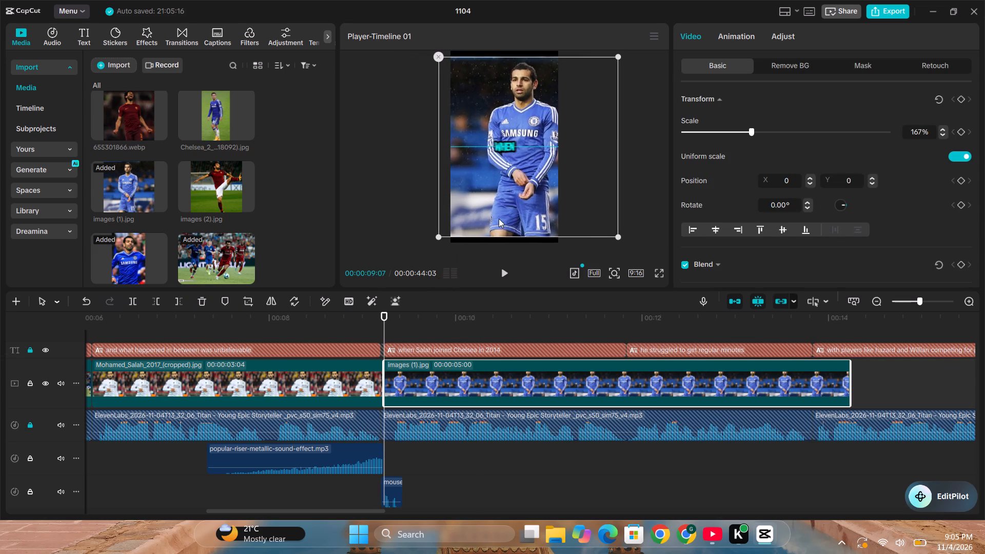
{"action": "left_click_drag", "start_coordinate": [499, 219], "coordinate": [481, 219]}
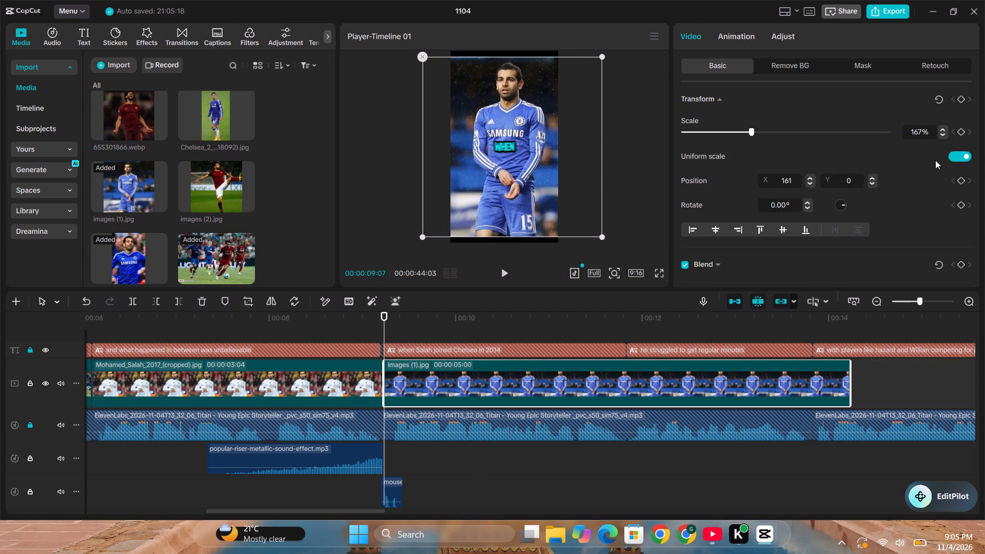
{"action": "left_click", "coordinate": [960, 134]}
{"action": "key", "text": "space"}
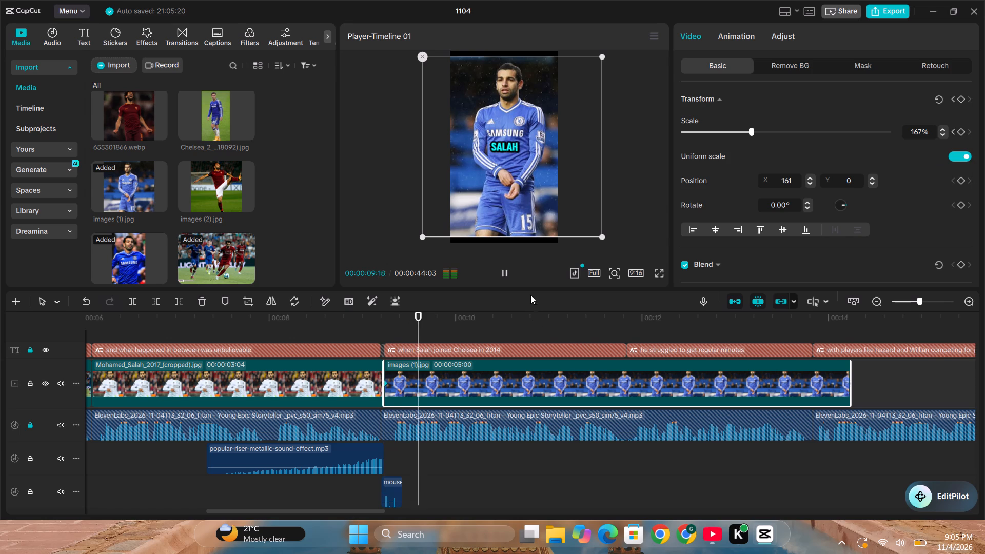
Trim the end of images (1).jpg to 4:18 so it finishes where the "with players like hazard and Willian" caption starts.
{"action": "left_click", "coordinate": [506, 274]}
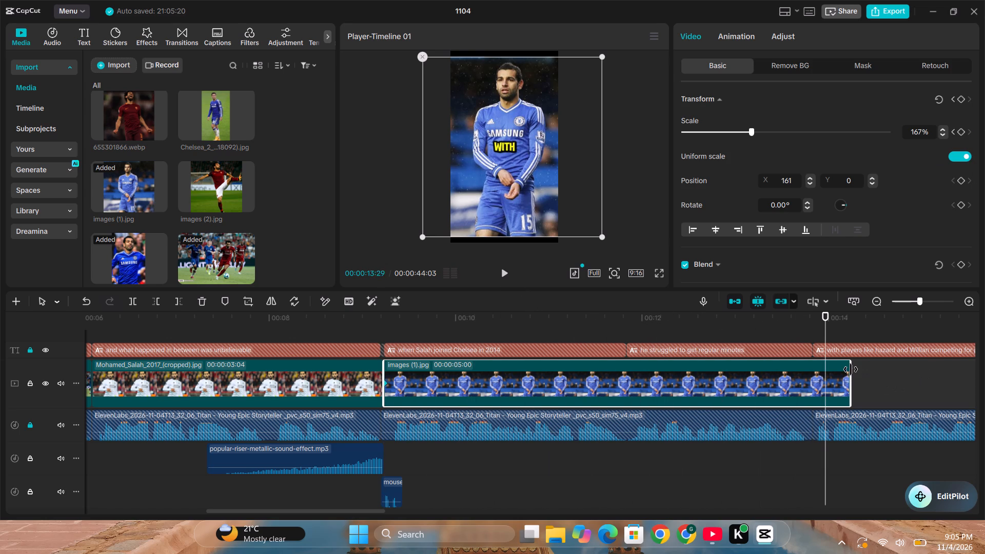
{"action": "left_click_drag", "start_coordinate": [851, 369], "coordinate": [811, 367]}
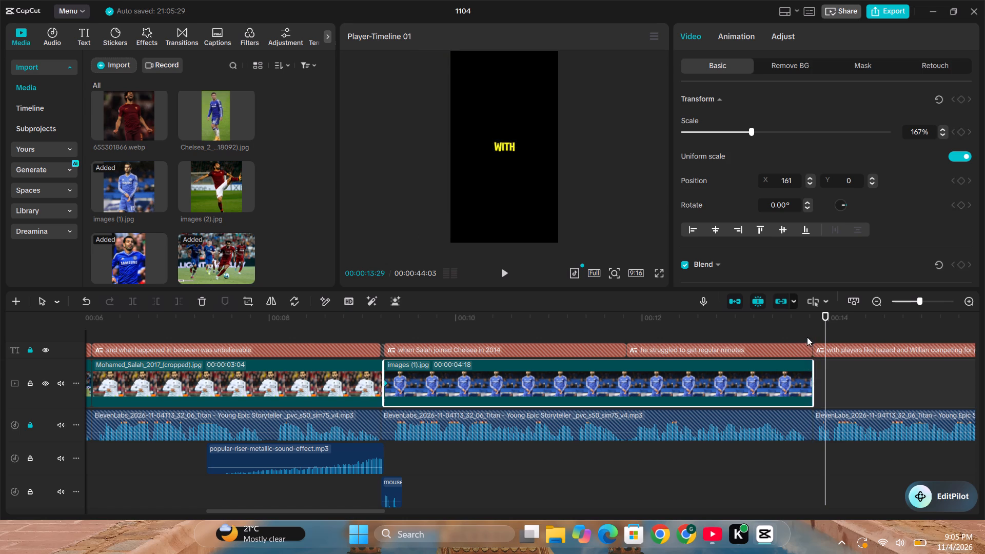
Enlarge images (1).jpg further at 13:23, near its end, to set a closing scale keyframe, and play back the zoom.
{"action": "left_click", "coordinate": [807, 337]}
{"action": "left_click", "coordinate": [799, 379]}
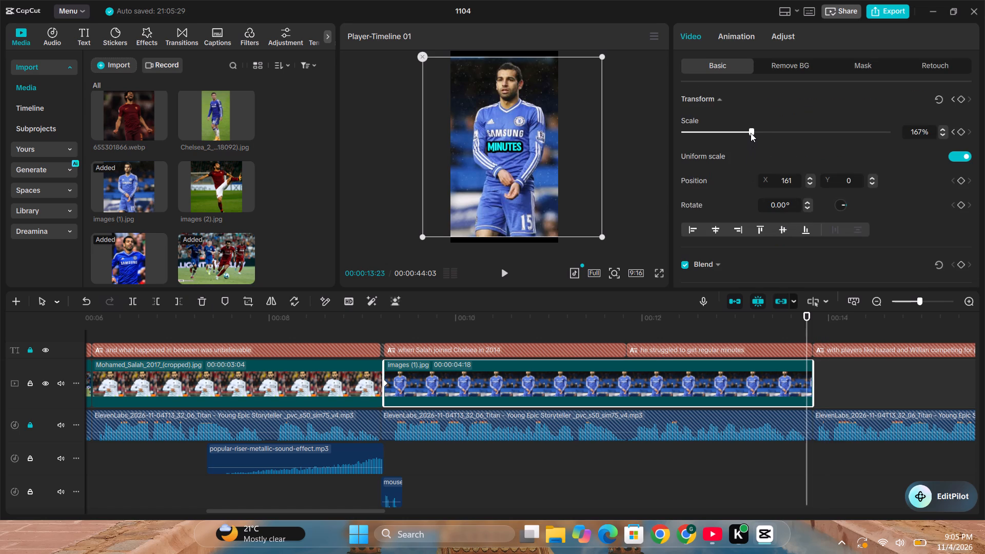
{"action": "left_click_drag", "start_coordinate": [751, 132], "coordinate": [762, 133]}
{"action": "left_click", "coordinate": [522, 318]}
{"action": "key", "text": "space"}
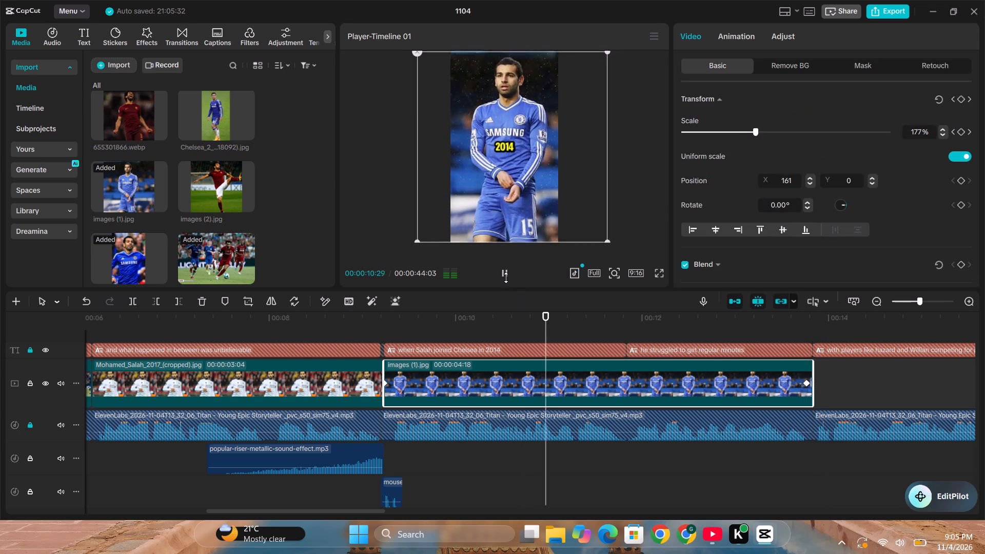
{"action": "left_click", "coordinate": [505, 277]}
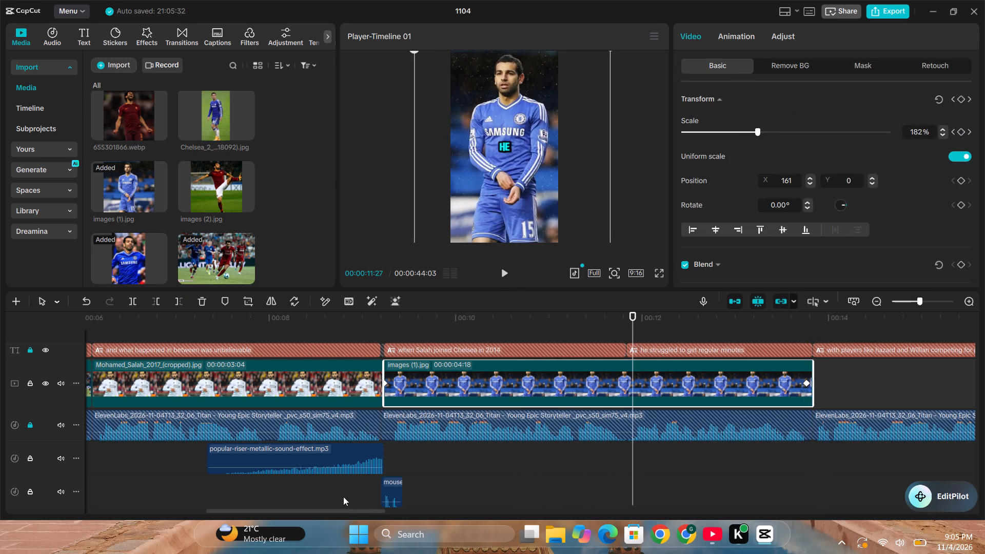
Play back the images (1).jpg section and listen on through the voiceover line about competing for places.
{"action": "left_click", "coordinate": [343, 497]}
{"action": "key", "text": "space"}
{"action": "left_click_drag", "start_coordinate": [359, 511], "coordinate": [362, 511]}
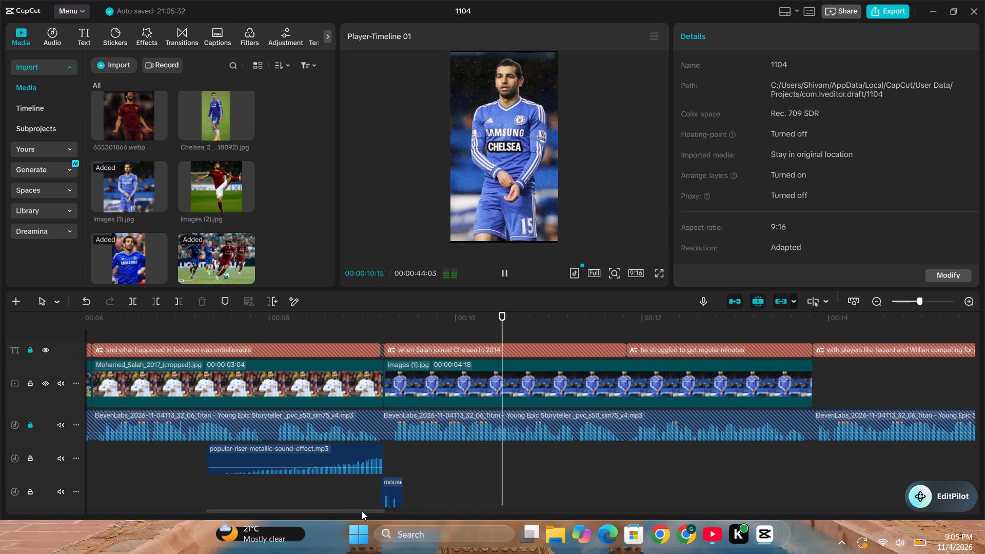
{"action": "left_click_drag", "start_coordinate": [362, 511], "coordinate": [470, 513]}
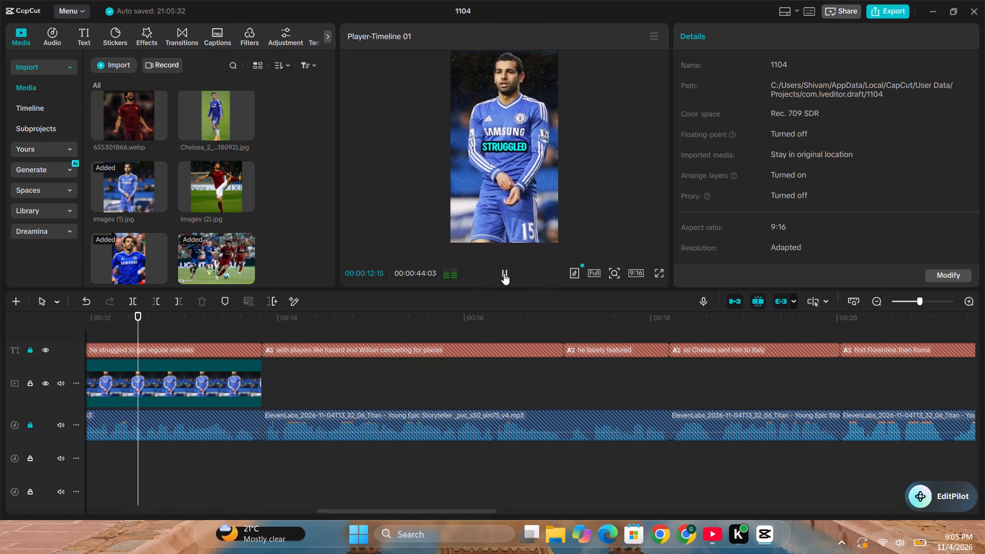
{"action": "left_click", "coordinate": [503, 271]}
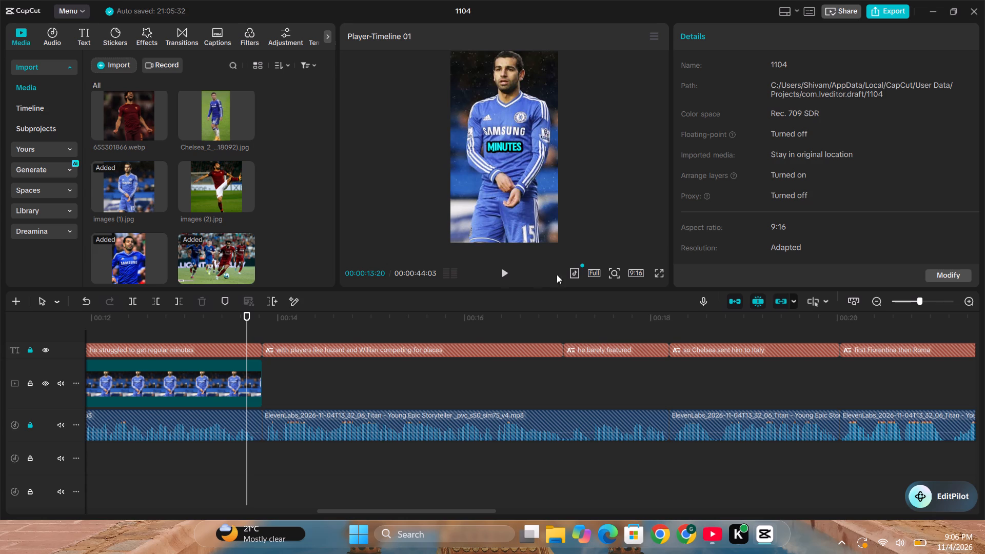
{"action": "left_click", "coordinate": [503, 271]}
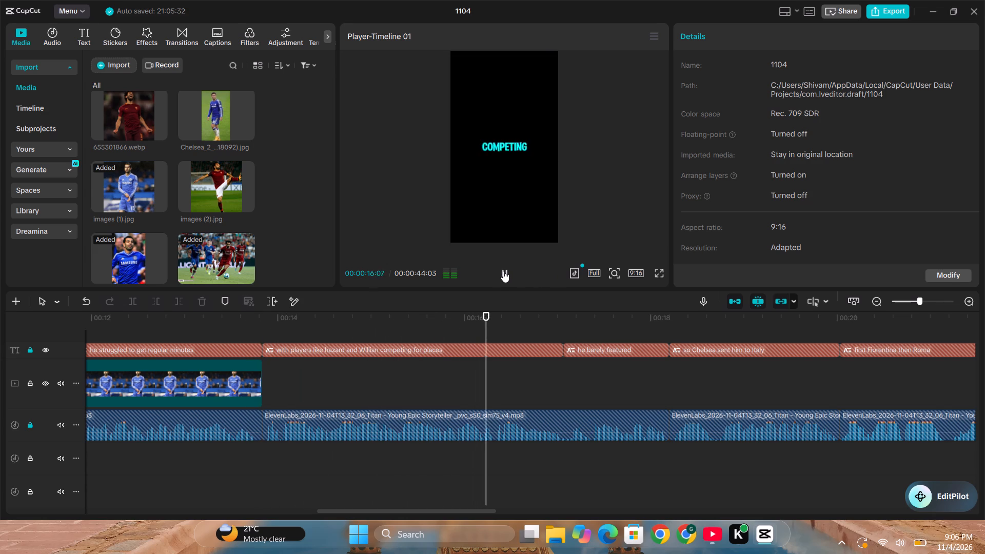
{"action": "left_click", "coordinate": [503, 271]}
Add the Chelsea_2_QPR image of the number 10 player directly after images (1).jpg.
{"action": "left_click", "coordinate": [255, 330]}
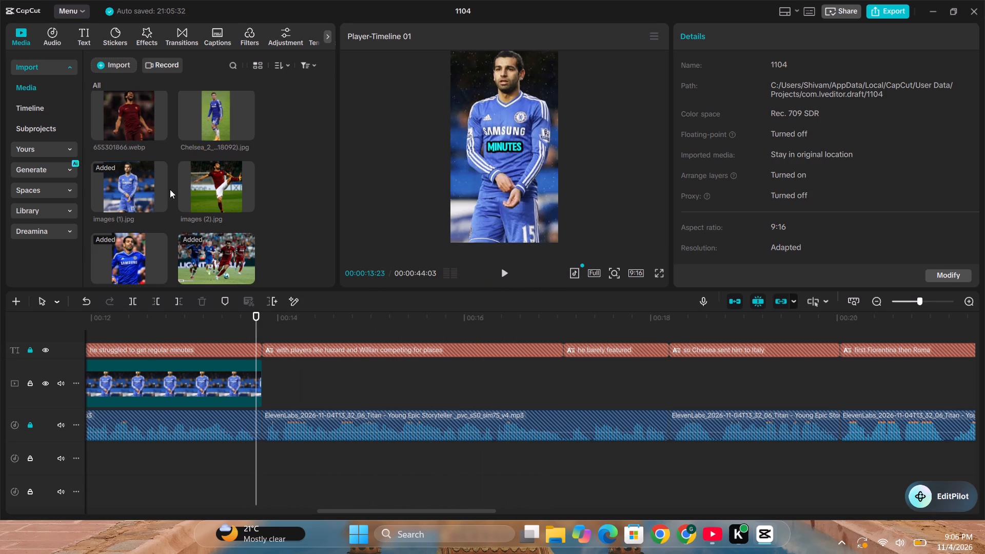
{"action": "scroll", "coordinate": [174, 163], "scroll_direction": "up", "scroll_amount": 1}
{"action": "left_click", "coordinate": [218, 126]}
{"action": "left_click_drag", "start_coordinate": [213, 113], "coordinate": [234, 125]}
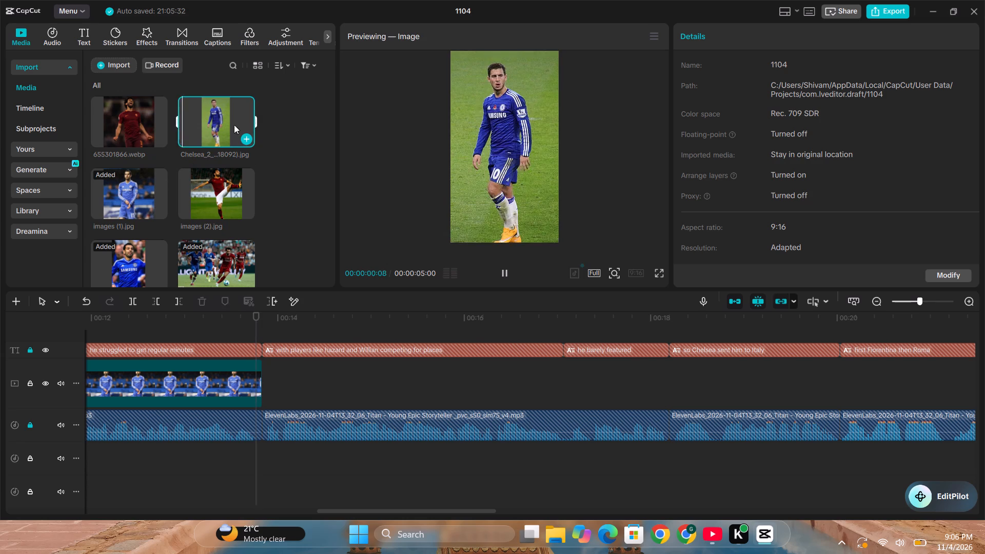
{"action": "left_click_drag", "start_coordinate": [234, 125], "coordinate": [265, 384]}
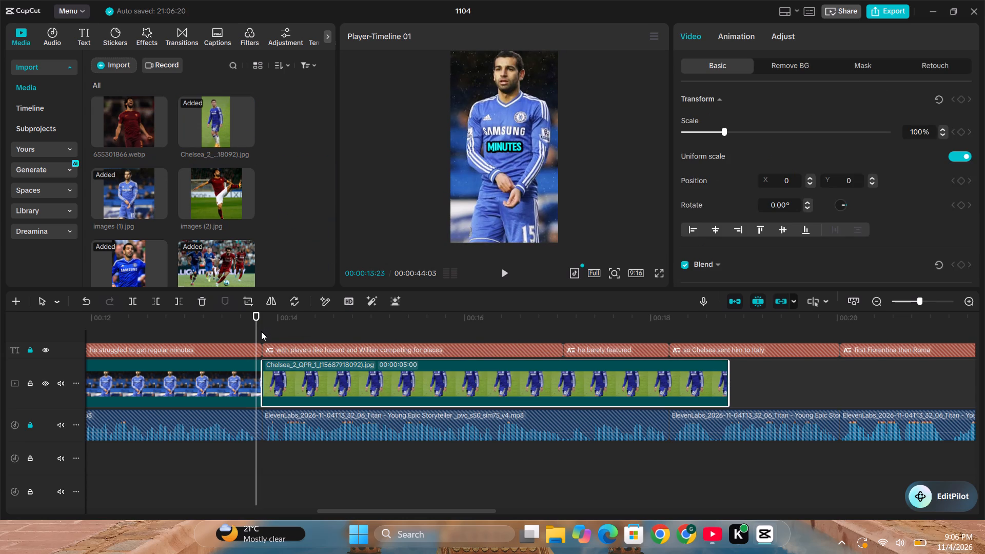
Set a scale keyframe at 100% on the Chelsea_2_QPR image at 13:25 and play it back.
{"action": "left_click", "coordinate": [261, 331]}
{"action": "left_click", "coordinate": [278, 373]}
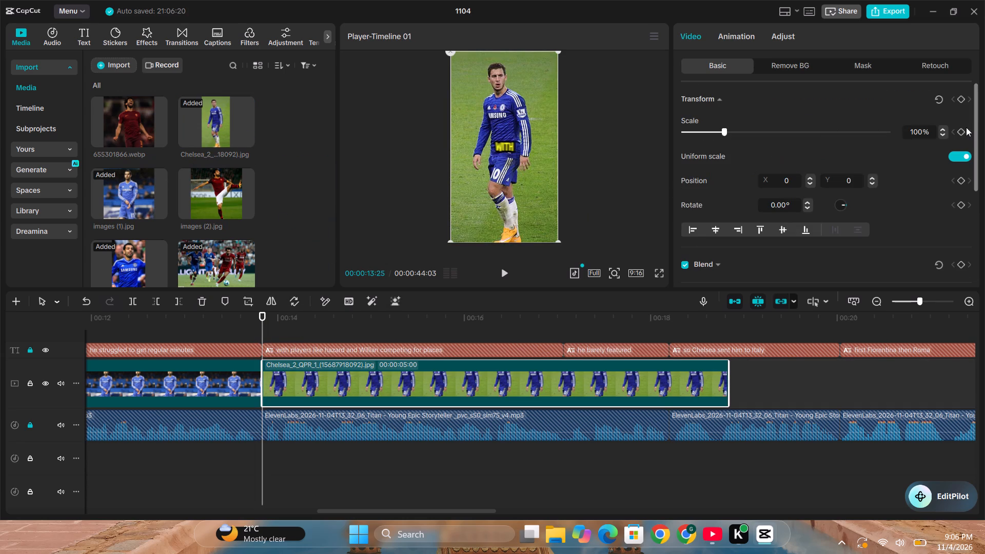
{"action": "left_click", "coordinate": [962, 128]}
{"action": "key", "text": "space"}
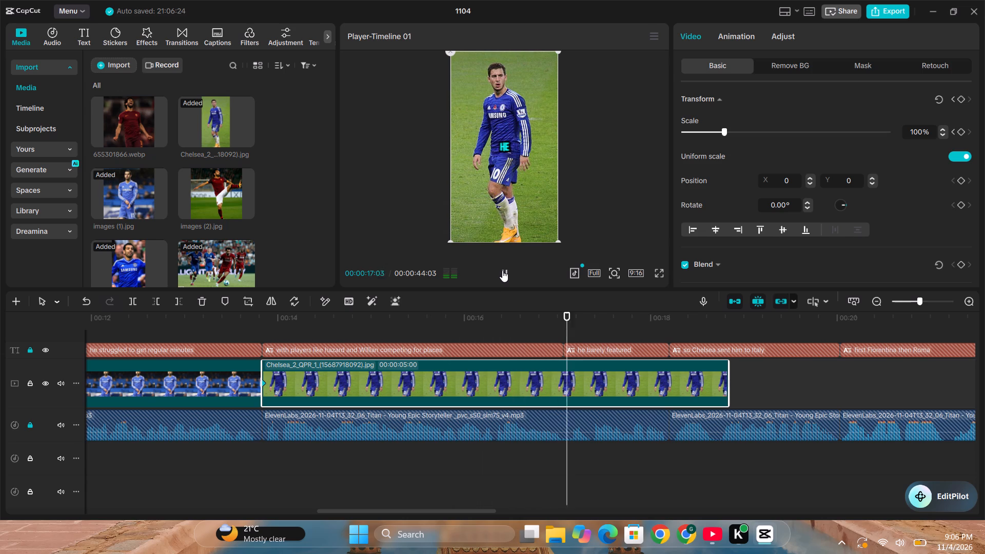
{"action": "left_click", "coordinate": [502, 270]}
Trim the end of the Chelsea_2_QPR image to 3:07 so it finishes where the "he barely featured" caption starts.
{"action": "left_click_drag", "start_coordinate": [732, 366], "coordinate": [597, 354]}
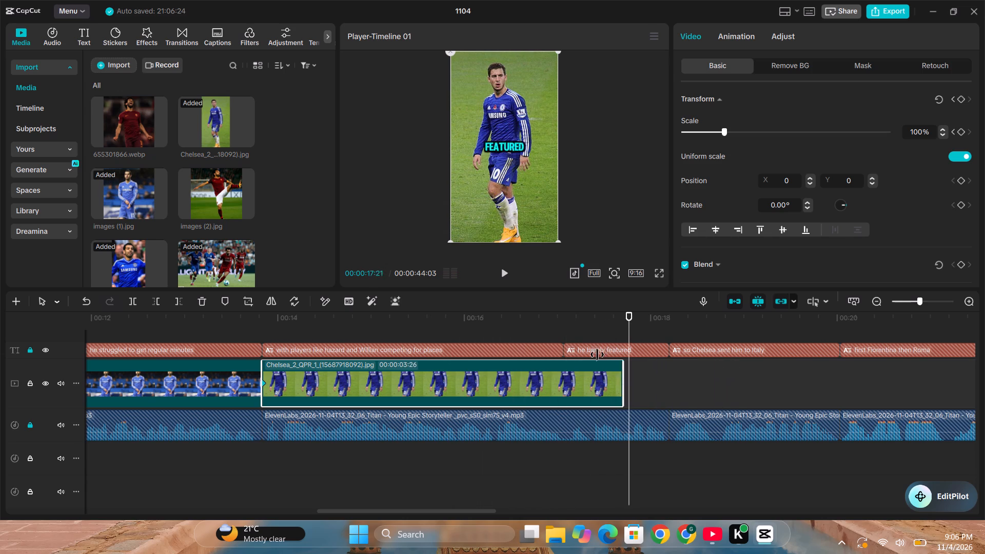
{"action": "left_click_drag", "start_coordinate": [597, 354], "coordinate": [565, 355]}
Enlarge the Chelsea_2_QPR image to 109% at 17:00 as its closing scale keyframe, and play back the zoom.
{"action": "left_click", "coordinate": [558, 337]}
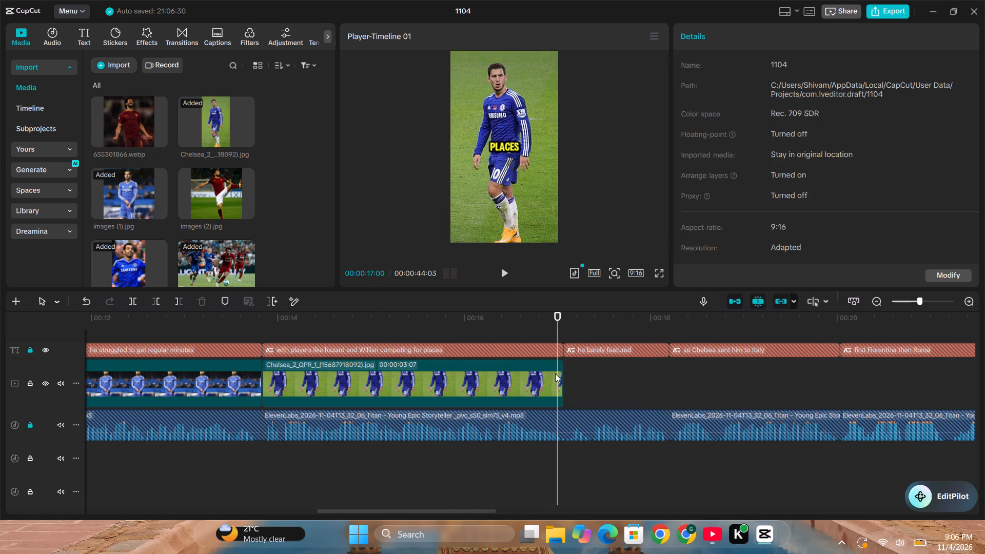
{"action": "left_click", "coordinate": [555, 374]}
{"action": "left_click", "coordinate": [725, 129]}
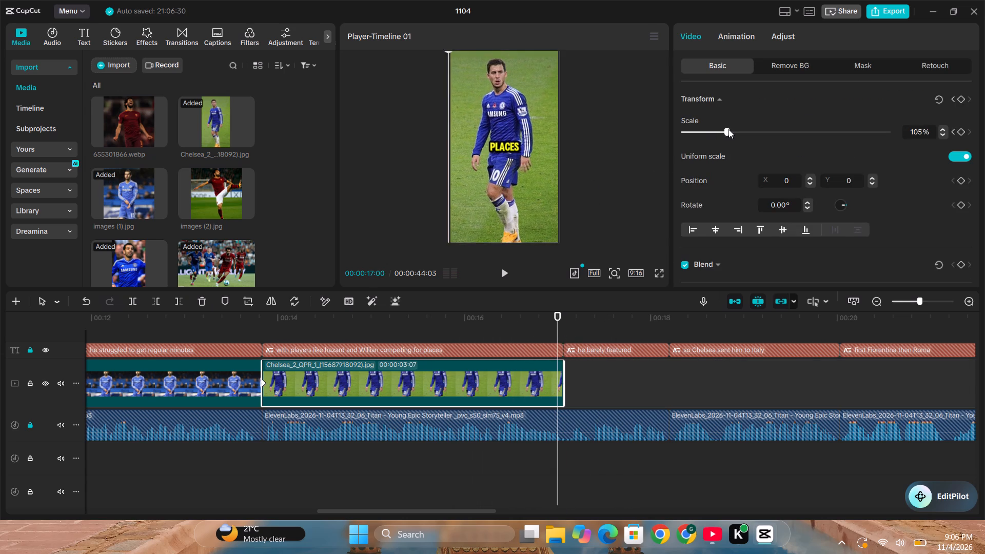
{"action": "left_click", "coordinate": [417, 312]}
{"action": "key", "text": "space"}
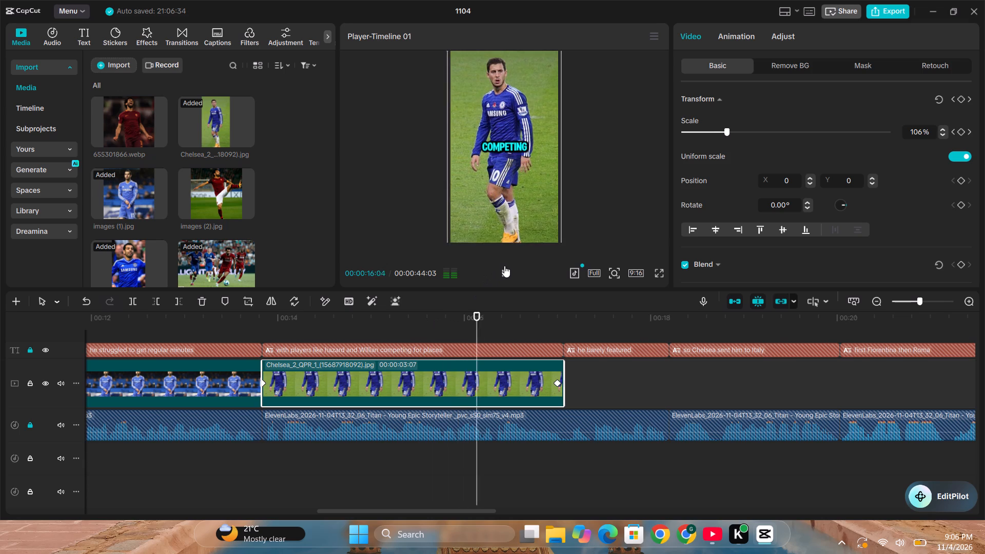
{"action": "left_click", "coordinate": [505, 268]}
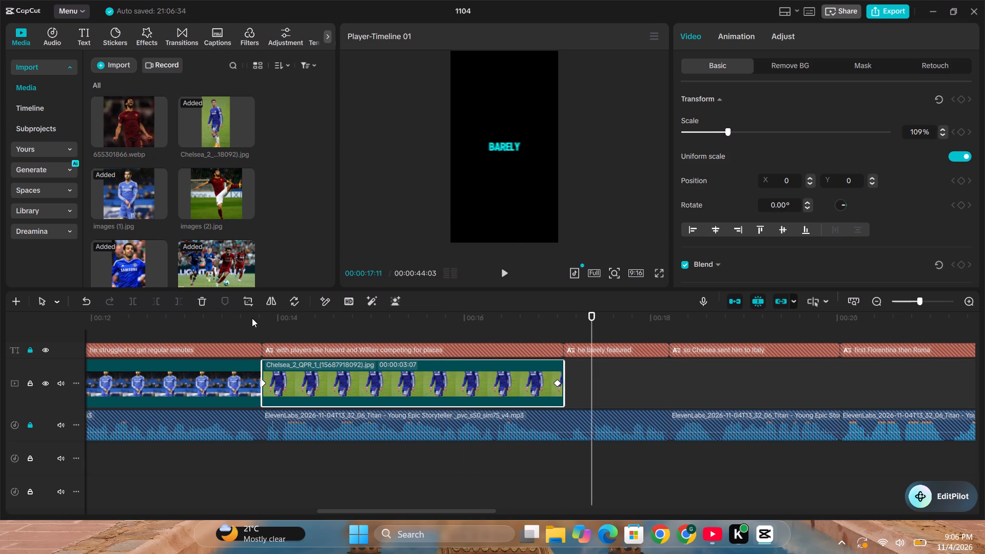
Paste the mouse-click sound at 13:22, at the cut to the Chelsea_2_QPR image, and play it back.
{"action": "left_click", "coordinate": [252, 318]}
{"action": "key", "text": "ctrl+v"}
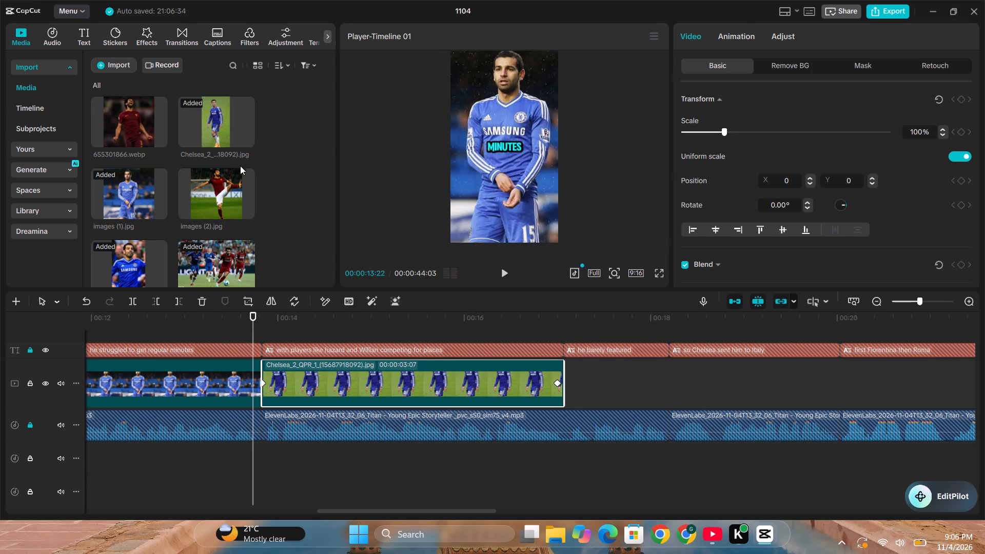
{"action": "key", "text": "space"}
{"action": "left_click", "coordinate": [231, 462]}
{"action": "key", "text": "space"}
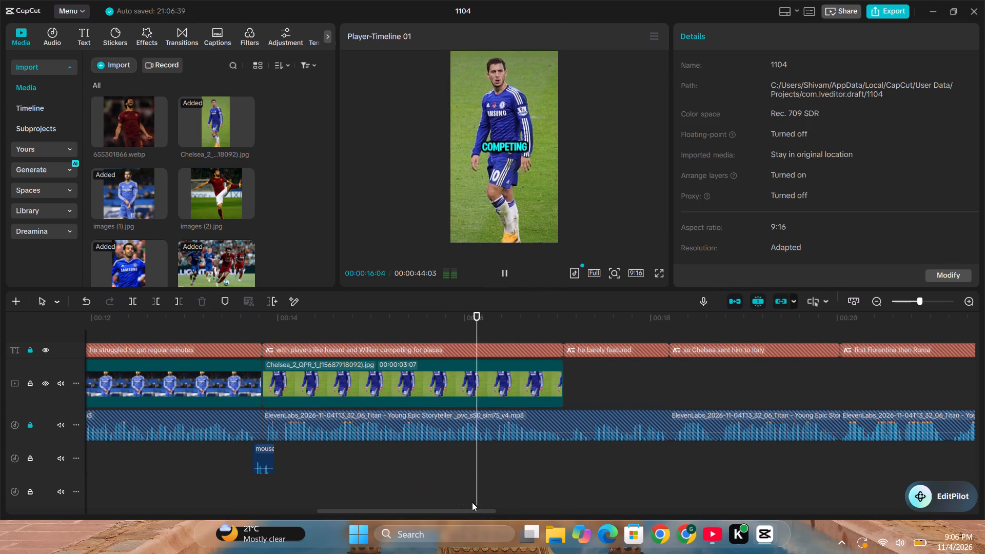
{"action": "left_click", "coordinate": [501, 271]}
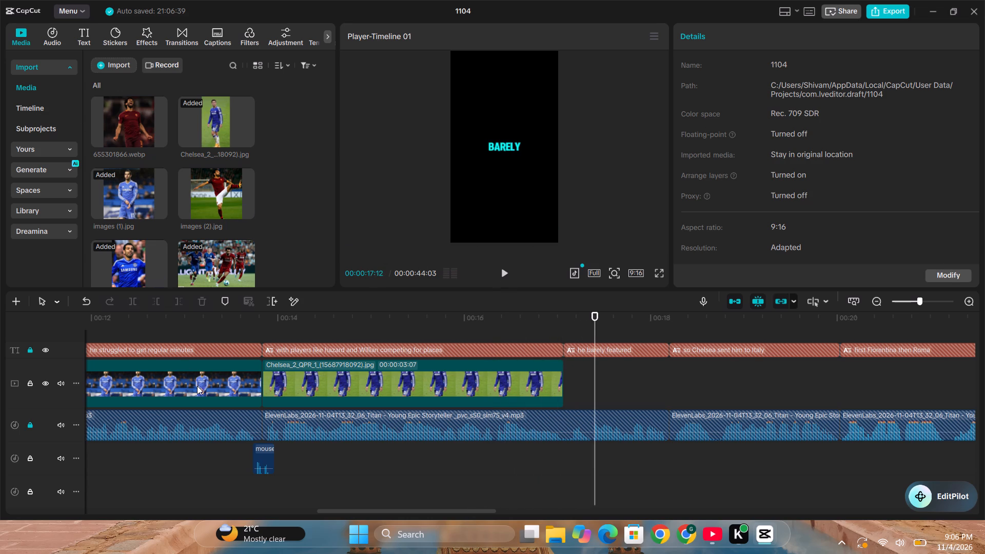
Copy the pop sound from near the end of the Liverpool vs Chelsea image, paste it at the spoken word "Hazard", and play it back.
{"action": "left_click", "coordinate": [403, 516]}
{"action": "left_click_drag", "start_coordinate": [403, 510], "coordinate": [138, 506]}
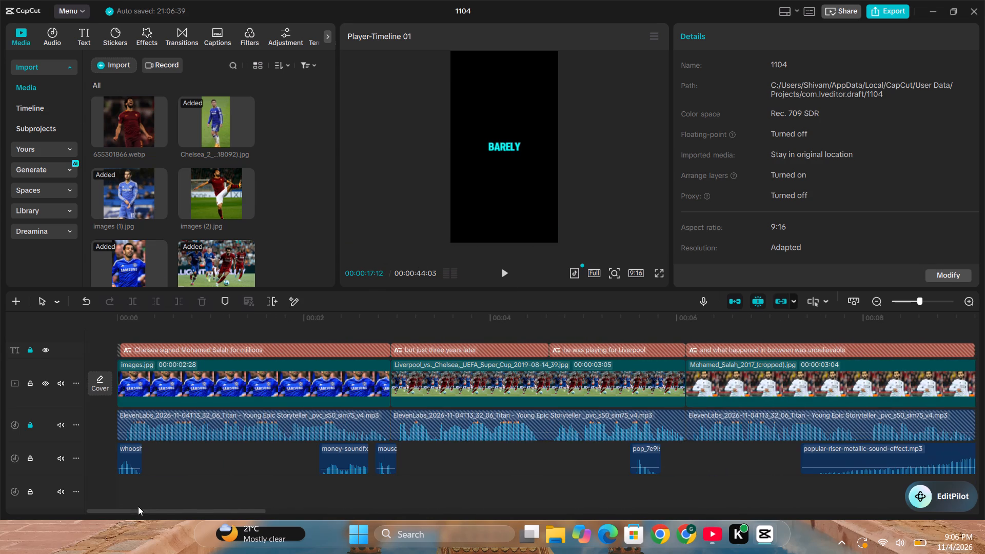
{"action": "left_click", "coordinate": [648, 461]}
{"action": "key", "text": "ctrl+c"}
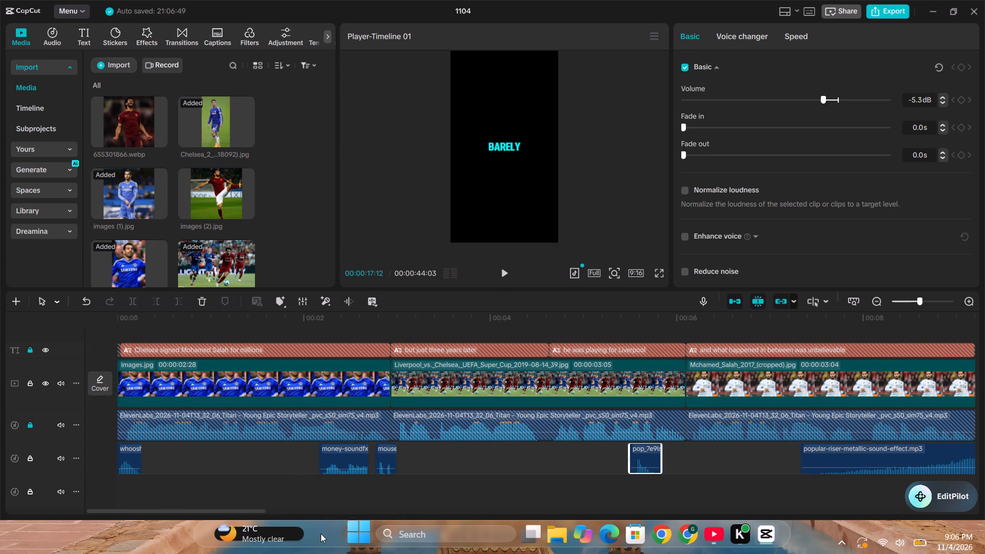
{"action": "left_click_drag", "start_coordinate": [248, 509], "coordinate": [518, 499]}
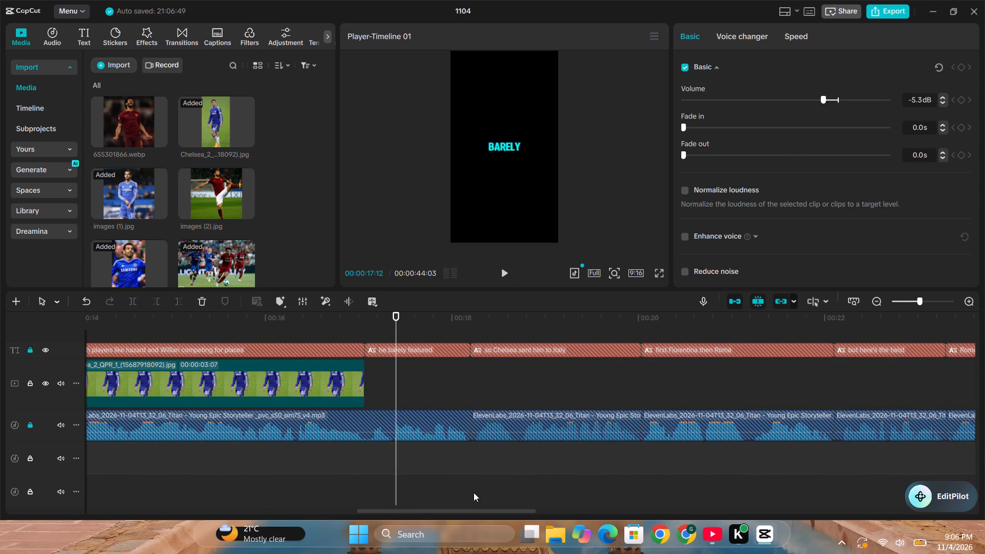
{"action": "left_click", "coordinate": [104, 476]}
{"action": "left_click", "coordinate": [121, 459]}
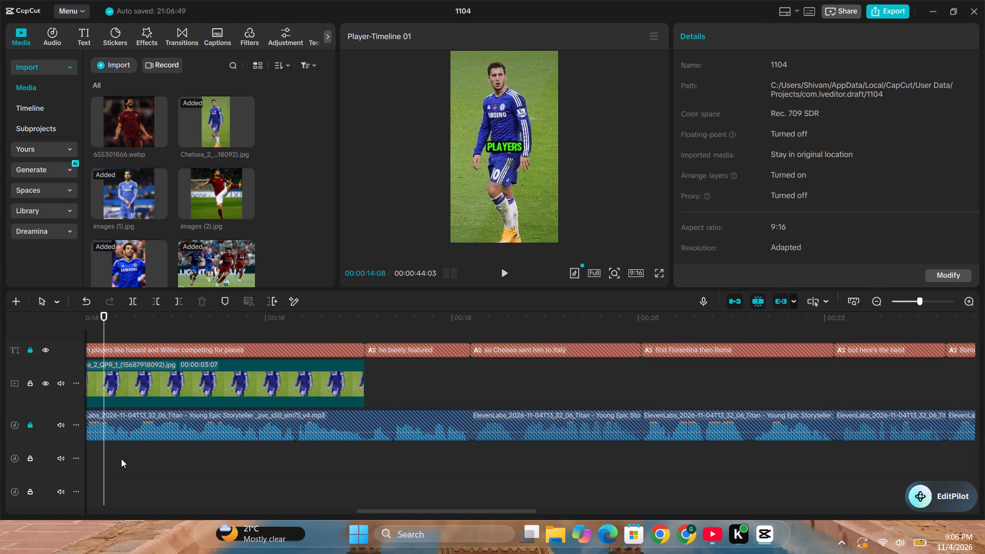
{"action": "key", "text": "ctrl+v"}
{"action": "key", "text": "space"}
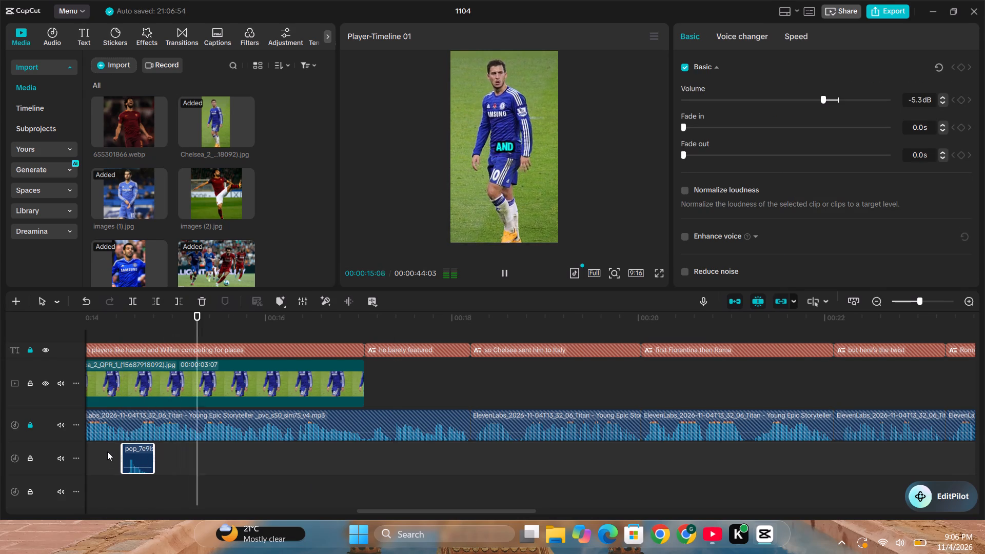
{"action": "left_click", "coordinate": [106, 452]}
Paste a second pop sound just after 15:12, at the spoken word "Willian", and play it back.
{"action": "left_click", "coordinate": [207, 449]}
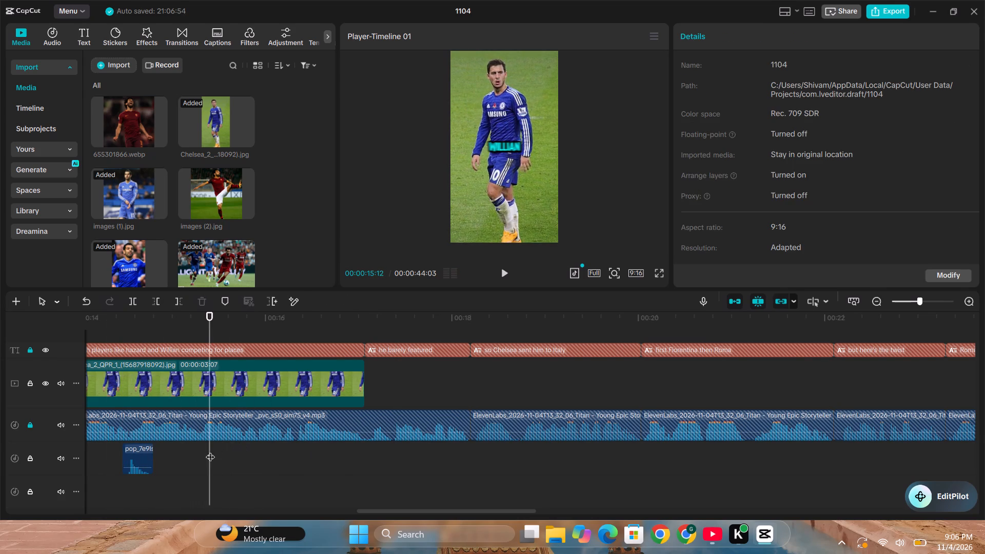
{"action": "left_click", "coordinate": [216, 452]}
{"action": "key", "text": "ctrl+v"}
{"action": "left_click", "coordinate": [174, 457]}
{"action": "key", "text": "space"}
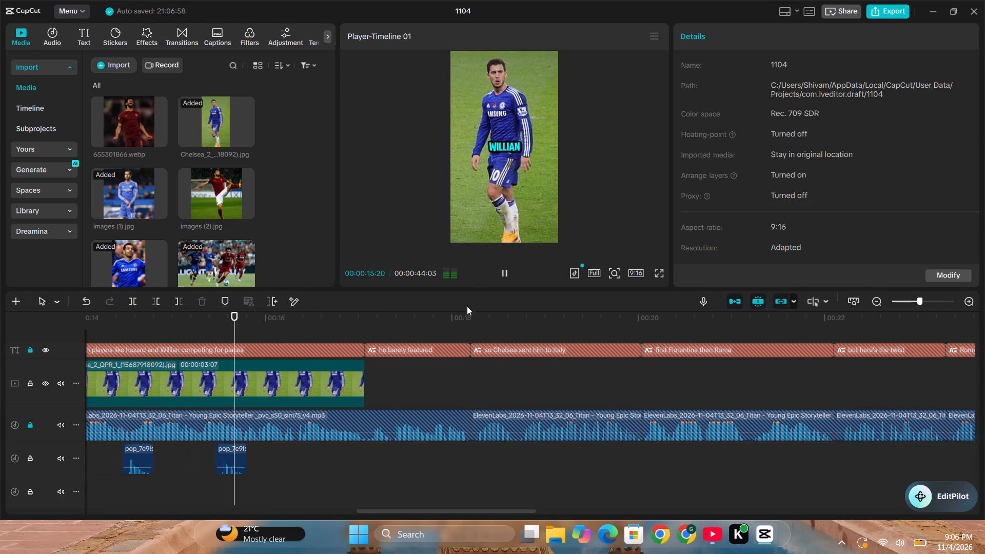
{"action": "left_click", "coordinate": [504, 266]}
Shift the second pop sound slightly earlier over the word "Willian" and play it back.
{"action": "left_click_drag", "start_coordinate": [233, 456], "coordinate": [227, 455]}
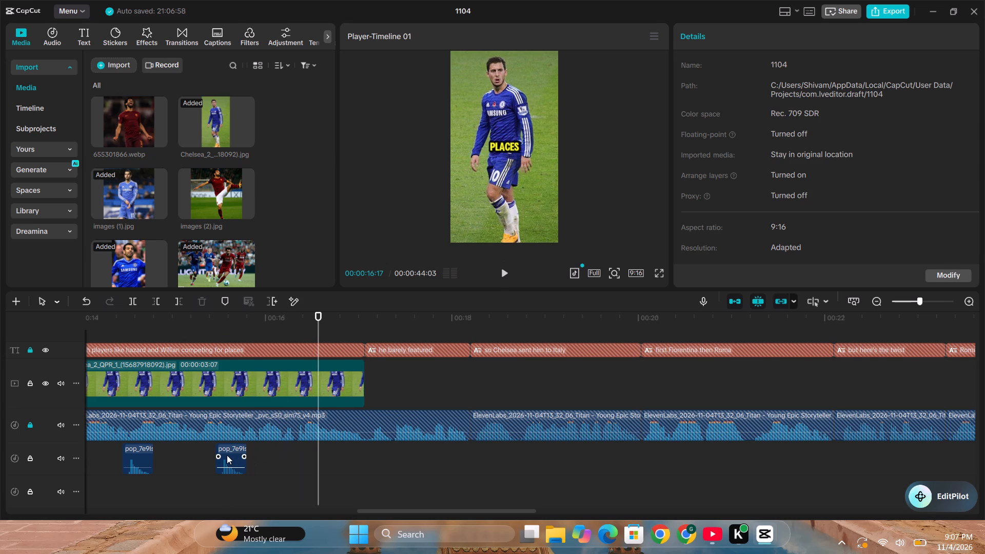
{"action": "left_click_drag", "start_coordinate": [227, 455], "coordinate": [222, 455]}
{"action": "left_click", "coordinate": [194, 462]}
{"action": "key", "text": "space"}
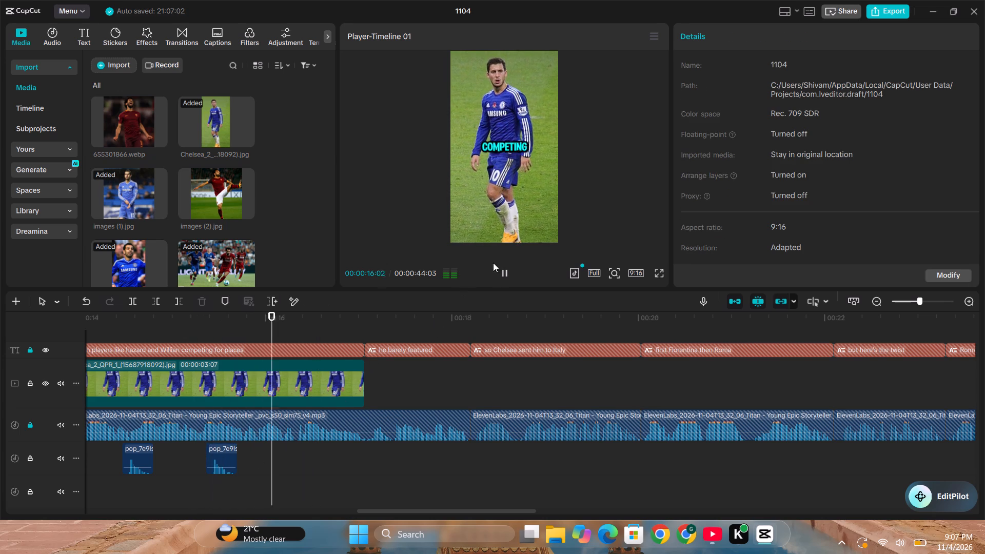
{"action": "left_click", "coordinate": [507, 267]}
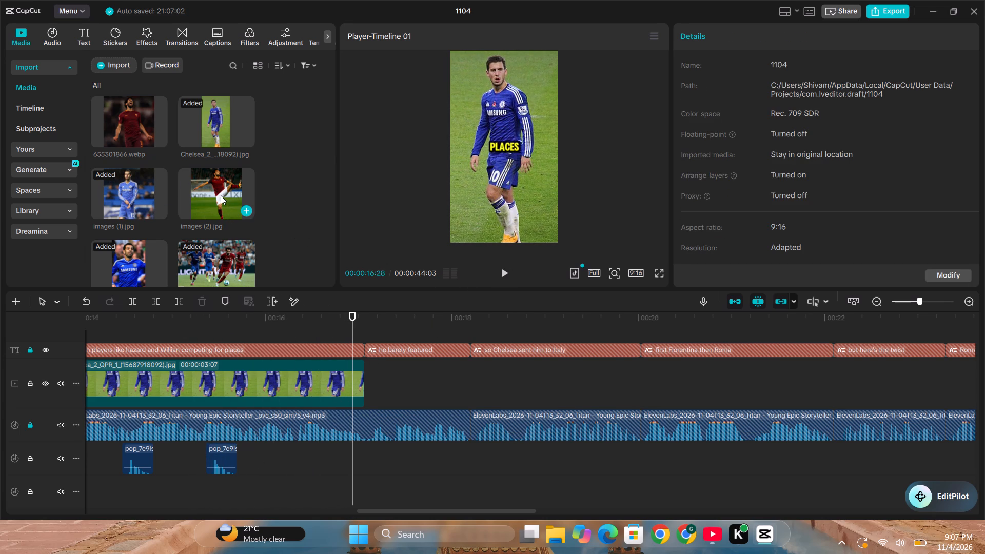
Append the image images.jpg to the video track directly after the Chelsea_2_QPR image.
{"action": "scroll", "coordinate": [122, 204], "scroll_direction": "down", "scroll_amount": 1}
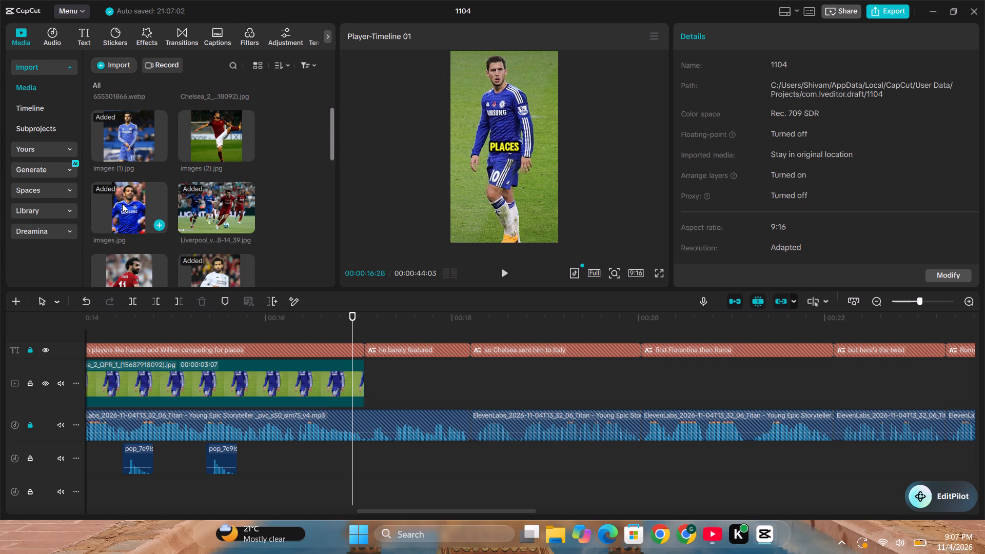
{"action": "scroll", "coordinate": [124, 204], "scroll_direction": "up", "scroll_amount": 1}
{"action": "left_click", "coordinate": [120, 262]}
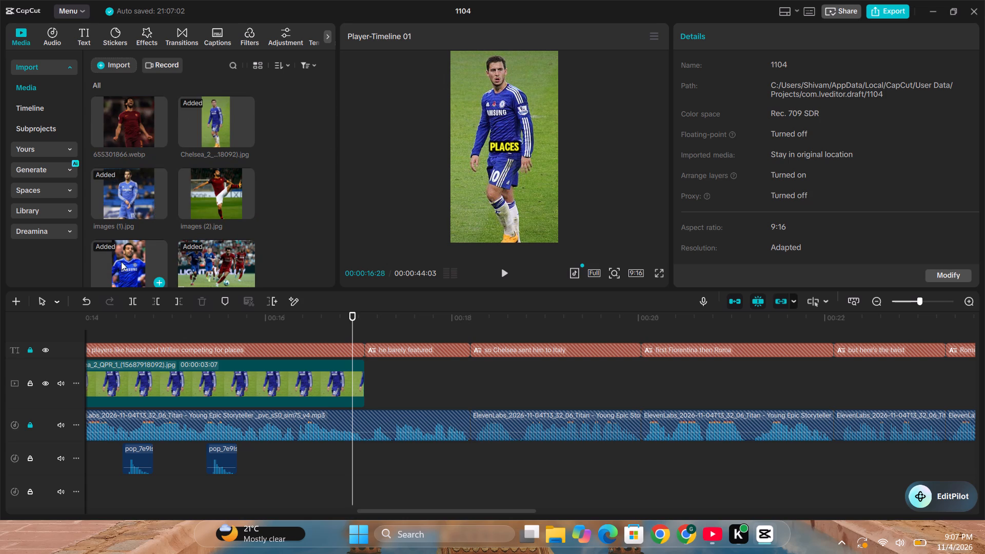
{"action": "left_click", "coordinate": [127, 193]}
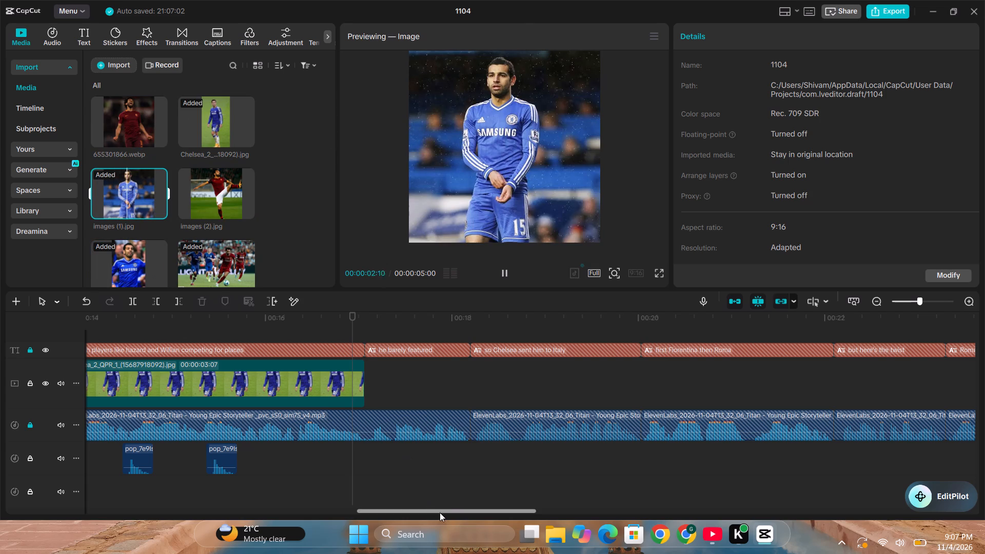
{"action": "left_click_drag", "start_coordinate": [438, 512], "coordinate": [412, 498]}
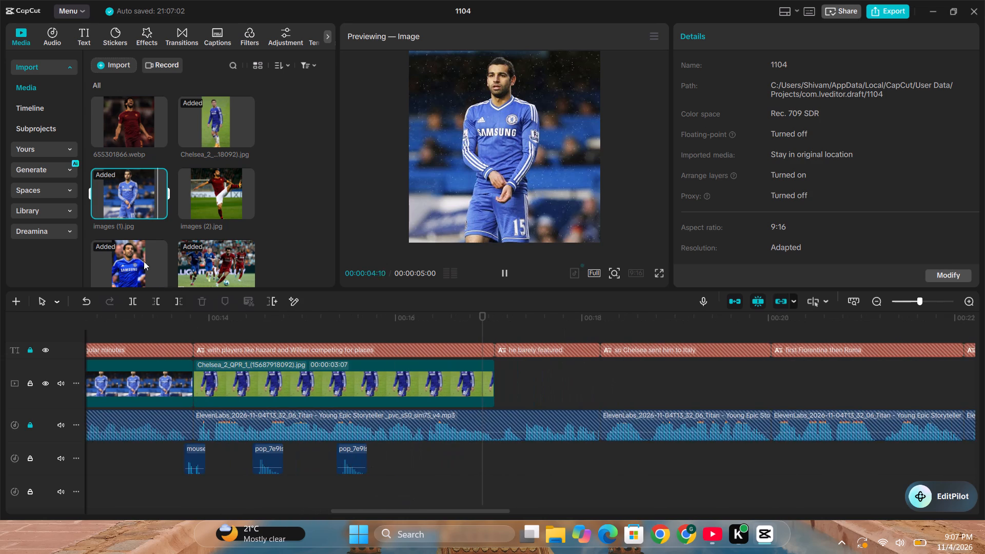
{"action": "left_click", "coordinate": [136, 251]}
{"action": "left_click", "coordinate": [138, 259]}
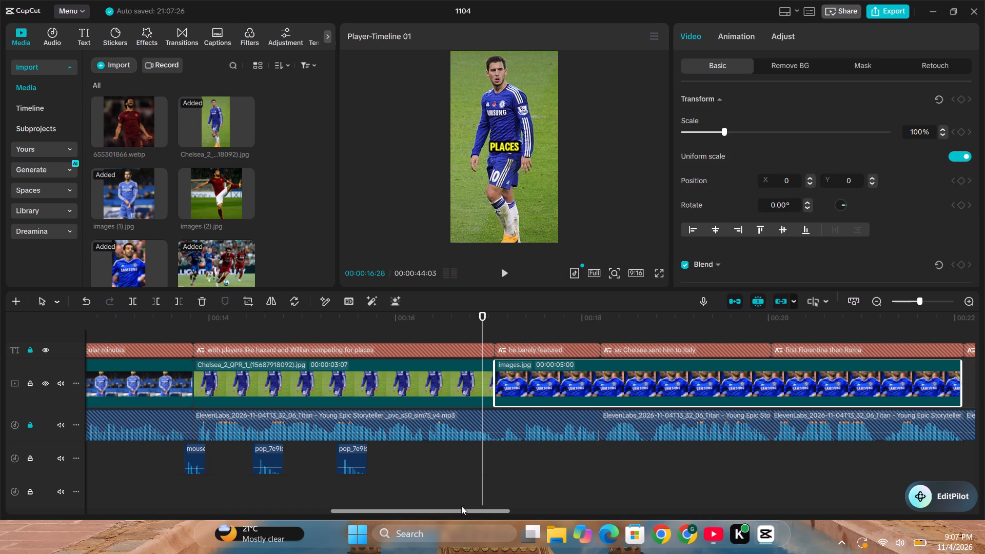
Add a 100% scale keyframe at the start of the images.jpg clip, at 17:02.
{"action": "left_click_drag", "start_coordinate": [467, 510], "coordinate": [496, 510]}
{"action": "left_click", "coordinate": [349, 335]}
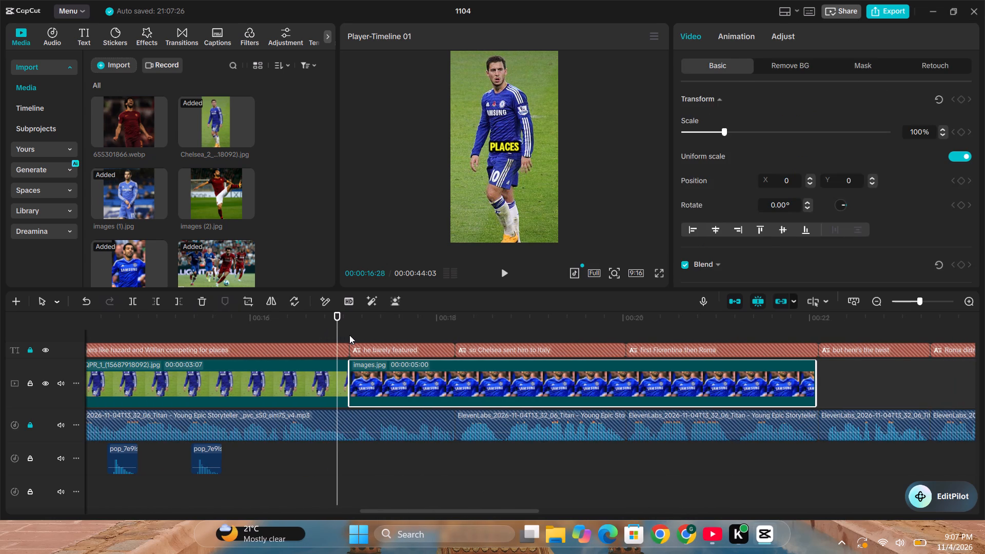
{"action": "left_click", "coordinate": [396, 381]}
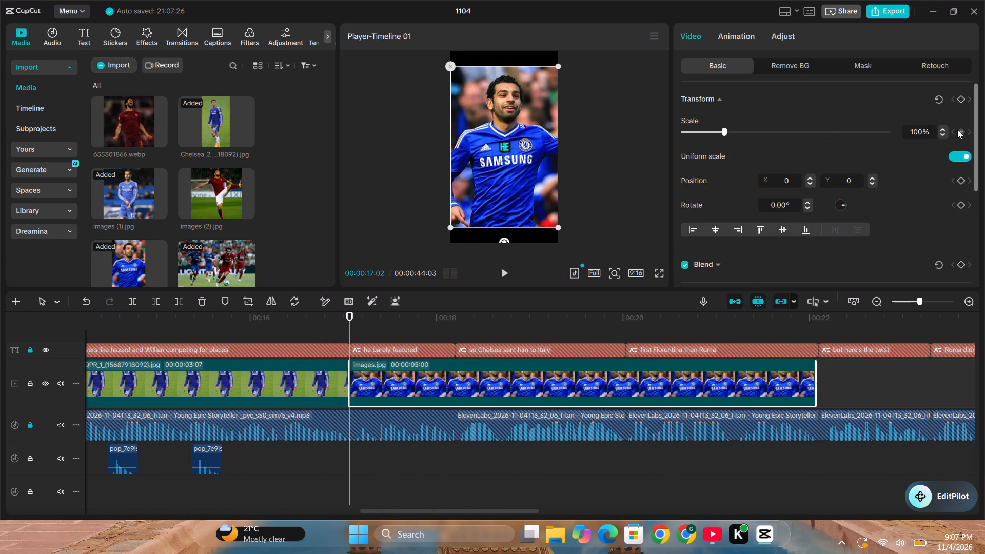
{"action": "left_click", "coordinate": [964, 128]}
Play the voiceover over images.jpg and trim the clip to 00:00:02:29, ending where the caption "first Fiorentina then Roma" begins.
{"action": "key", "text": "space"}
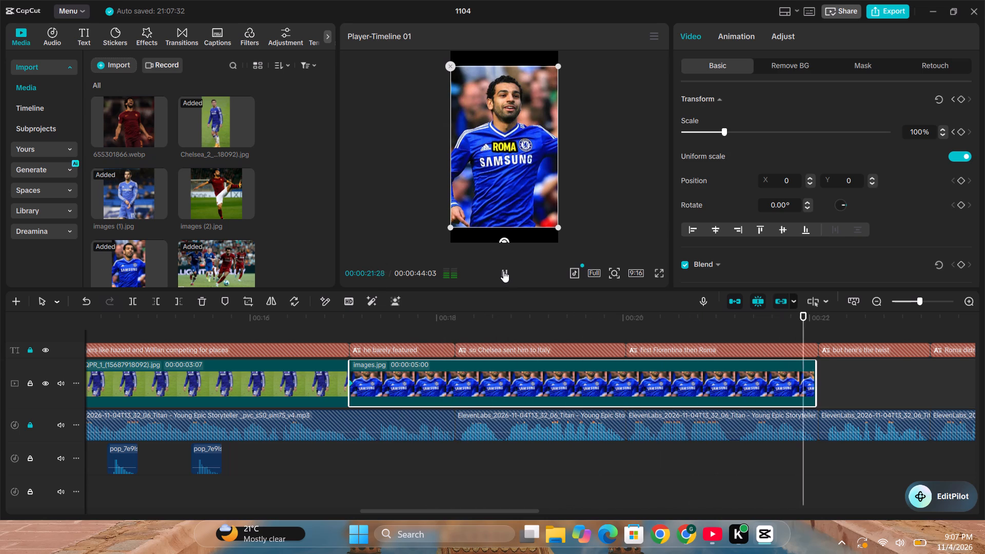
{"action": "left_click", "coordinate": [503, 271]}
{"action": "left_click_drag", "start_coordinate": [818, 366], "coordinate": [658, 361]}
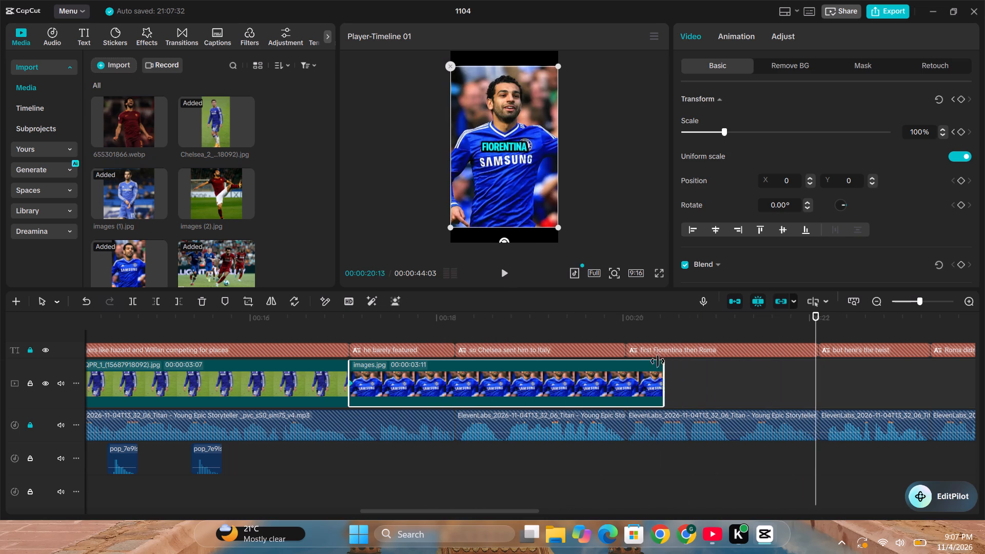
{"action": "left_click_drag", "start_coordinate": [658, 361], "coordinate": [628, 358]}
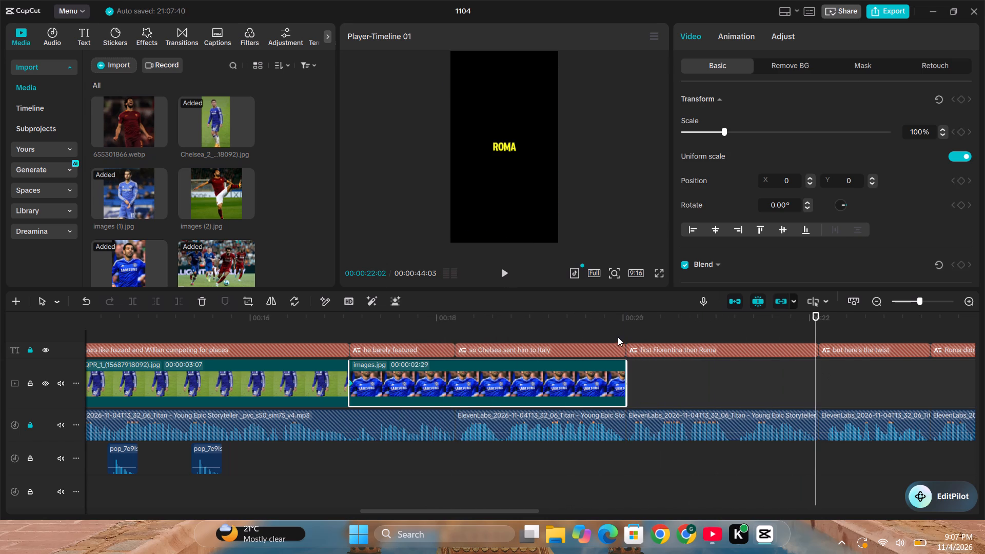
Keyframe the scale of images.jpg to 108% near its end, at 19:29, and play the zoom back.
{"action": "left_click", "coordinate": [621, 337]}
{"action": "left_click", "coordinate": [615, 369]}
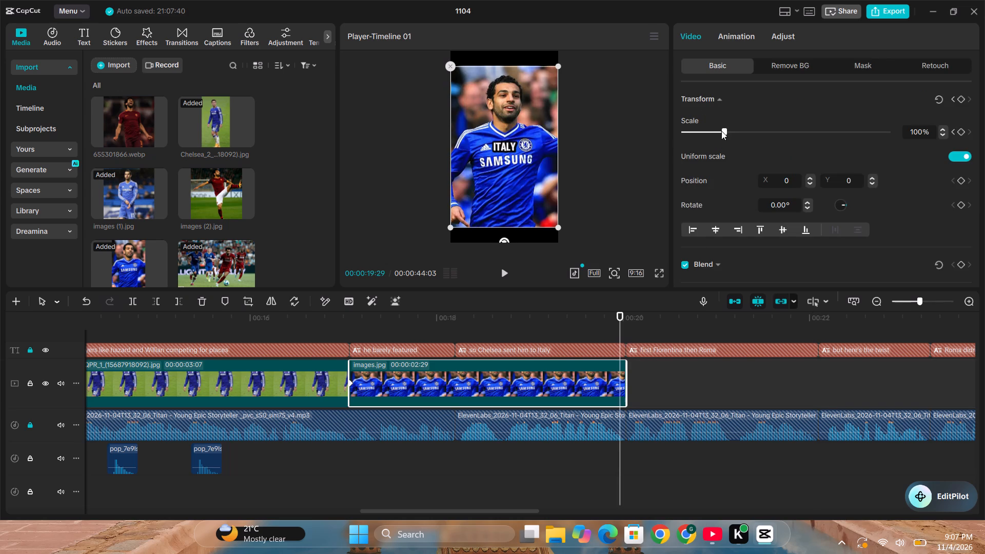
{"action": "left_click_drag", "start_coordinate": [721, 131], "coordinate": [727, 130]}
{"action": "left_click", "coordinate": [369, 334]}
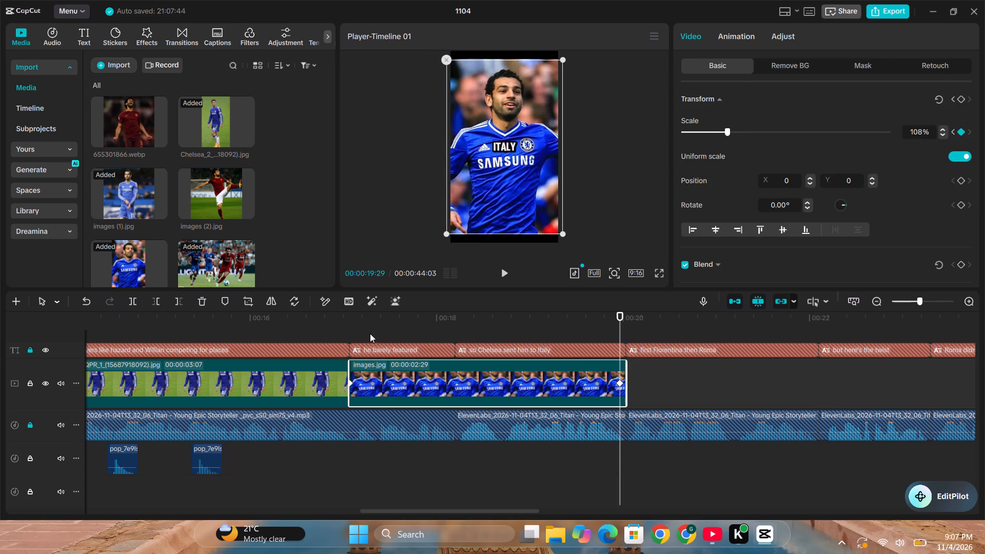
{"action": "key", "text": "space"}
{"action": "left_click", "coordinate": [504, 267]}
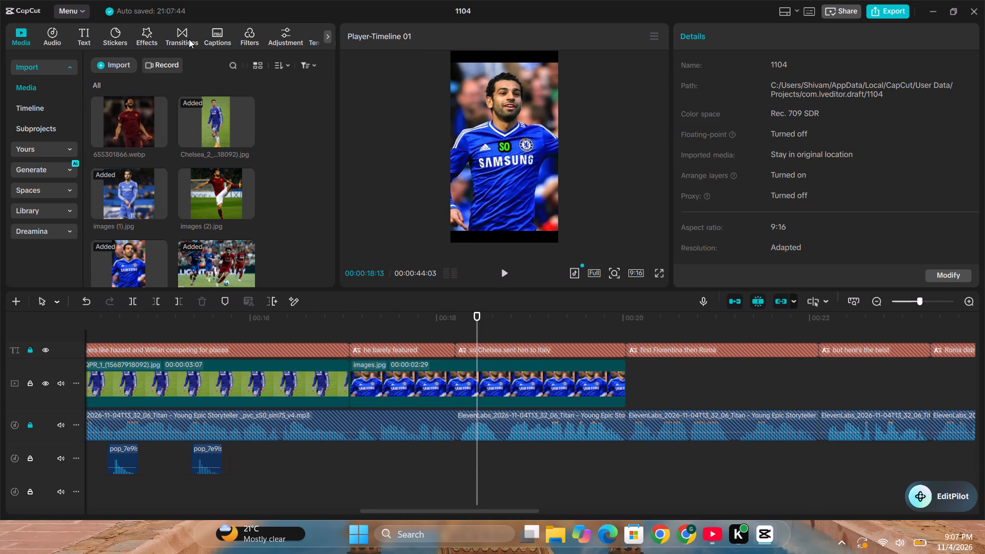
Apply the favorite Zoom-out Blend transition between the Chelsea_2_QPR image and images.jpg, accepting duplicate frames without further reminders.
{"action": "left_click", "coordinate": [189, 39]}
{"action": "left_click", "coordinate": [41, 70]}
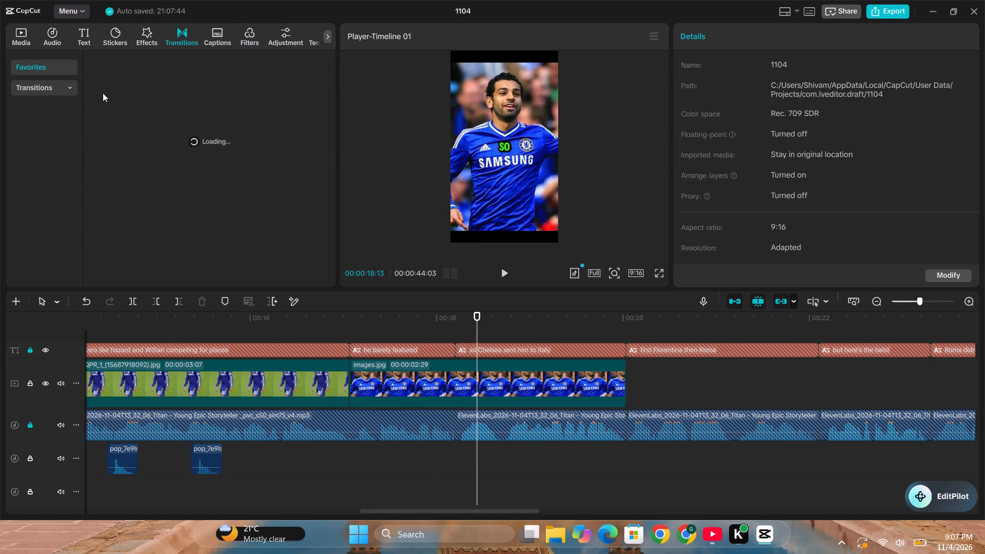
{"action": "left_click_drag", "start_coordinate": [122, 77], "coordinate": [294, 360]}
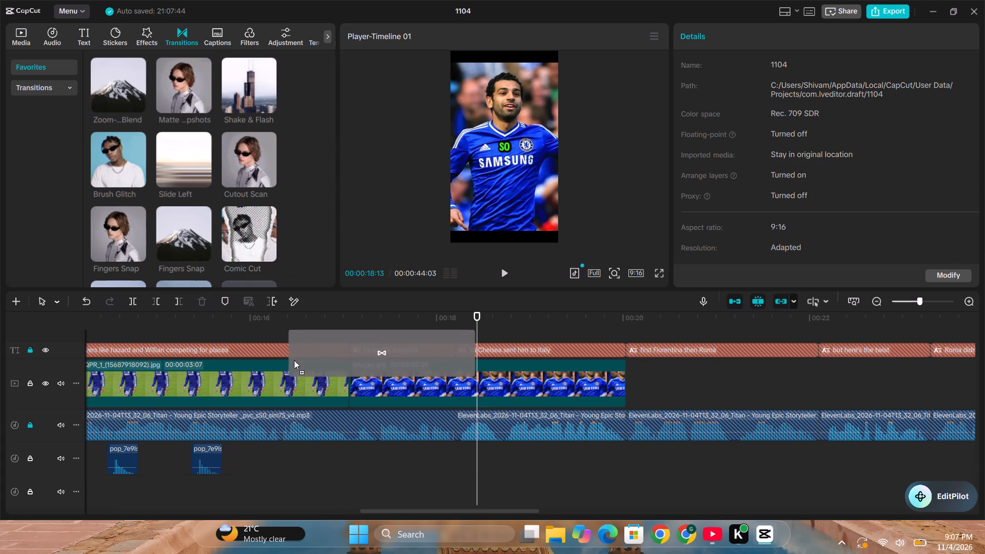
{"action": "left_click_drag", "start_coordinate": [294, 360], "coordinate": [306, 380]}
{"action": "left_click", "coordinate": [560, 301]}
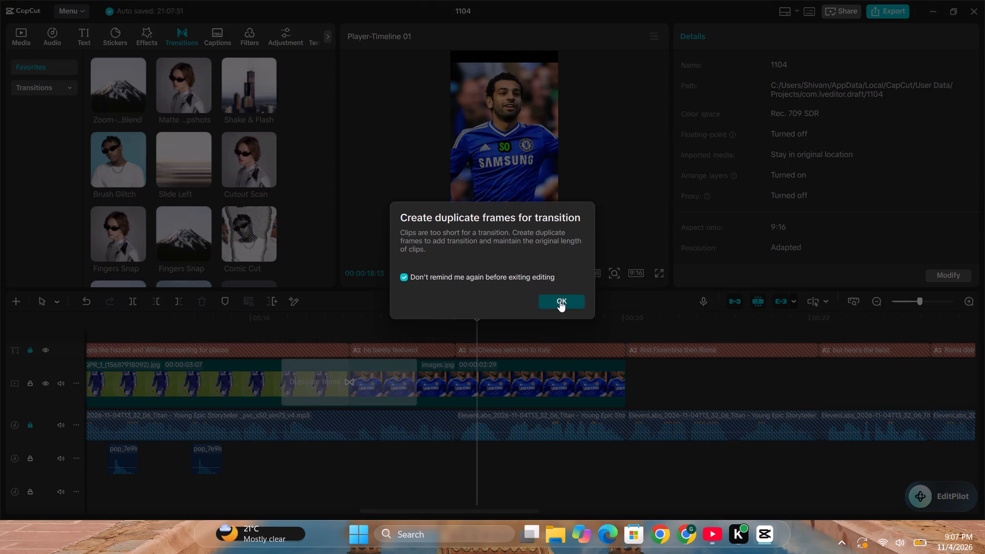
Shorten the Zoom-out Blend transition to 0.7 s and play it back.
{"action": "left_click", "coordinate": [339, 400]}
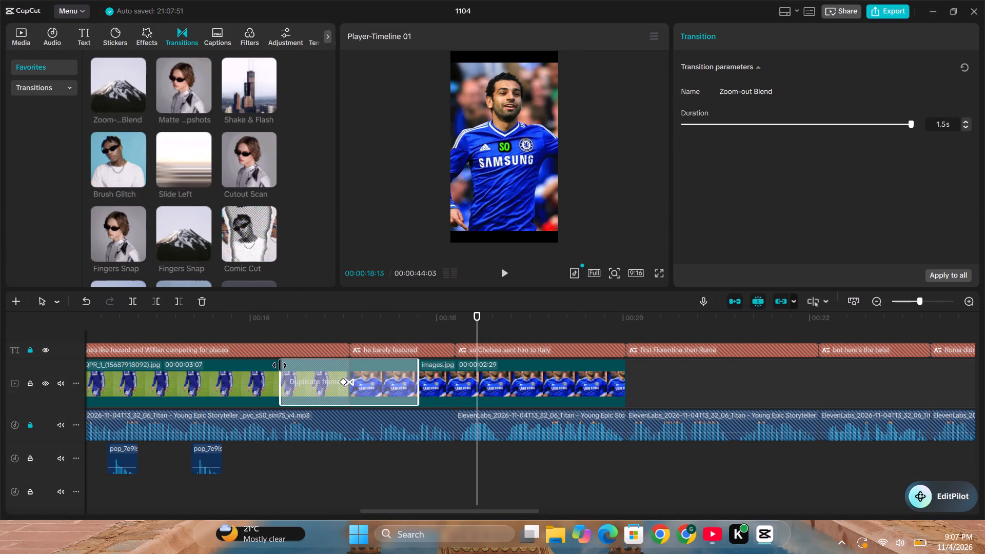
{"action": "left_click_drag", "start_coordinate": [280, 365], "coordinate": [320, 366]}
{"action": "left_click", "coordinate": [309, 327]}
{"action": "key", "text": "space"}
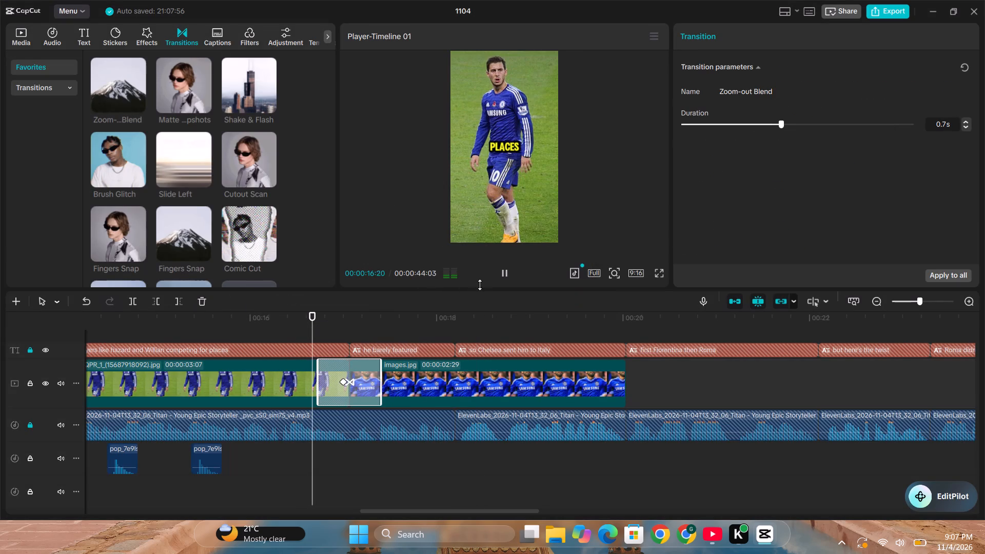
{"action": "left_click", "coordinate": [492, 273]}
{"action": "left_click", "coordinate": [306, 330]}
{"action": "key", "text": "space"}
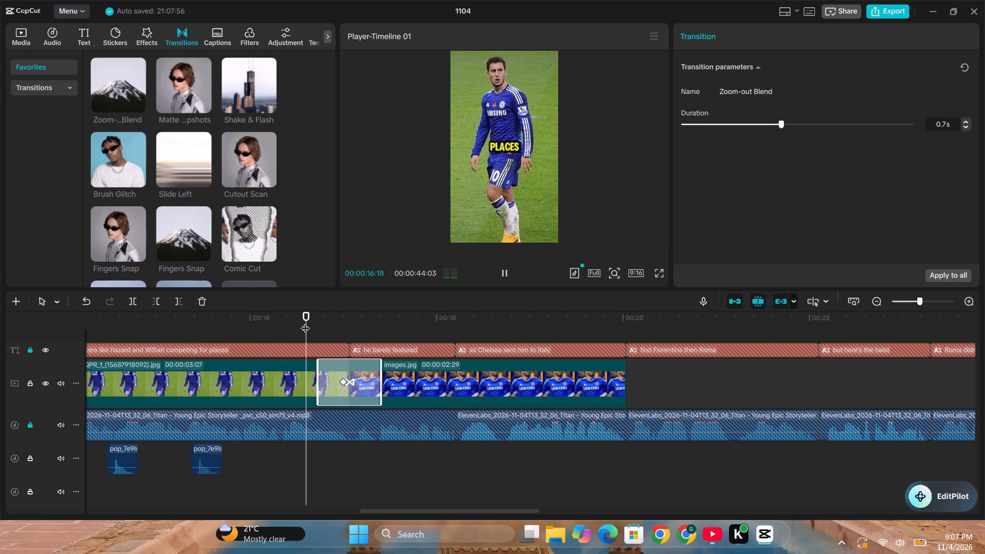
{"action": "key", "text": "space"}
{"action": "left_click", "coordinate": [506, 270]}
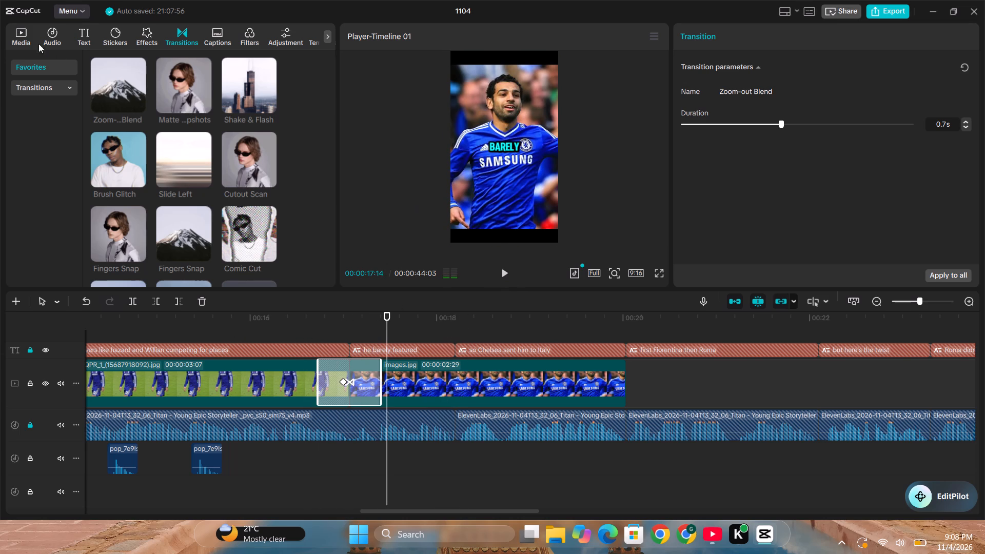
Place camera flash.mp3 on the sound effects track under the Zoom-out Blend transition, trimming its beginning to the transition's start.
{"action": "left_click", "coordinate": [24, 37]}
{"action": "scroll", "coordinate": [142, 156], "scroll_direction": "down", "scroll_amount": 6}
{"action": "scroll", "coordinate": [178, 222], "scroll_direction": "down", "scroll_amount": 1}
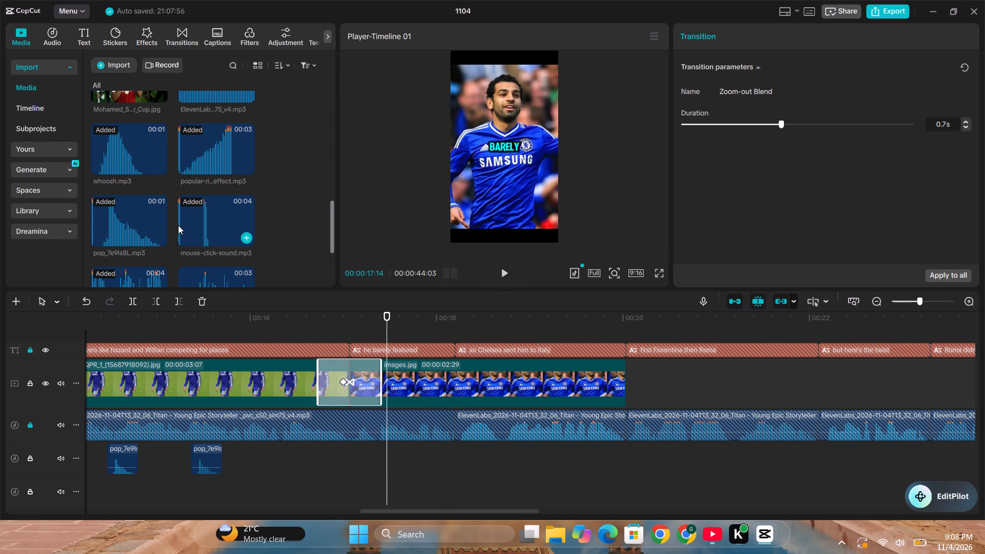
{"action": "scroll", "coordinate": [195, 231], "scroll_direction": "down", "scroll_amount": 1}
{"action": "scroll", "coordinate": [152, 238], "scroll_direction": "up", "scroll_amount": 1}
{"action": "scroll", "coordinate": [199, 212], "scroll_direction": "down", "scroll_amount": 1}
{"action": "scroll", "coordinate": [155, 223], "scroll_direction": "down", "scroll_amount": 1}
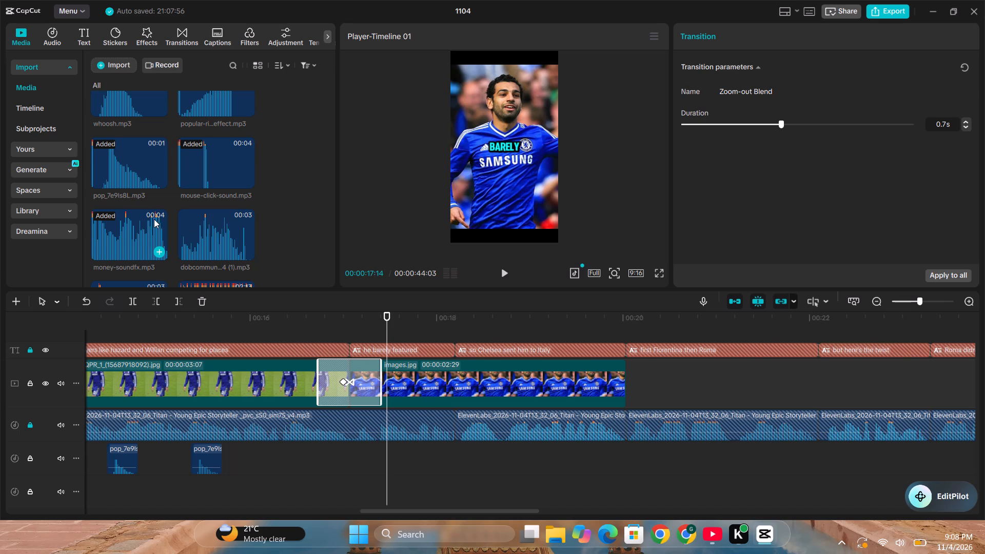
{"action": "scroll", "coordinate": [150, 216], "scroll_direction": "down", "scroll_amount": 1}
{"action": "left_click_drag", "start_coordinate": [133, 231], "coordinate": [315, 445]}
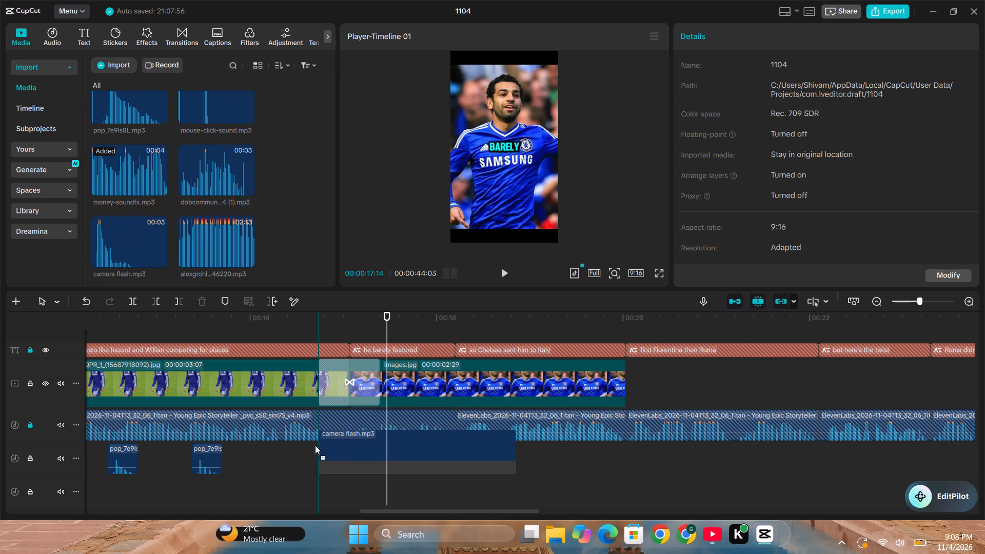
{"action": "left_click_drag", "start_coordinate": [315, 445], "coordinate": [312, 445]}
{"action": "left_click_drag", "start_coordinate": [312, 445], "coordinate": [320, 446]}
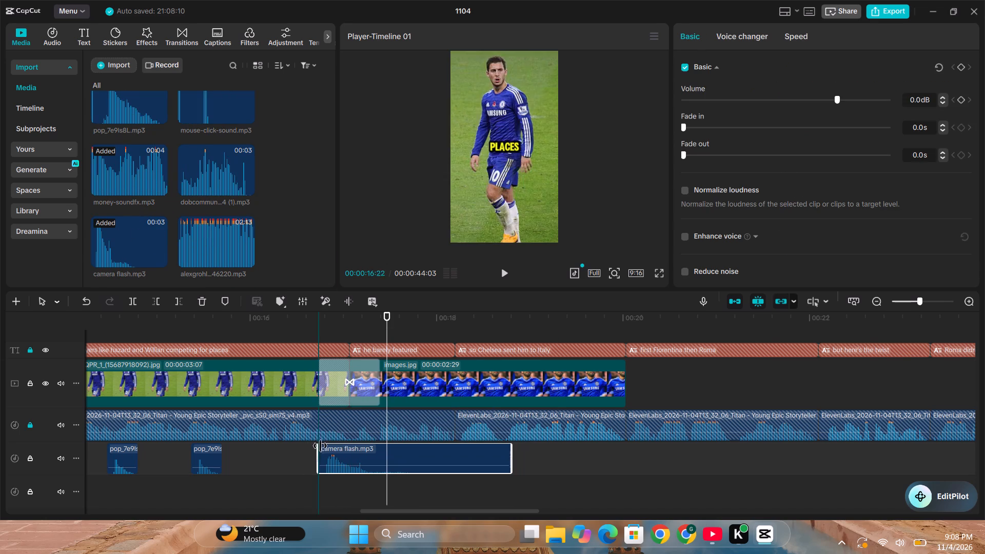
{"action": "left_click_drag", "start_coordinate": [320, 446], "coordinate": [322, 446]}
Lower the camera flash sound's volume to about -10.2 dB.
{"action": "left_click_drag", "start_coordinate": [352, 465], "coordinate": [360, 468]}
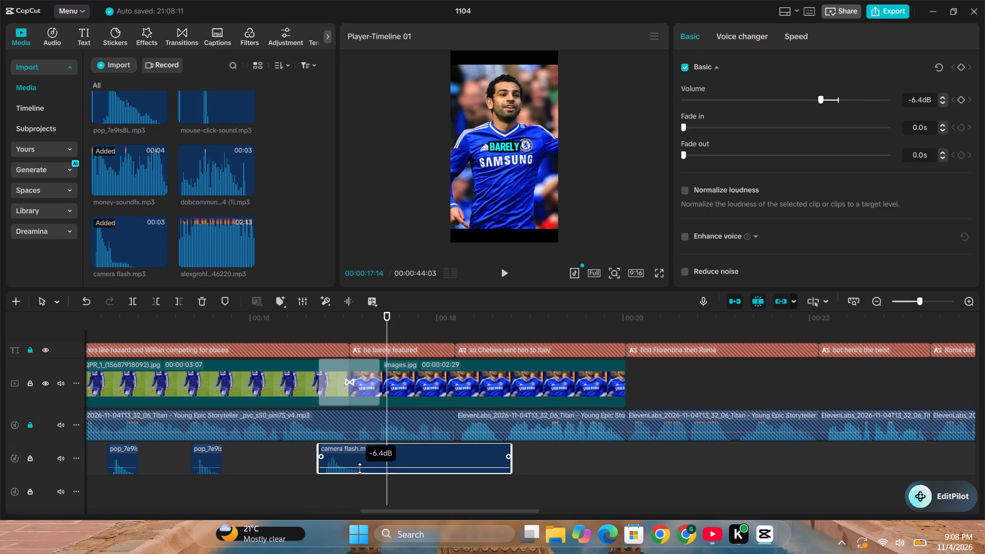
{"action": "left_click_drag", "start_coordinate": [360, 468], "coordinate": [360, 469]}
Trim the camera flash sound to end just before the Zoom-out Blend transition ends, and play it back.
{"action": "left_click_drag", "start_coordinate": [509, 447], "coordinate": [444, 446]}
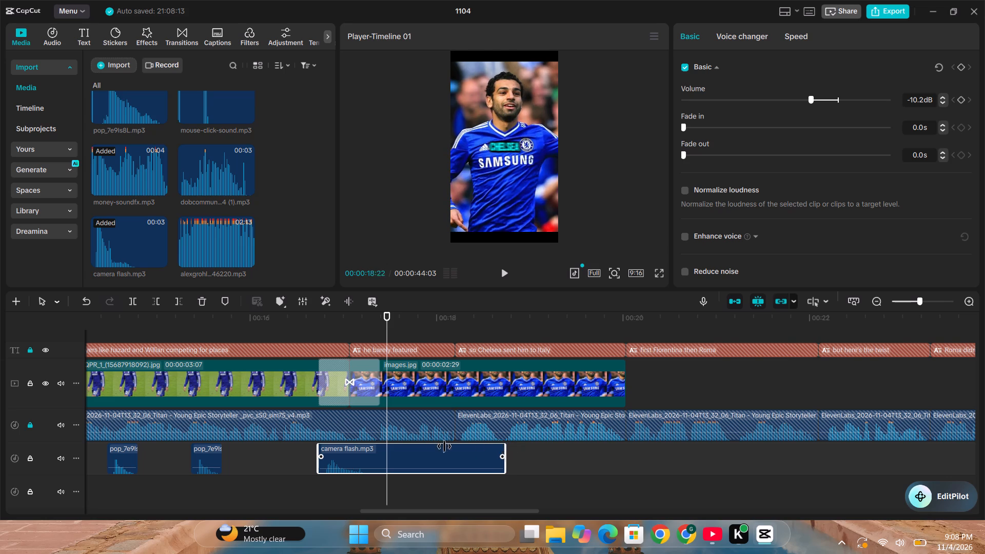
{"action": "left_click_drag", "start_coordinate": [444, 446], "coordinate": [371, 445]}
{"action": "left_click", "coordinate": [315, 485]}
{"action": "left_click", "coordinate": [303, 478]}
{"action": "key", "text": "space"}
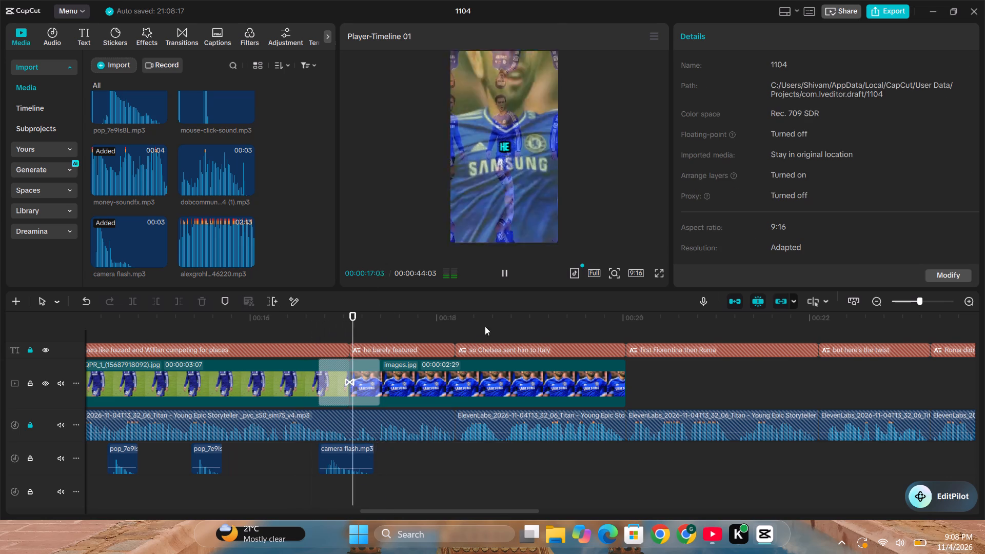
{"action": "left_click_drag", "start_coordinate": [478, 511], "coordinate": [482, 511]}
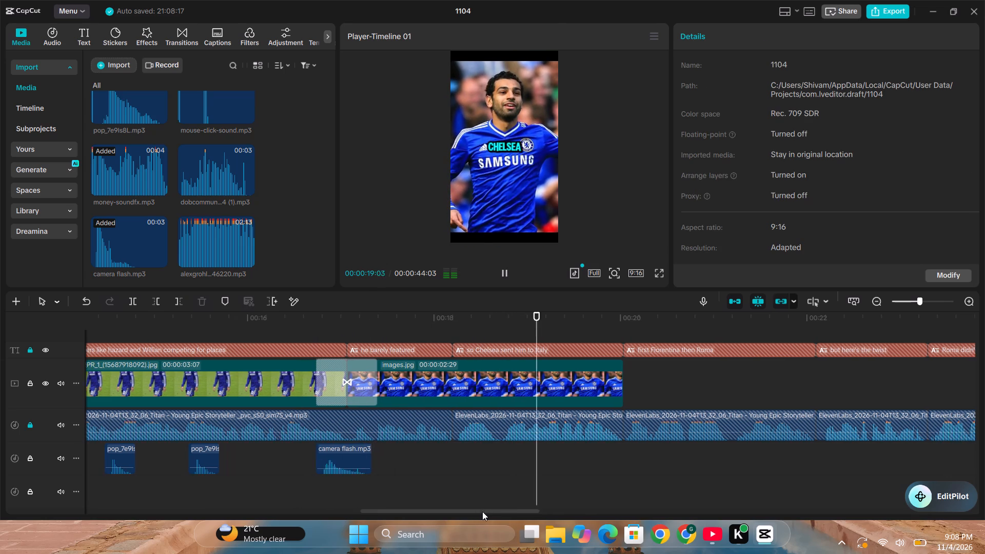
{"action": "left_click_drag", "start_coordinate": [482, 511], "coordinate": [533, 514]}
{"action": "left_click", "coordinate": [508, 269]}
Look over the timeline's uncovered captions and opening clips, returning to the end of images.jpg and the imported images.
{"action": "left_click", "coordinate": [350, 332]}
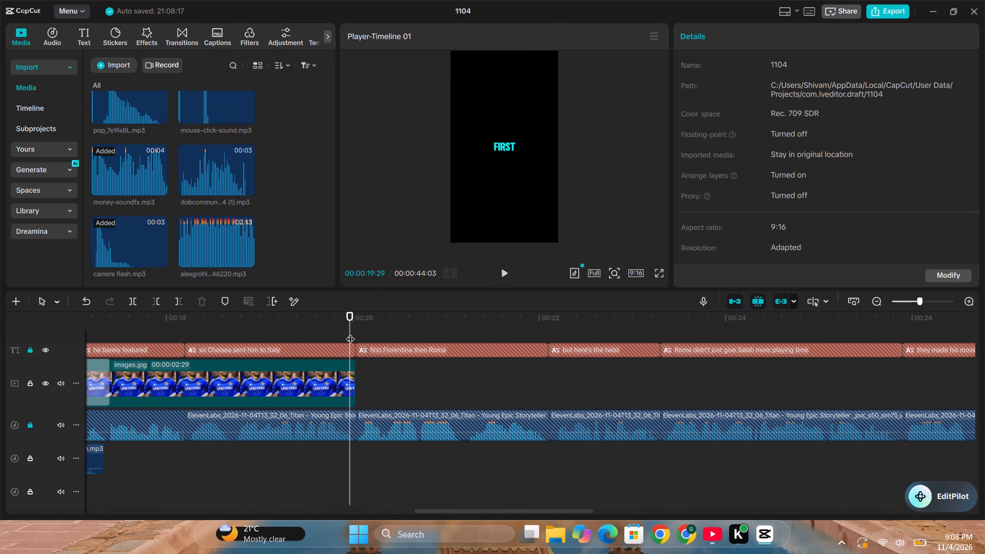
{"action": "left_click_drag", "start_coordinate": [466, 510], "coordinate": [736, 505]}
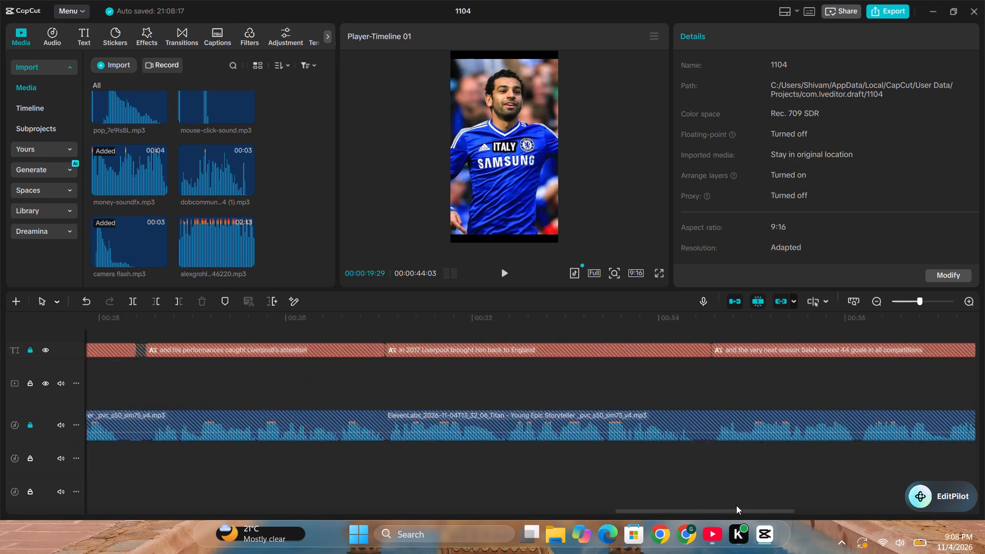
{"action": "left_click_drag", "start_coordinate": [736, 505], "coordinate": [707, 518]}
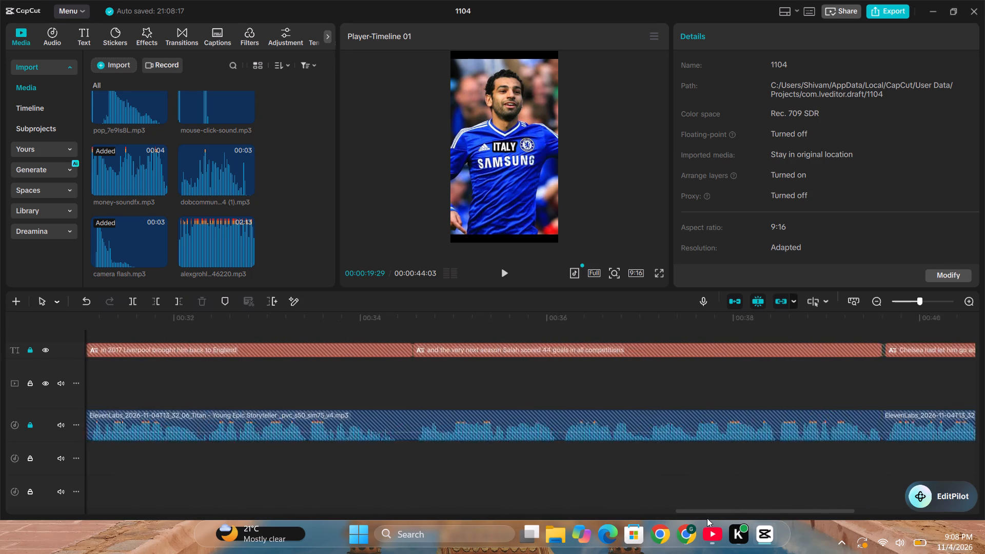
{"action": "left_click_drag", "start_coordinate": [707, 518], "coordinate": [183, 535]}
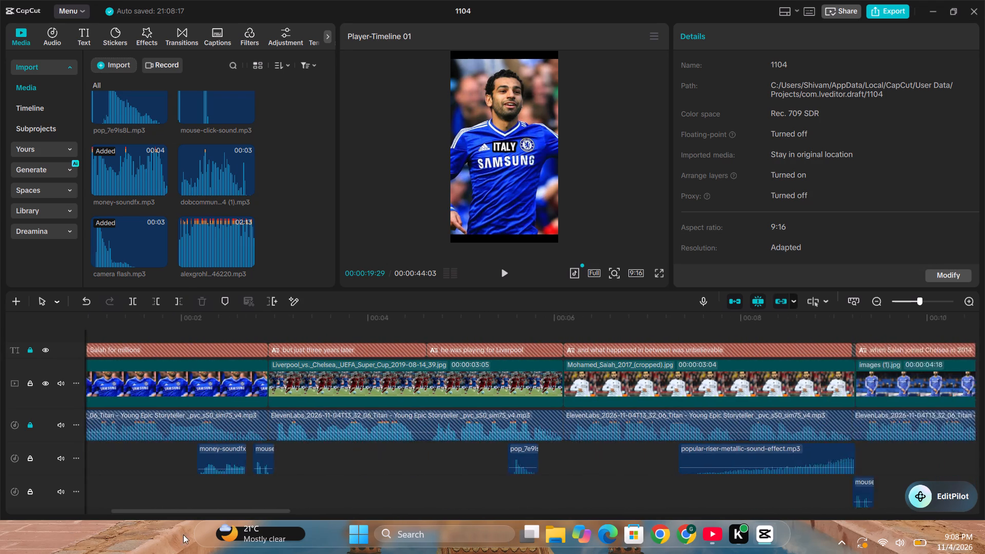
{"action": "left_click_drag", "start_coordinate": [183, 535], "coordinate": [479, 520]}
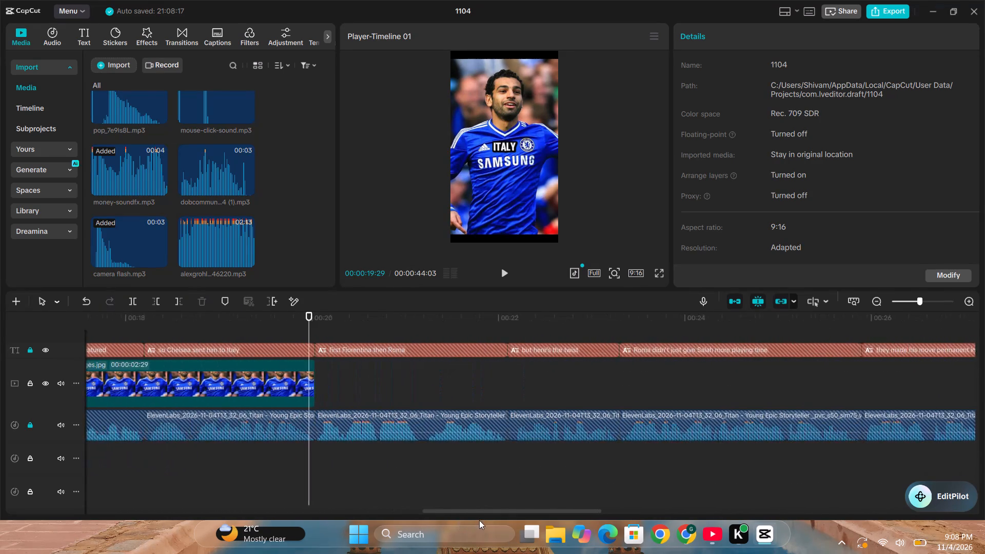
{"action": "left_click_drag", "start_coordinate": [479, 520], "coordinate": [481, 520]}
{"action": "scroll", "coordinate": [182, 150], "scroll_direction": "up", "scroll_amount": 10}
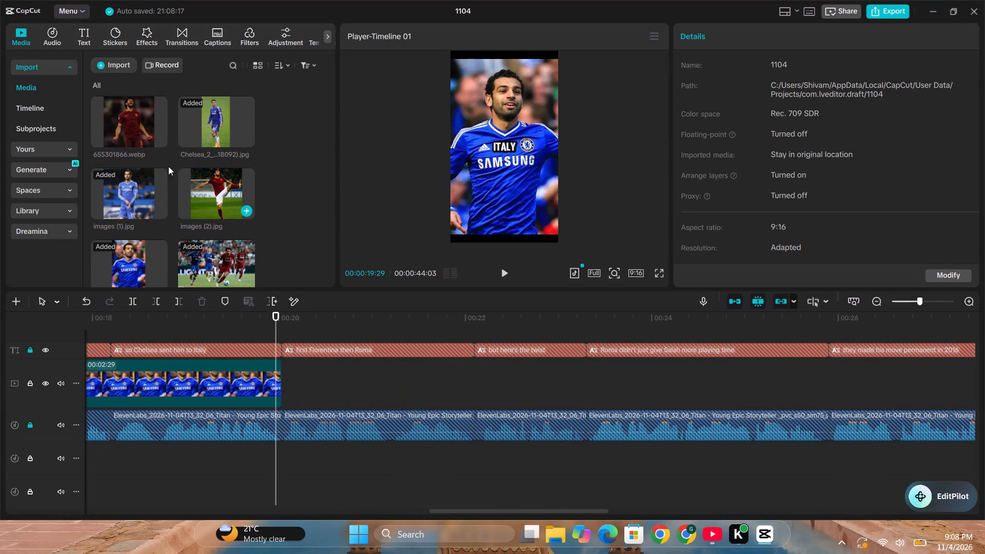
Add 655301866.webp right after images.jpg and extend it to the end of the "Roma didn't just give Salah more playing time" caption.
{"action": "left_click_drag", "start_coordinate": [130, 111], "coordinate": [286, 379]}
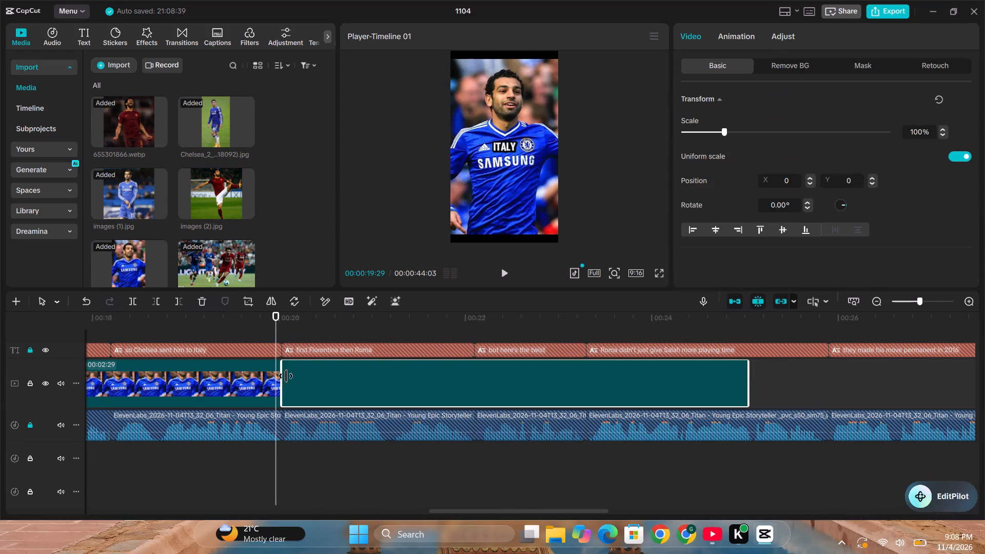
{"action": "left_click", "coordinate": [749, 377]}
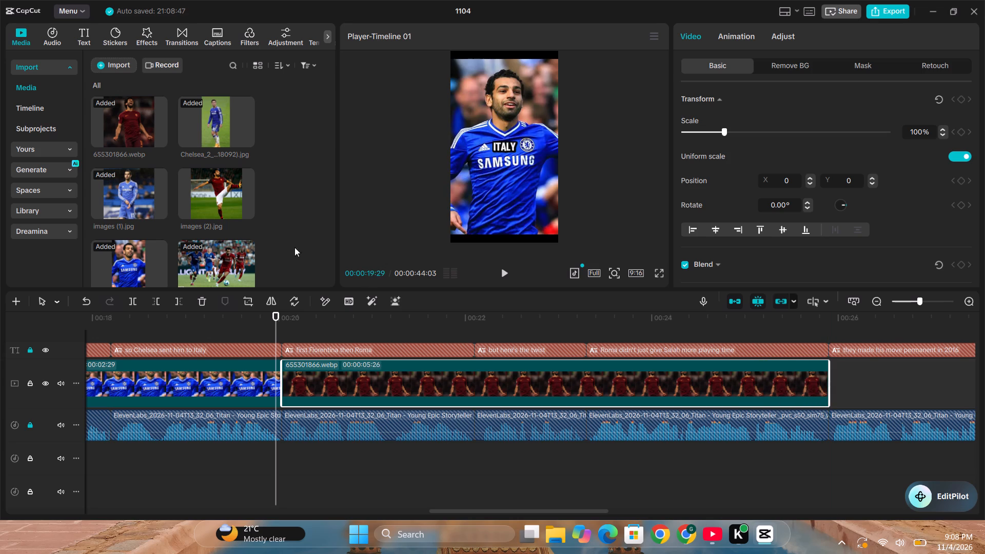
{"action": "left_click", "coordinate": [218, 210]}
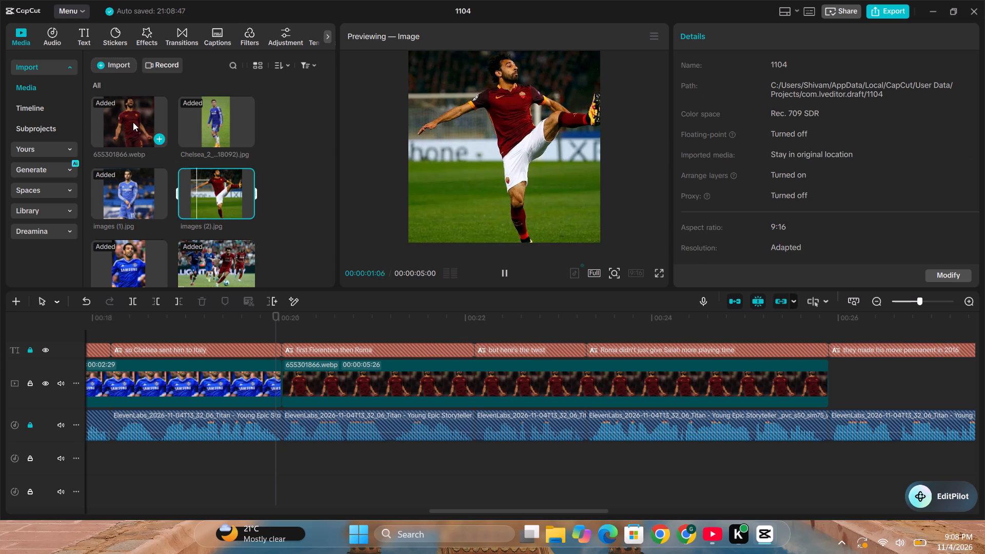
{"action": "left_click", "coordinate": [117, 114]}
At the start of the 655301866.webp clip, scale the image to 167%, shift it to X -154 and add a scale keyframe.
{"action": "left_click", "coordinate": [281, 329]}
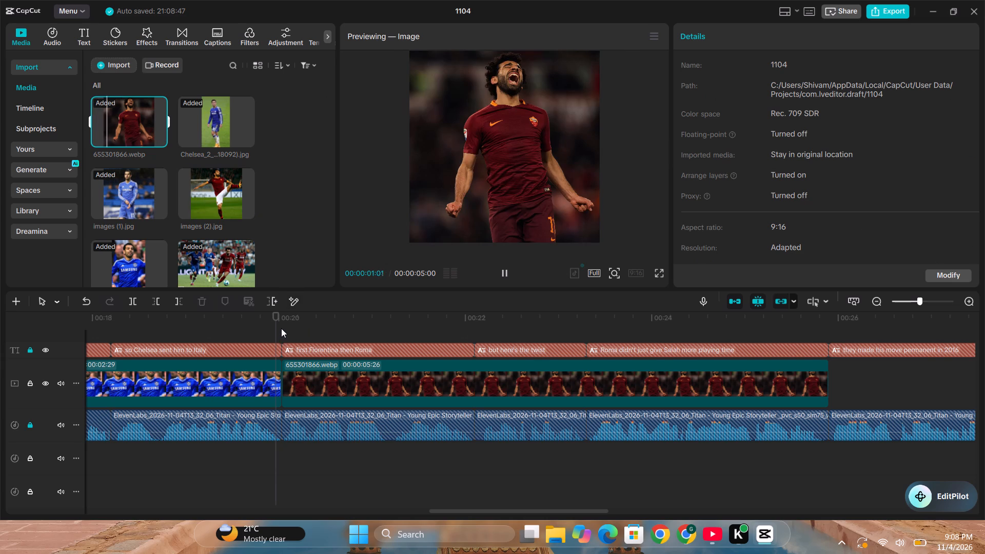
{"action": "left_click", "coordinate": [285, 337]}
{"action": "left_click", "coordinate": [317, 372]}
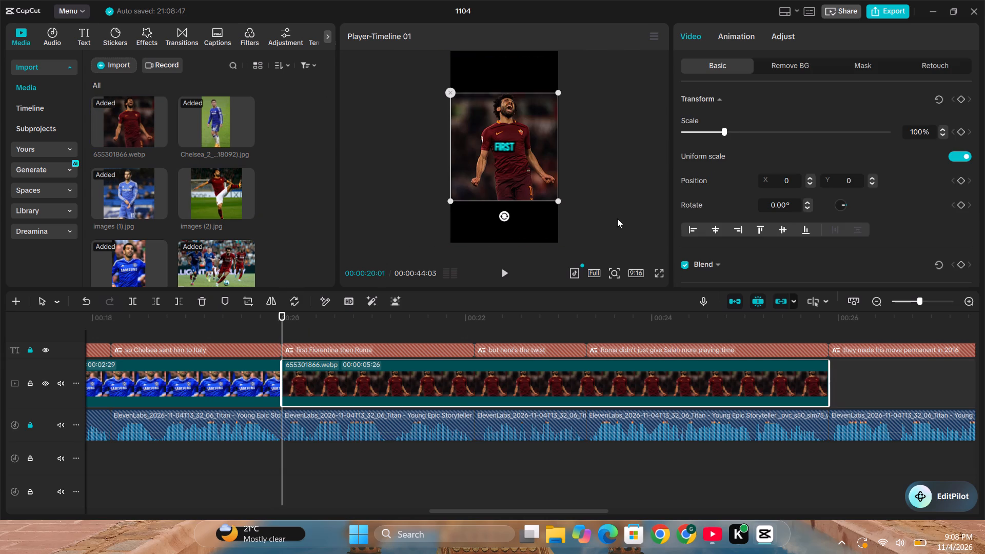
{"action": "left_click_drag", "start_coordinate": [448, 200], "coordinate": [425, 241]}
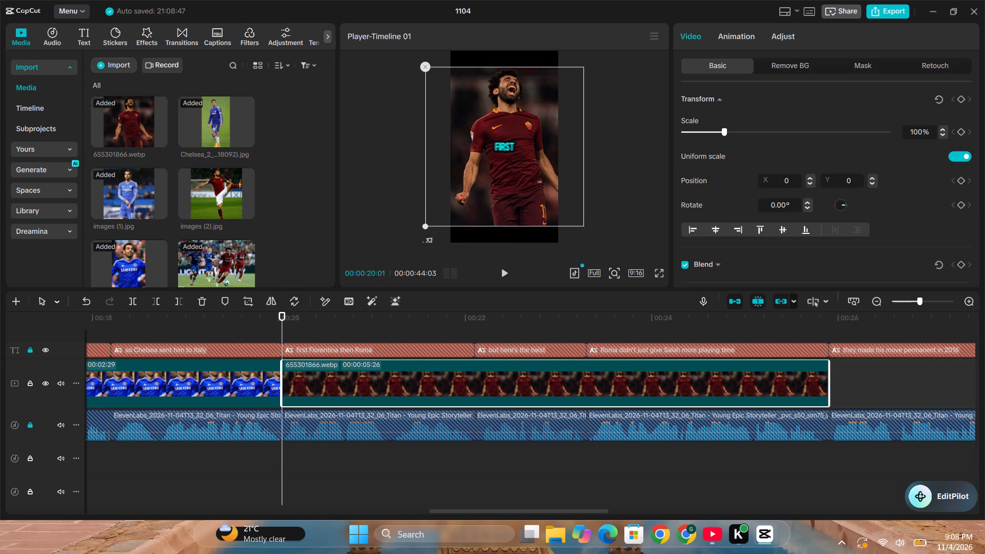
{"action": "left_click_drag", "start_coordinate": [425, 241], "coordinate": [423, 262]}
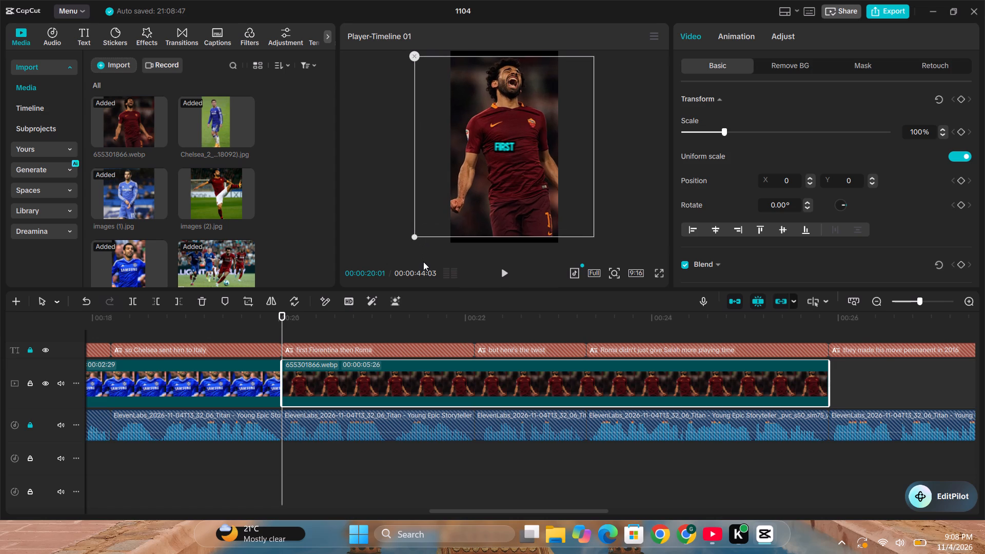
{"action": "left_click_drag", "start_coordinate": [423, 262], "coordinate": [424, 262]}
{"action": "left_click_drag", "start_coordinate": [527, 172], "coordinate": [520, 174]}
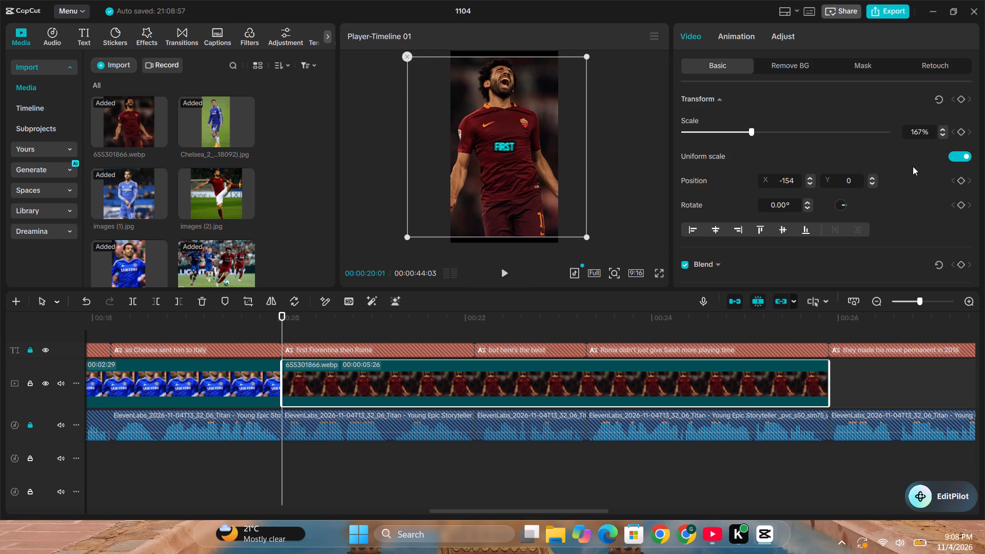
{"action": "left_click", "coordinate": [960, 130]}
Enlarge the 655301866.webp image slightly near the clip's end as a second scale keyframe, and play the zoom back full screen.
{"action": "left_click", "coordinate": [821, 337]}
{"action": "left_click", "coordinate": [813, 364]}
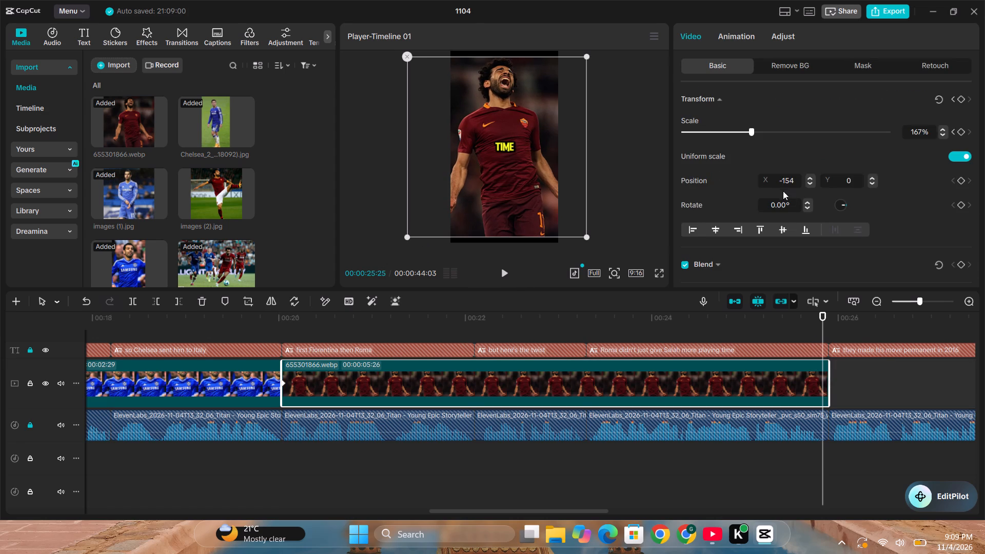
{"action": "left_click_drag", "start_coordinate": [752, 129], "coordinate": [756, 132]}
{"action": "left_click", "coordinate": [465, 333]}
{"action": "key", "text": "space"}
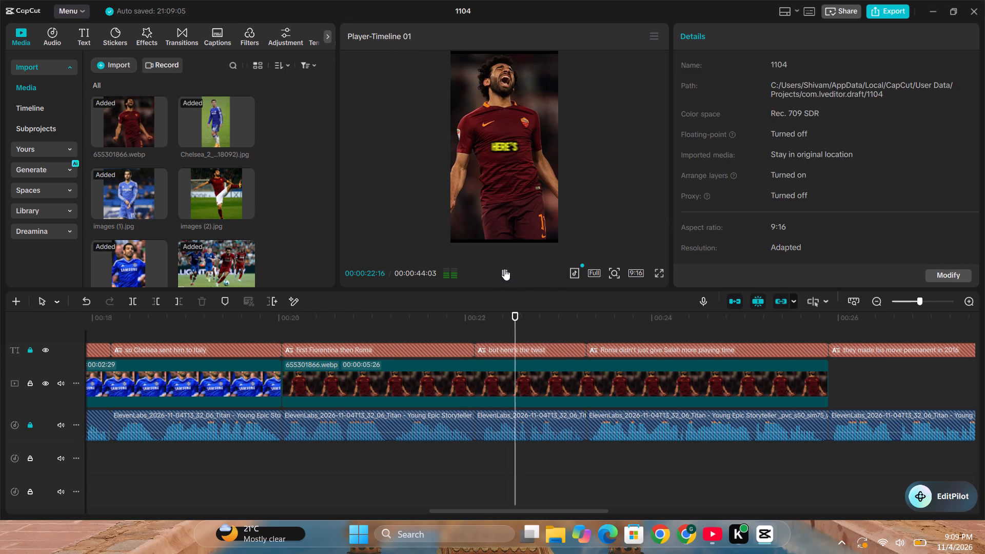
{"action": "left_click", "coordinate": [663, 275]}
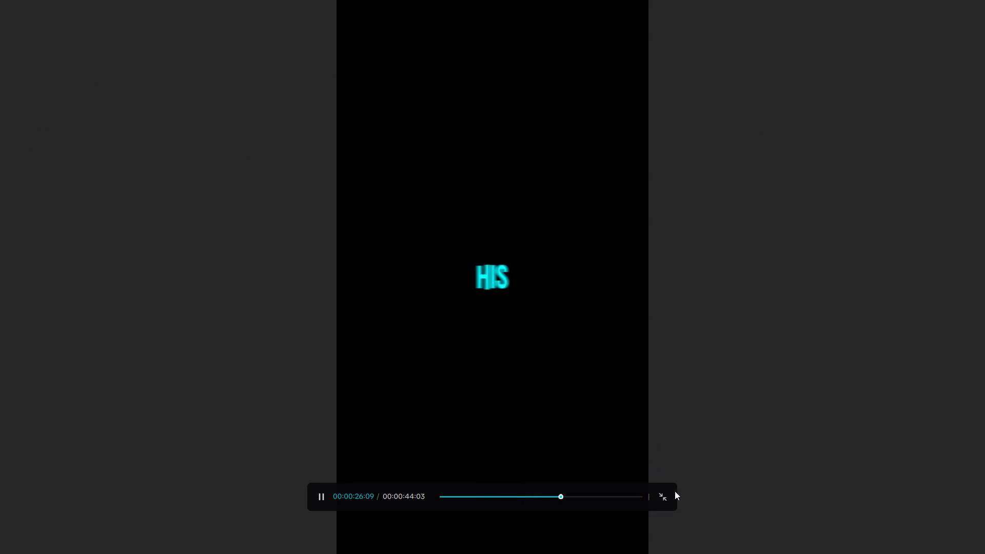
{"action": "left_click", "coordinate": [673, 496]}
{"action": "left_click", "coordinate": [667, 501]}
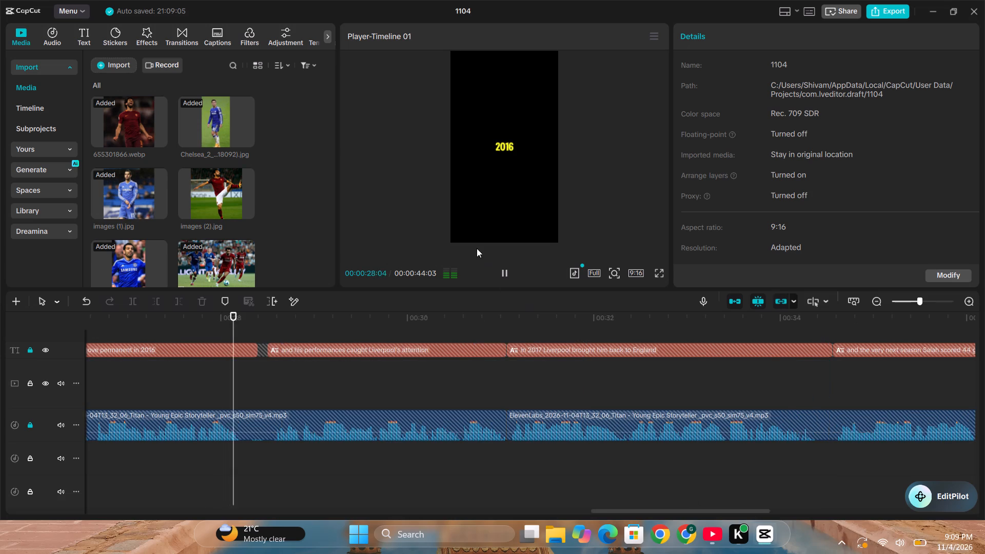
{"action": "left_click", "coordinate": [498, 269]}
Paste the pop sound on the sound effects track at the cut from images.jpg to 655301866.webp, and play back through the clip.
{"action": "left_click_drag", "start_coordinate": [663, 510], "coordinate": [604, 499]}
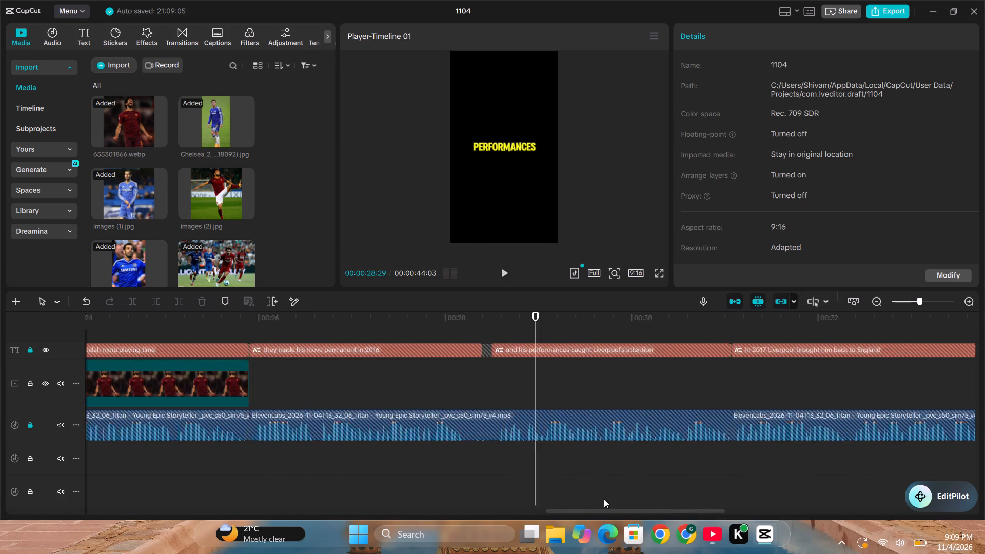
{"action": "left_click_drag", "start_coordinate": [604, 499], "coordinate": [488, 513]}
{"action": "left_click", "coordinate": [351, 463]}
{"action": "left_click", "coordinate": [331, 461]}
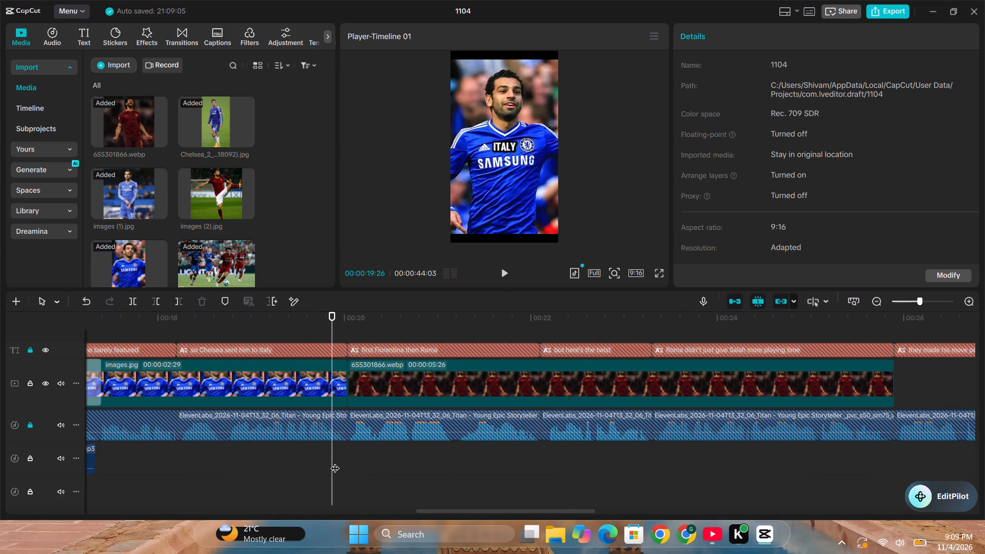
{"action": "left_click", "coordinate": [339, 462]}
{"action": "left_click", "coordinate": [334, 461]}
{"action": "key", "text": "ctrl+v"}
{"action": "left_click", "coordinate": [316, 452]}
{"action": "key", "text": "space"}
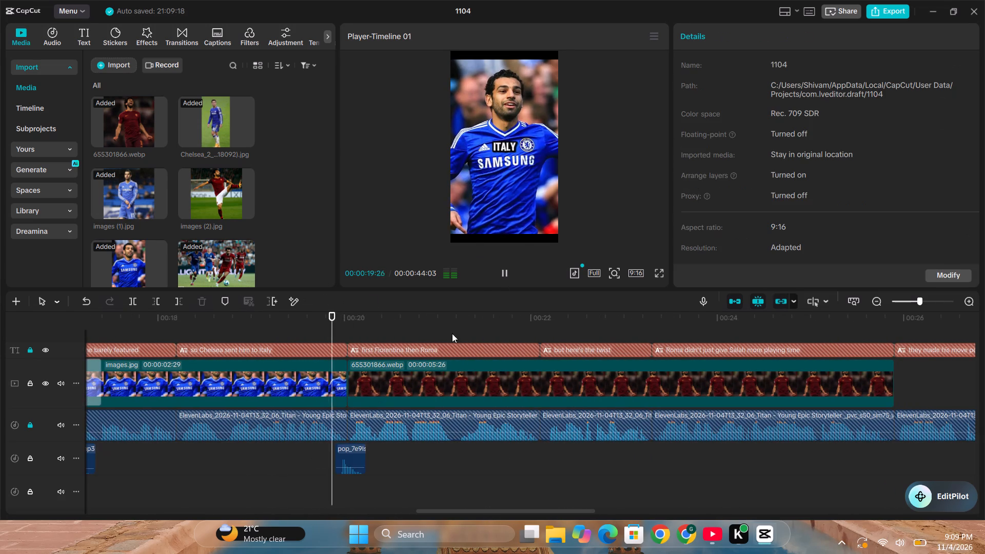
{"action": "left_click", "coordinate": [501, 269]}
{"action": "left_click", "coordinate": [309, 460]}
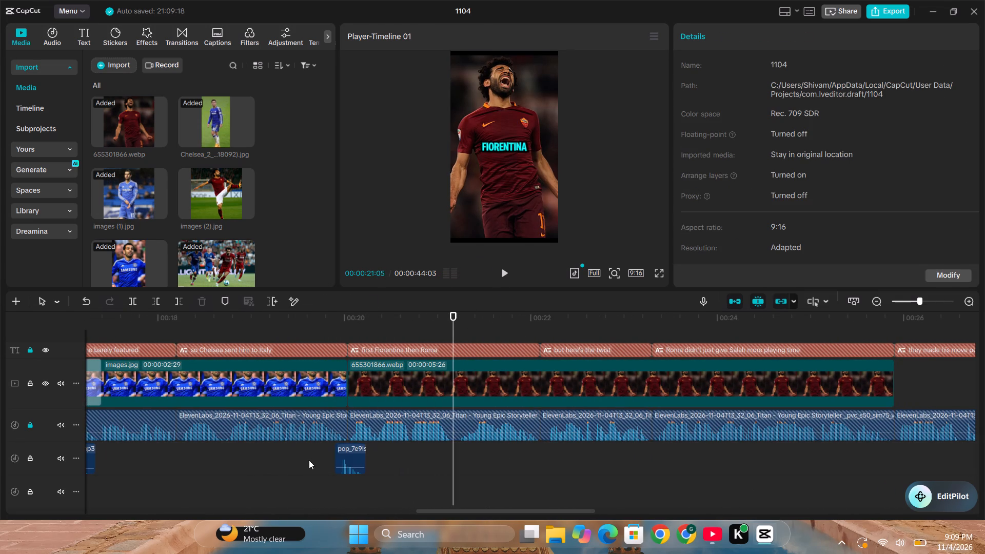
{"action": "key", "text": "space"}
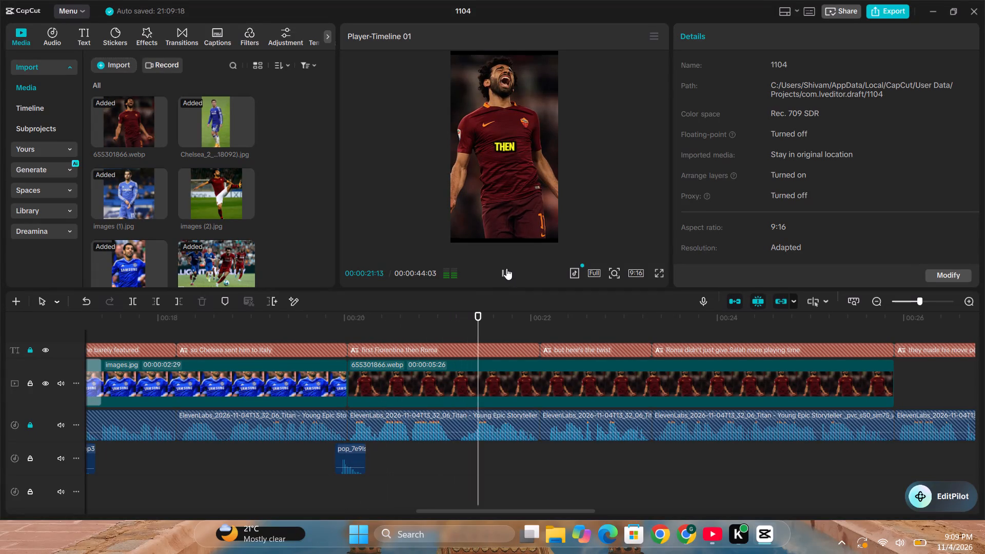
{"action": "left_click_drag", "start_coordinate": [484, 509], "coordinate": [532, 509]}
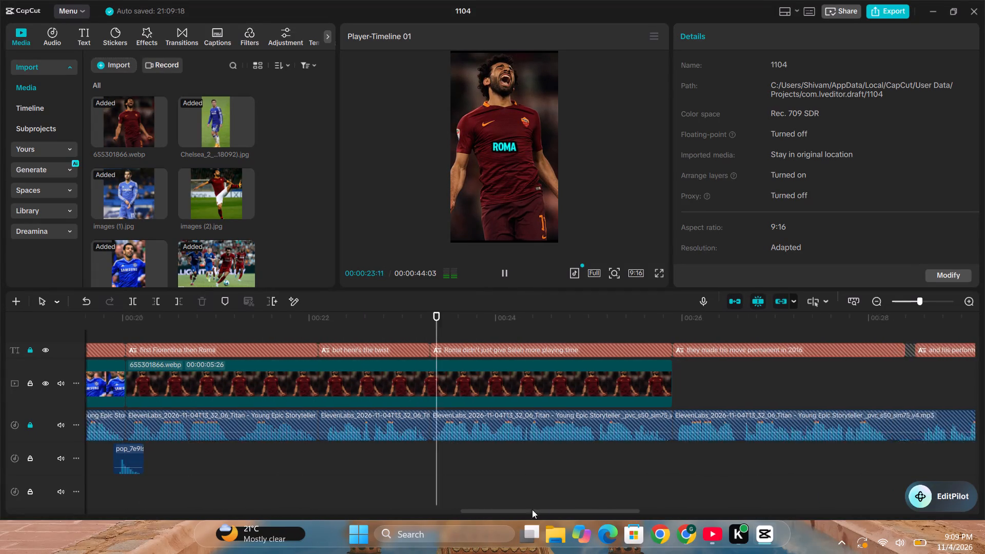
{"action": "left_click_drag", "start_coordinate": [532, 509], "coordinate": [598, 505]}
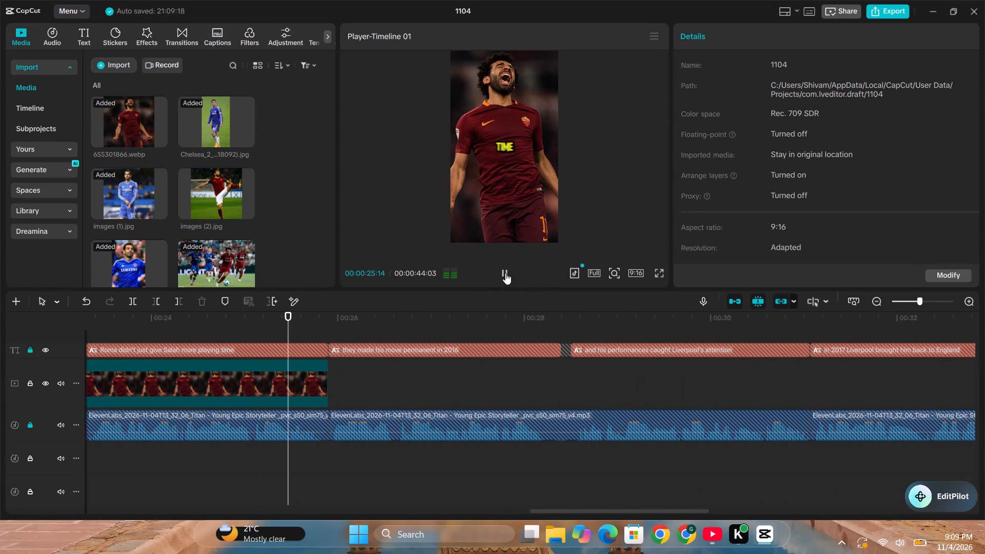
{"action": "left_click", "coordinate": [505, 273]}
Add images (2).jpg after 655301866.webp and extend it to the end of the "and his performances caught Liverpool's attention" caption.
{"action": "left_click_drag", "start_coordinate": [201, 192], "coordinate": [202, 192]}
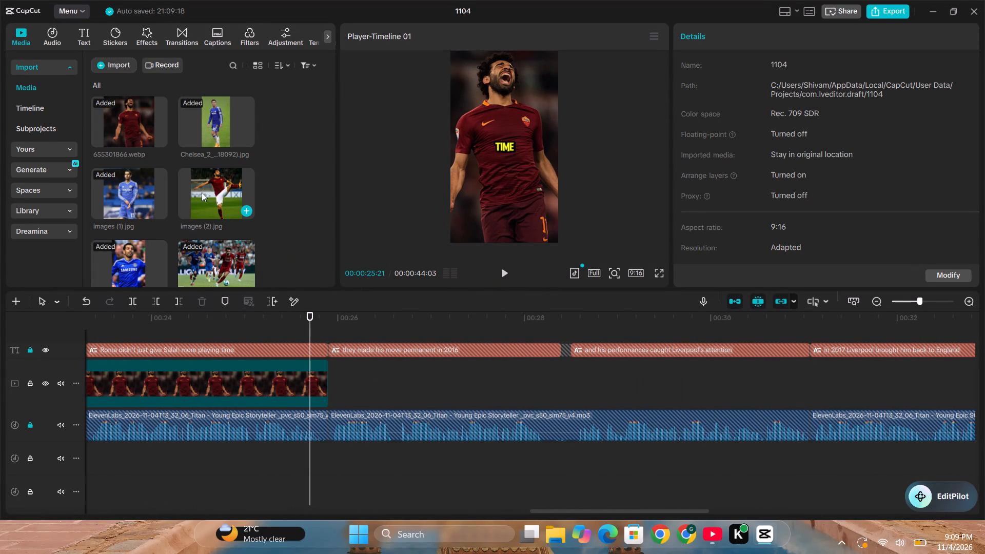
{"action": "left_click_drag", "start_coordinate": [202, 192], "coordinate": [329, 377]}
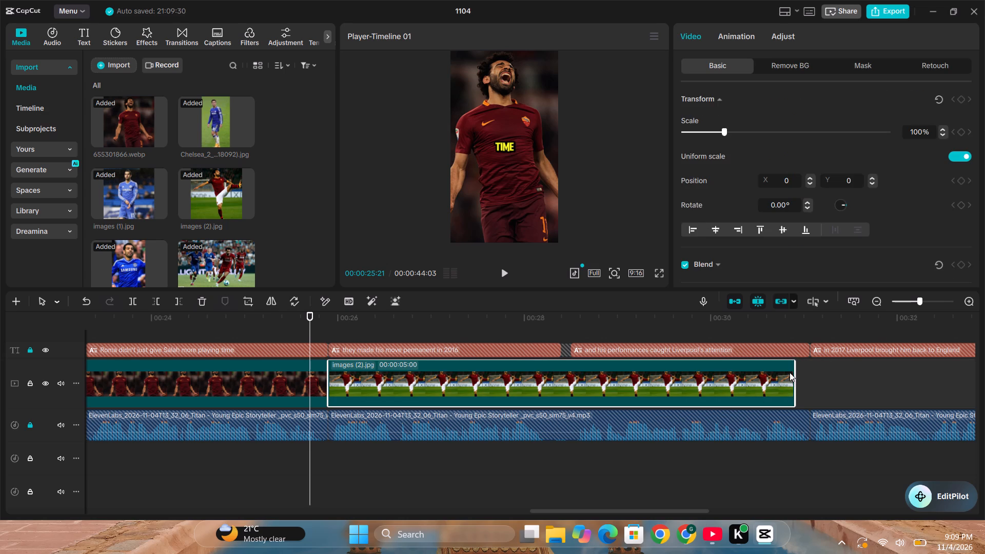
{"action": "left_click_drag", "start_coordinate": [795, 370], "coordinate": [804, 370]}
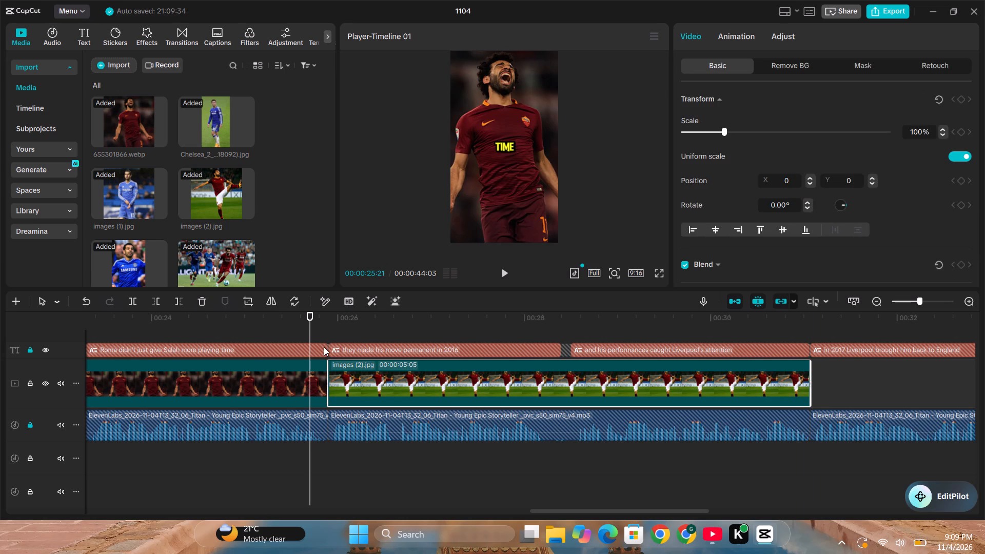
At the start of the images (2).jpg clip, scale the image to 166%, position it at X -636 and add a scale keyframe.
{"action": "left_click", "coordinate": [329, 336]}
{"action": "left_click", "coordinate": [345, 368]}
{"action": "left_click_drag", "start_coordinate": [452, 199], "coordinate": [427, 258]}
{"action": "left_click_drag", "start_coordinate": [499, 192], "coordinate": [493, 192]}
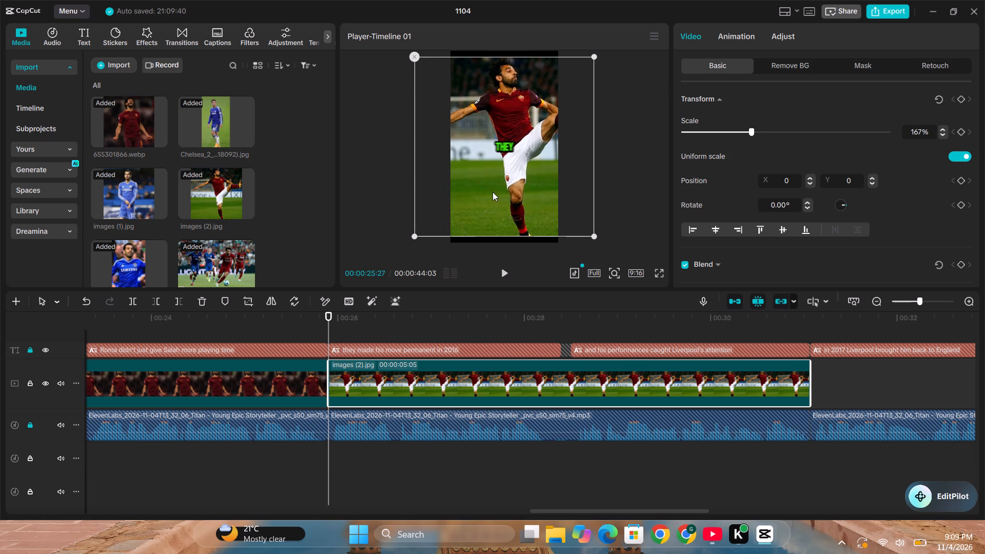
{"action": "left_click_drag", "start_coordinate": [493, 192], "coordinate": [465, 192]}
{"action": "left_click_drag", "start_coordinate": [499, 193], "coordinate": [469, 192]}
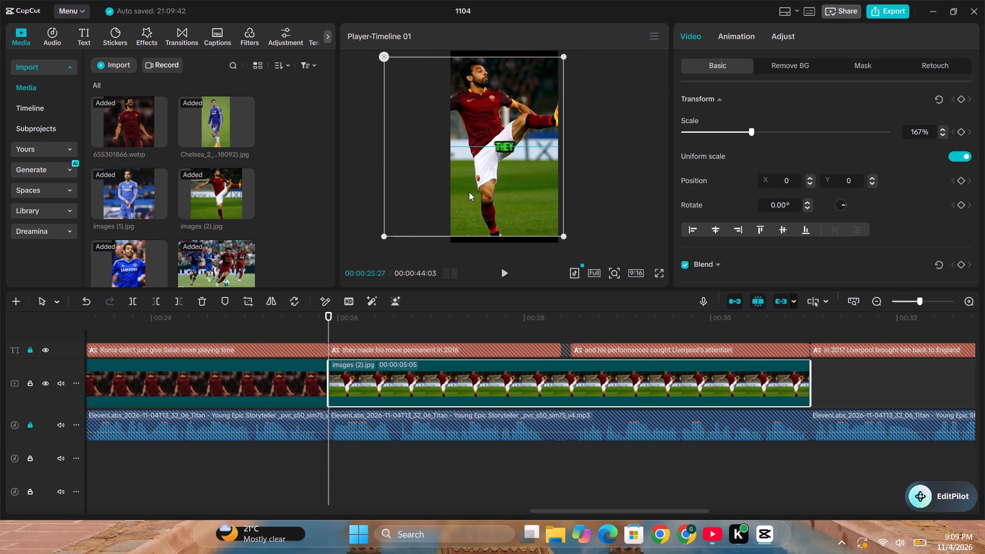
{"action": "left_click_drag", "start_coordinate": [469, 192], "coordinate": [474, 192]}
{"action": "left_click_drag", "start_coordinate": [571, 238], "coordinate": [556, 230]}
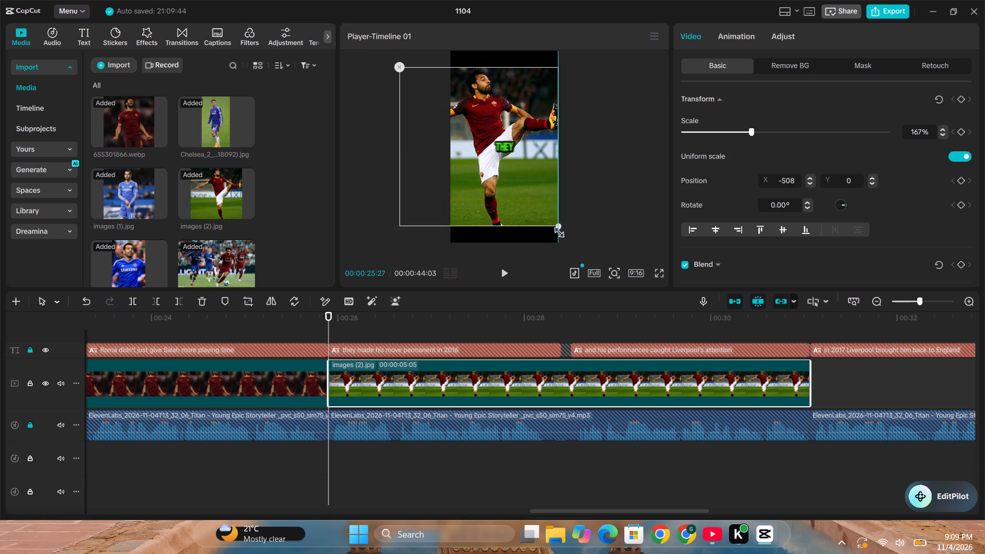
{"action": "left_click_drag", "start_coordinate": [556, 230], "coordinate": [566, 241]}
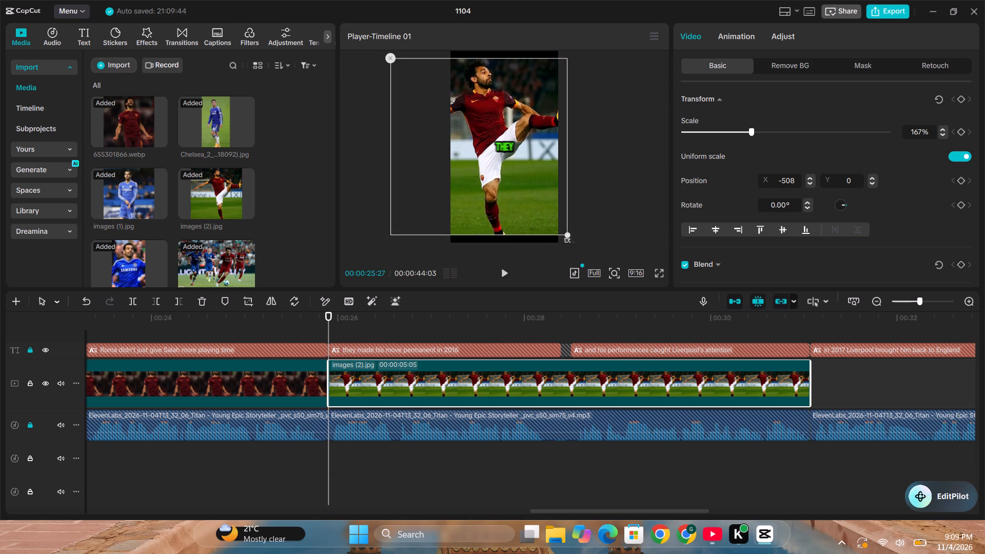
{"action": "left_click_drag", "start_coordinate": [566, 241], "coordinate": [567, 242]}
{"action": "left_click_drag", "start_coordinate": [513, 197], "coordinate": [522, 199]}
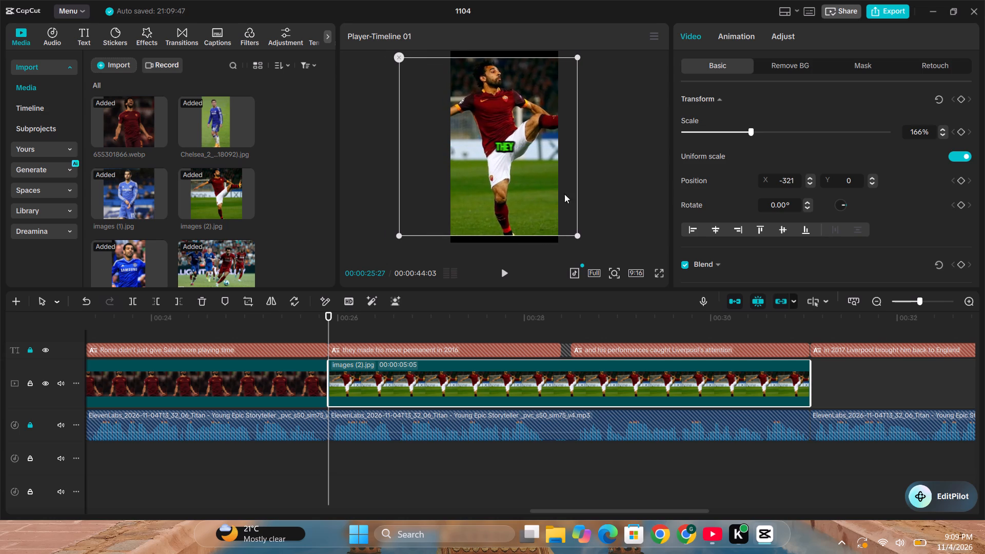
{"action": "left_click_drag", "start_coordinate": [538, 183], "coordinate": [530, 182]}
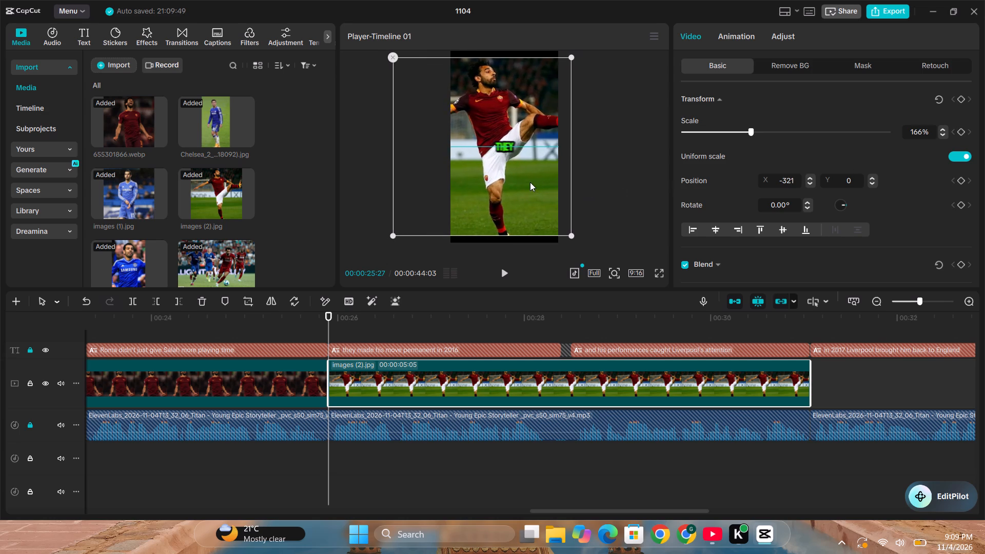
{"action": "left_click_drag", "start_coordinate": [530, 182], "coordinate": [523, 182]}
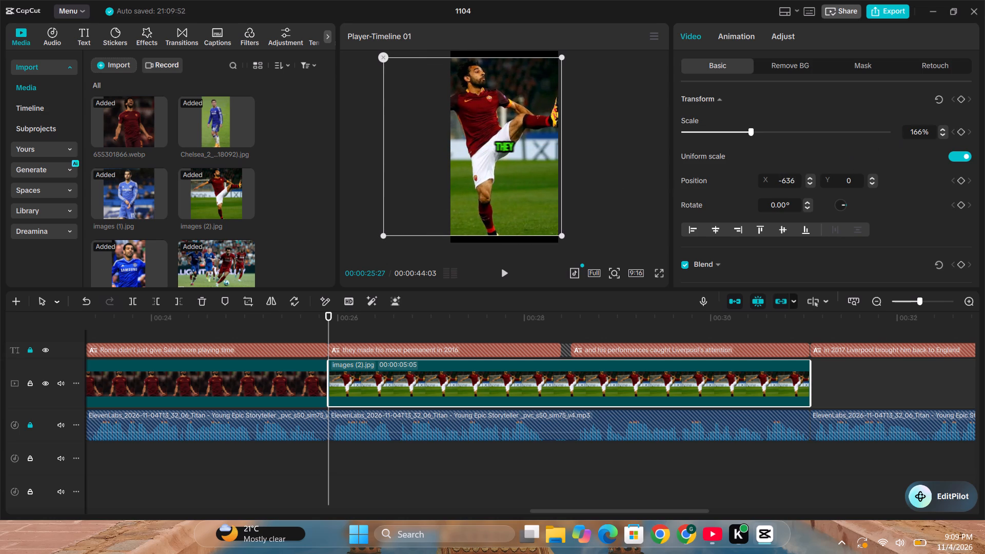
{"action": "left_click", "coordinate": [963, 133]}
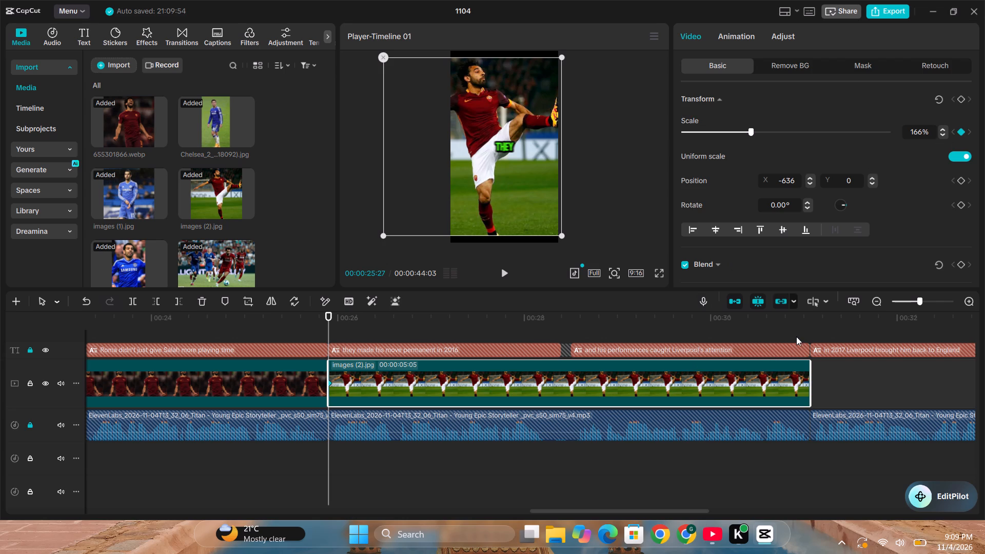
Set the scale of images (2).jpg to 187% near the clip's end as a second keyframe, and check an earlier frame.
{"action": "left_click", "coordinate": [802, 335]}
{"action": "left_click", "coordinate": [784, 377]}
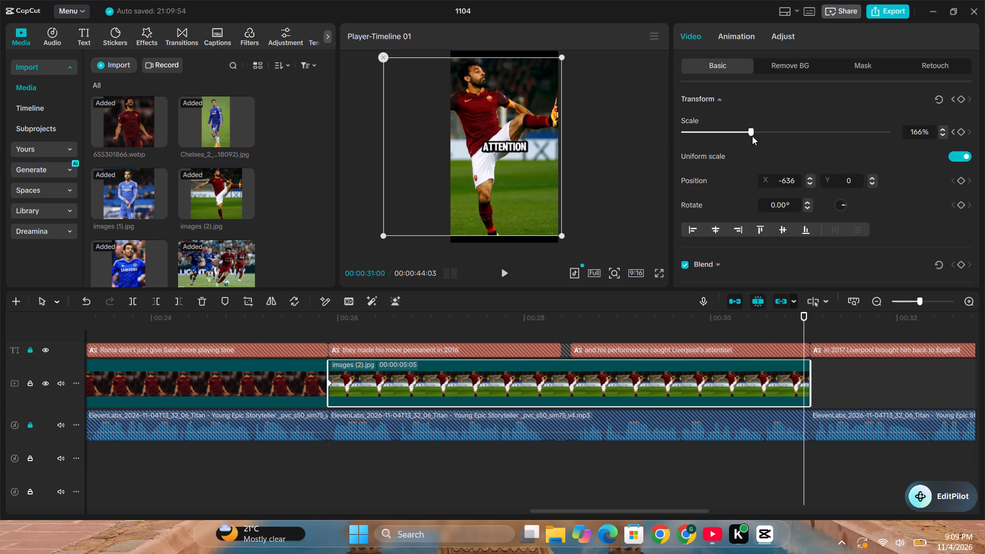
{"action": "left_click_drag", "start_coordinate": [751, 132], "coordinate": [760, 132]}
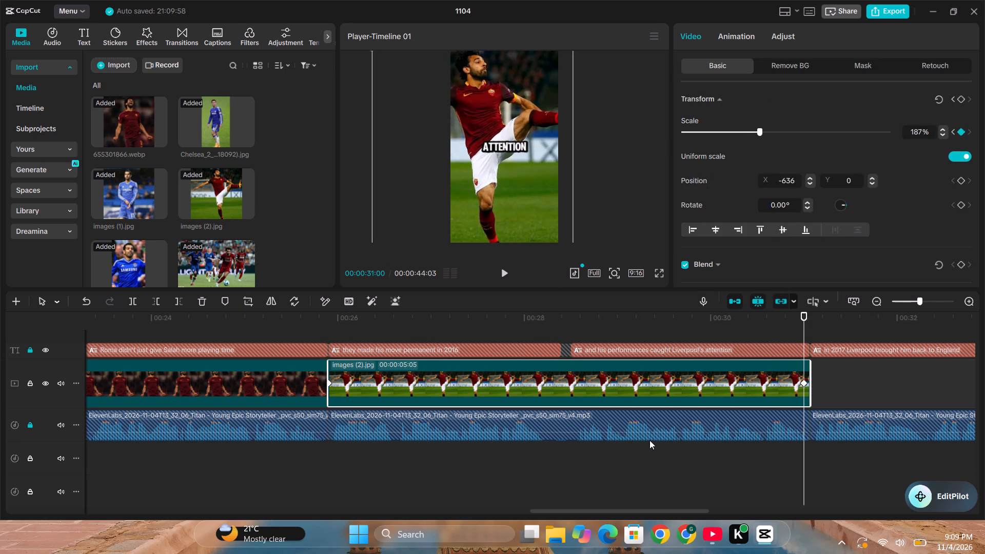
{"action": "left_click", "coordinate": [651, 440]}
{"action": "left_click", "coordinate": [671, 476]}
{"action": "left_click", "coordinate": [675, 469]}
{"action": "left_click", "coordinate": [678, 474]}
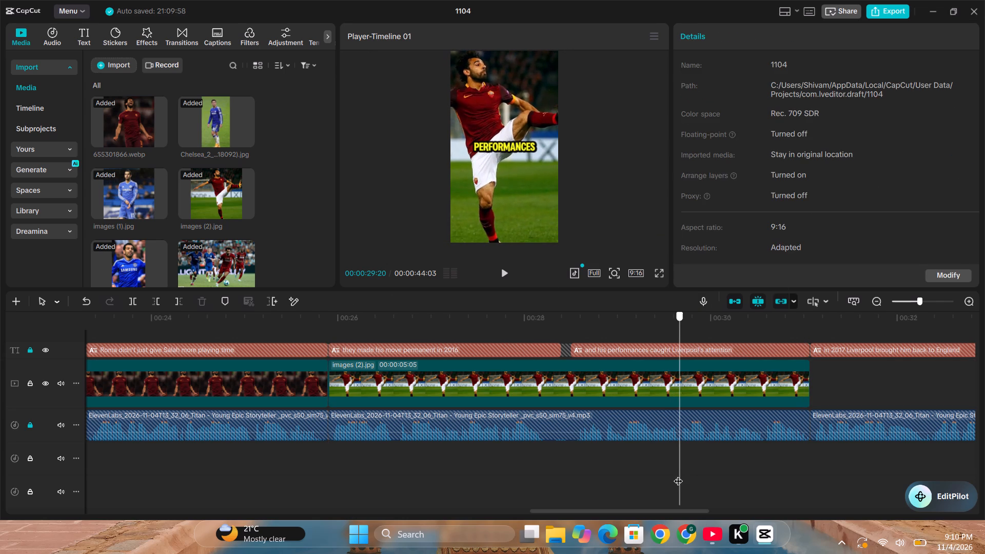
Paste the pop sound on the sound effects track under the word "caught" and play it back.
{"action": "left_click", "coordinate": [685, 466]}
{"action": "key", "text": "ctrl+v"}
{"action": "key", "text": "space"}
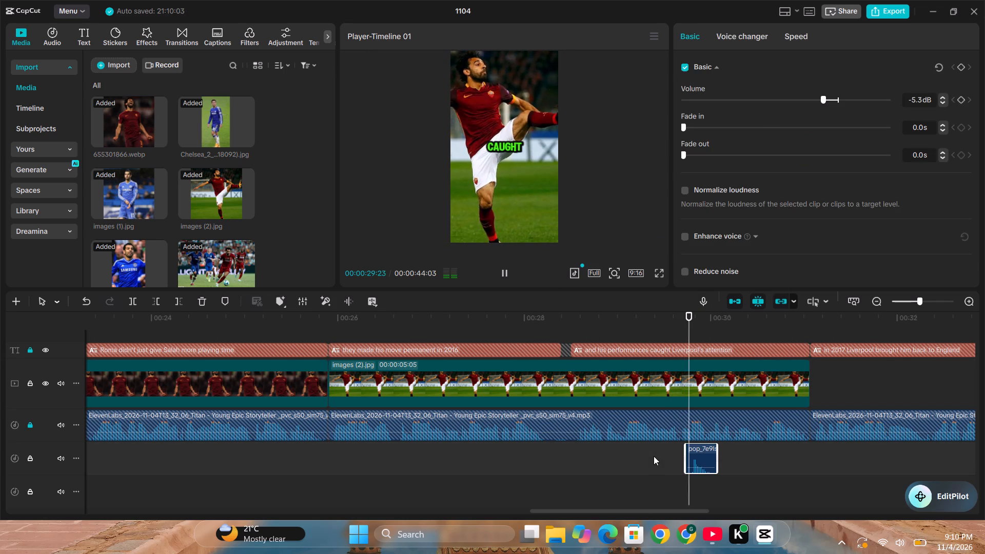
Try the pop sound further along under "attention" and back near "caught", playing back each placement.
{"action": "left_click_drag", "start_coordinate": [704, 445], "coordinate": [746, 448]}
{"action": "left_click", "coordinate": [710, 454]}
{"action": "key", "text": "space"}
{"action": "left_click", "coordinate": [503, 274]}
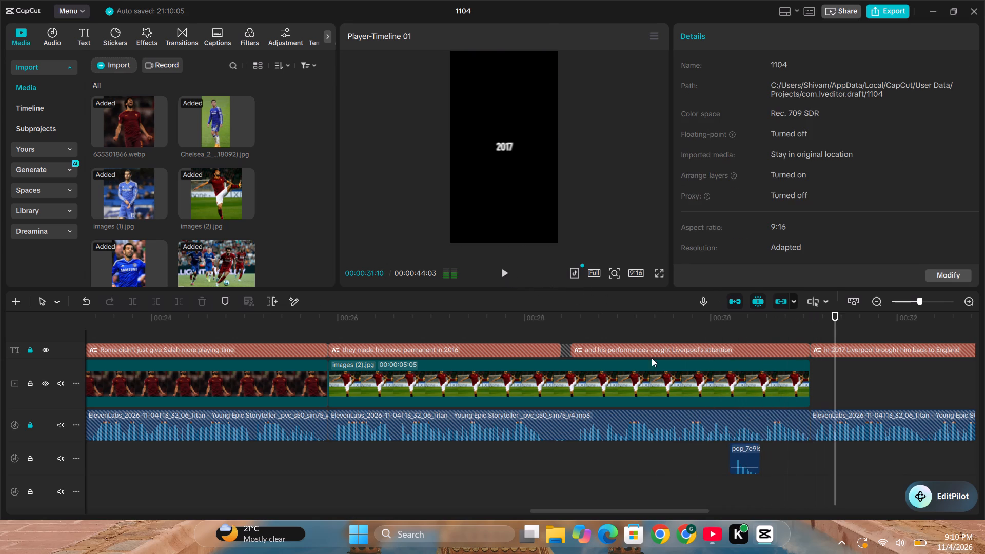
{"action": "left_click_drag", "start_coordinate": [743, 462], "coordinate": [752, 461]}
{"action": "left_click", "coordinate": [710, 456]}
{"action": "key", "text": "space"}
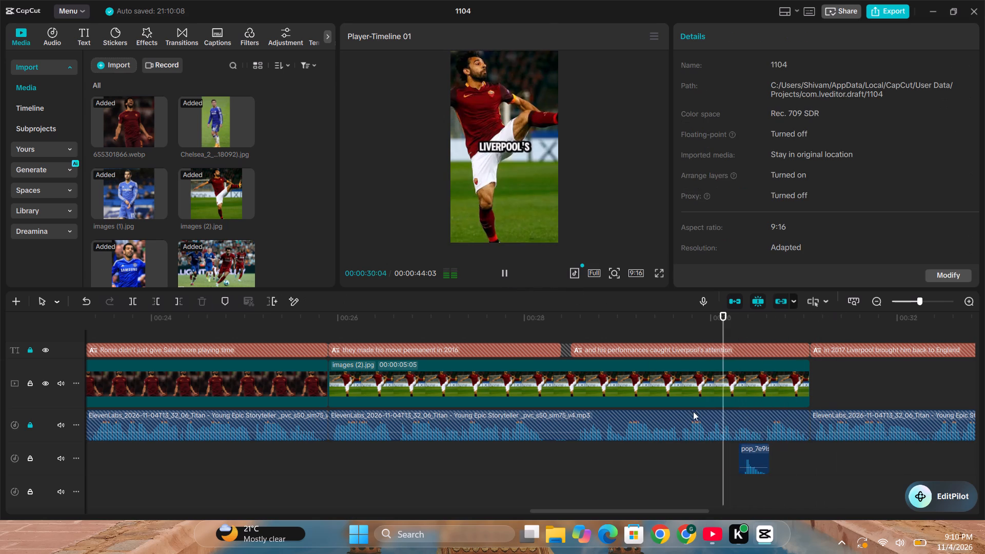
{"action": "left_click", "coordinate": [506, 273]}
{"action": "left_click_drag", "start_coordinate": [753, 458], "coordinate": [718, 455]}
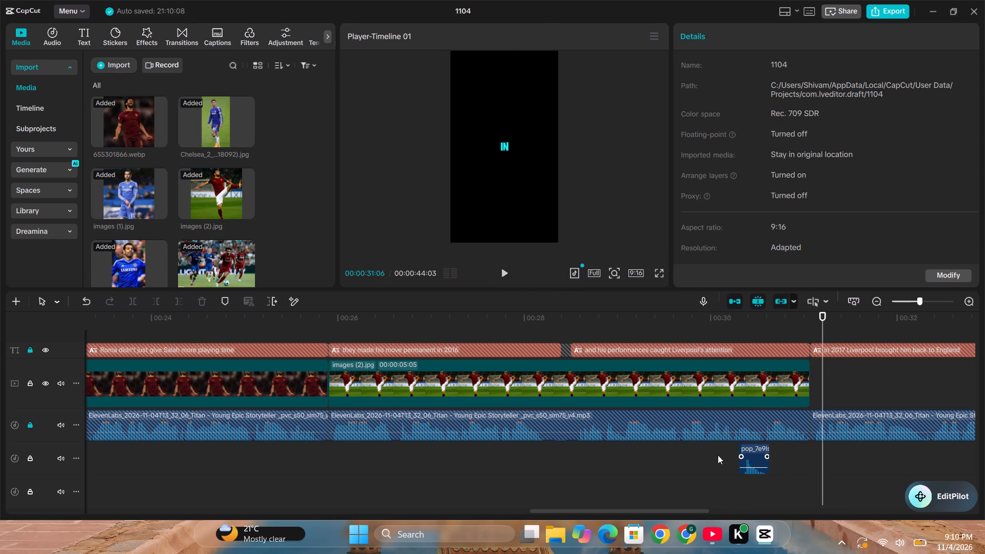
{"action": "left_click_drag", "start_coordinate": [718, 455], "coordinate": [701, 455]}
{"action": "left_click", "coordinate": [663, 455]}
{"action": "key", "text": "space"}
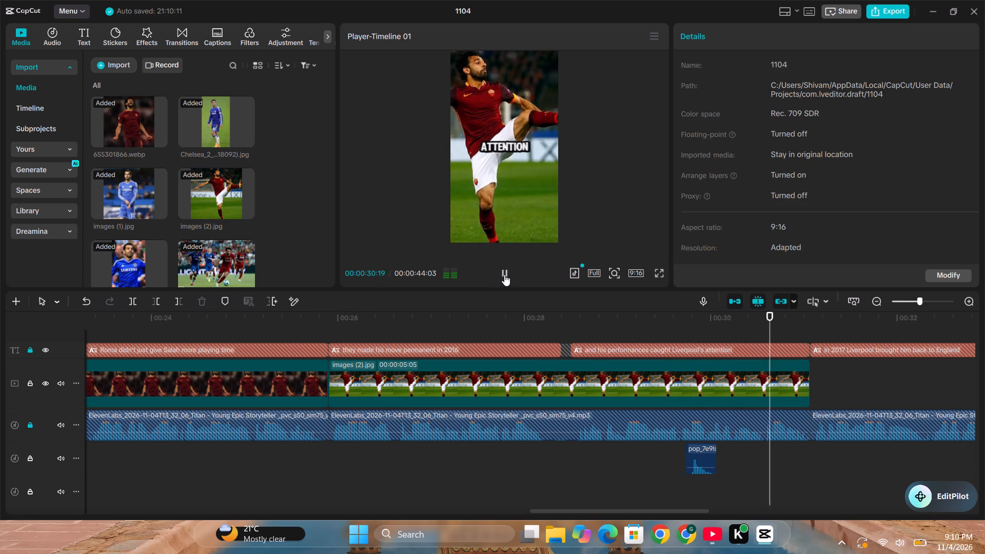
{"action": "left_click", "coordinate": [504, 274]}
Move the pop sound to about 00:00:30, under the word "Liverpool's", and play back to check the timing.
{"action": "left_click_drag", "start_coordinate": [700, 454], "coordinate": [735, 454]}
{"action": "left_click", "coordinate": [695, 469]}
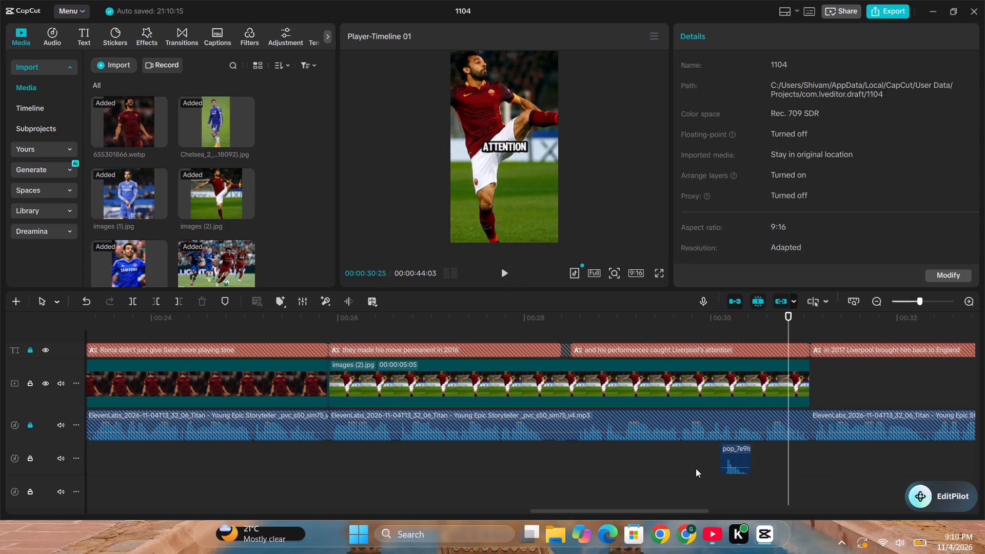
{"action": "key", "text": "space"}
{"action": "left_click", "coordinate": [505, 273]}
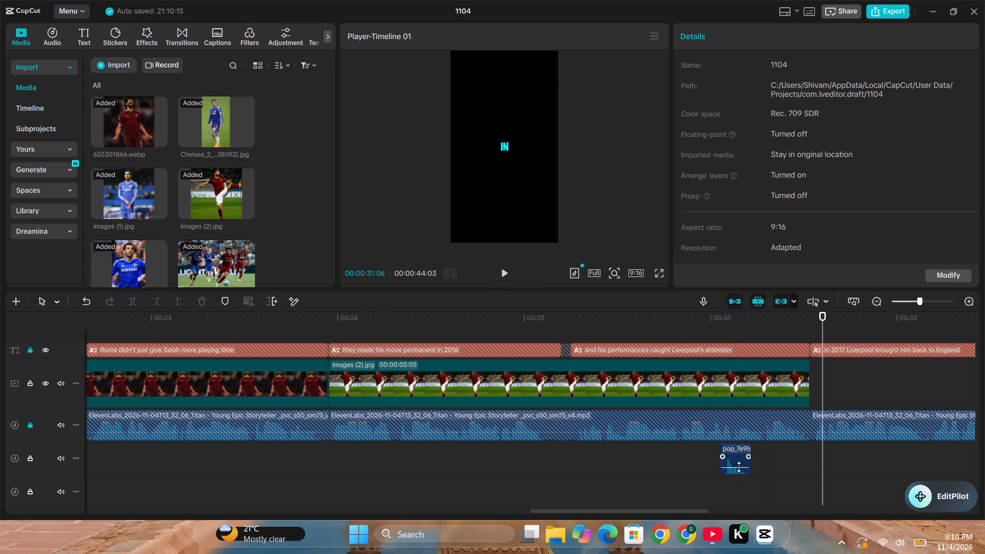
{"action": "left_click_drag", "start_coordinate": [735, 454], "coordinate": [728, 454]}
{"action": "left_click", "coordinate": [689, 462]}
{"action": "key", "text": "space"}
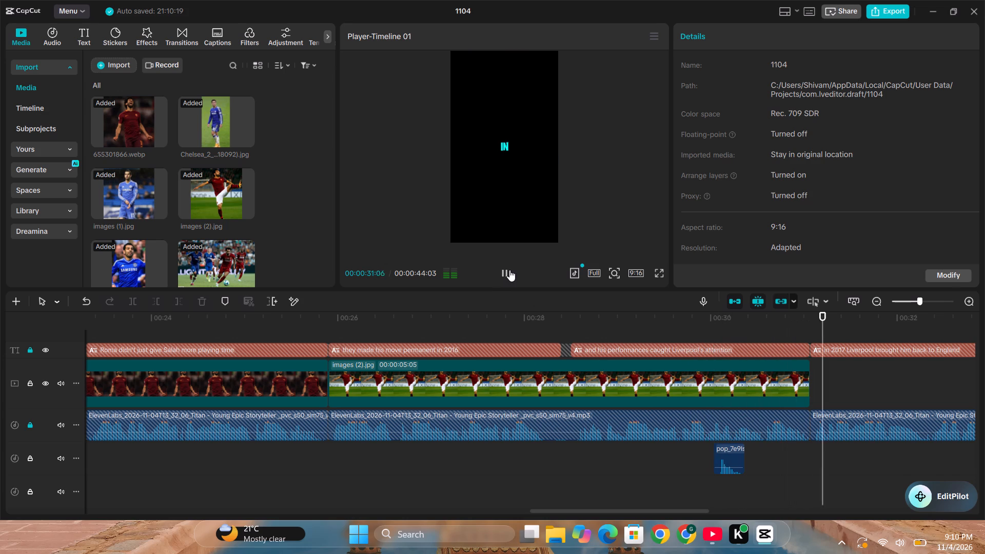
{"action": "left_click", "coordinate": [509, 270]}
Add the Black Fade transition between 655301866.webp and images (2).jpg, and play back through to the end of images (2).jpg.
{"action": "left_click_drag", "start_coordinate": [610, 510], "coordinate": [665, 518]}
{"action": "left_click", "coordinate": [526, 319]}
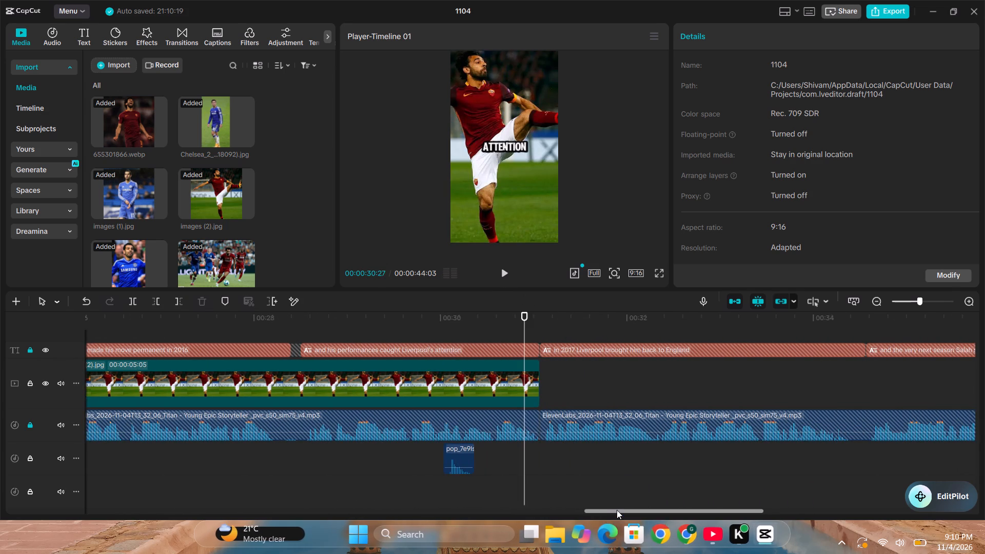
{"action": "left_click_drag", "start_coordinate": [616, 508], "coordinate": [587, 506]}
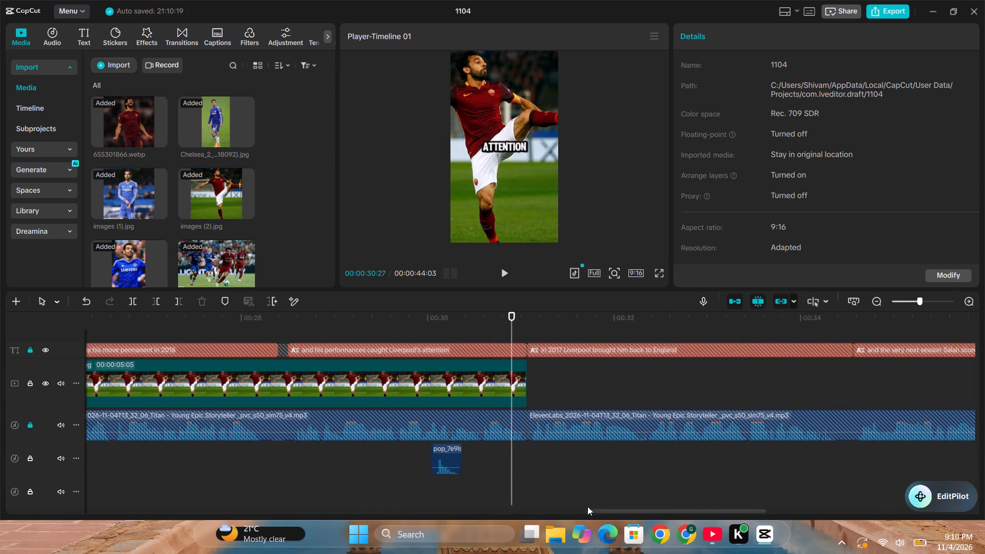
{"action": "left_click_drag", "start_coordinate": [587, 506], "coordinate": [514, 490]}
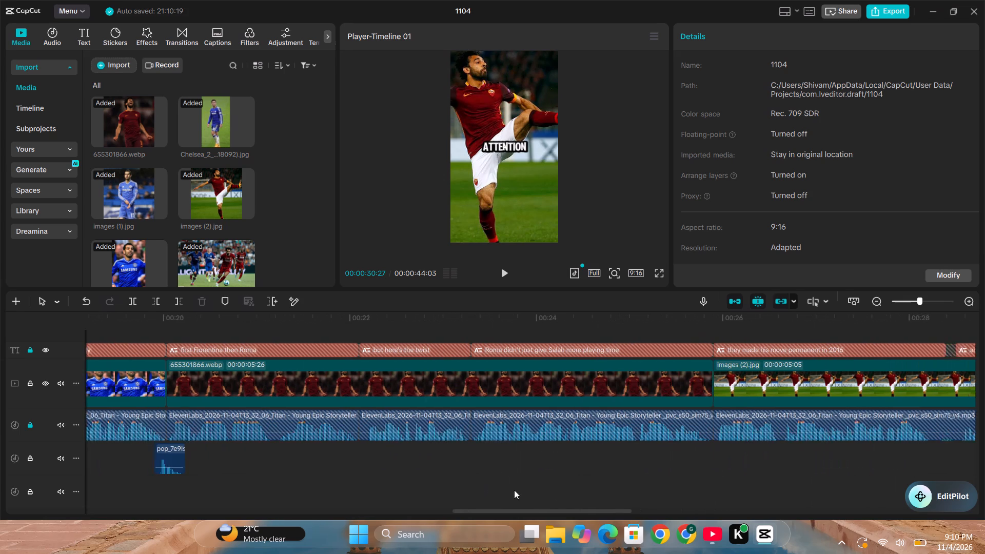
{"action": "left_click_drag", "start_coordinate": [514, 490], "coordinate": [544, 505]}
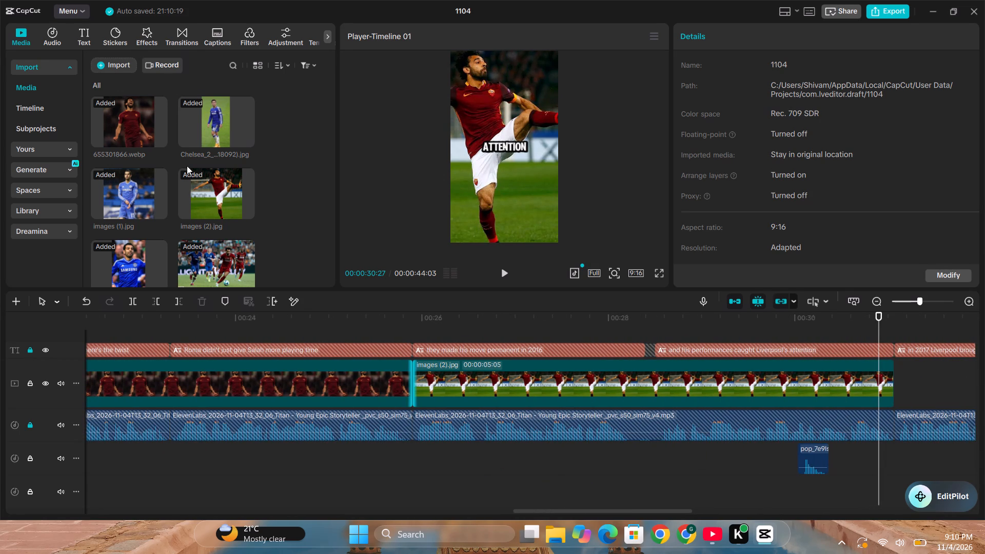
{"action": "left_click", "coordinate": [181, 29]}
{"action": "scroll", "coordinate": [186, 226], "scroll_direction": "down", "scroll_amount": 5}
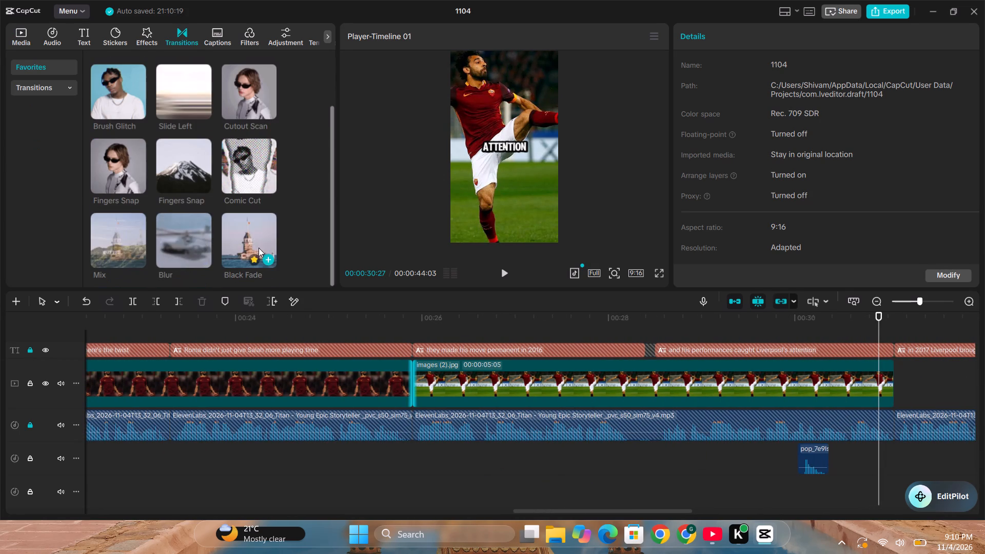
{"action": "left_click_drag", "start_coordinate": [259, 248], "coordinate": [390, 370]}
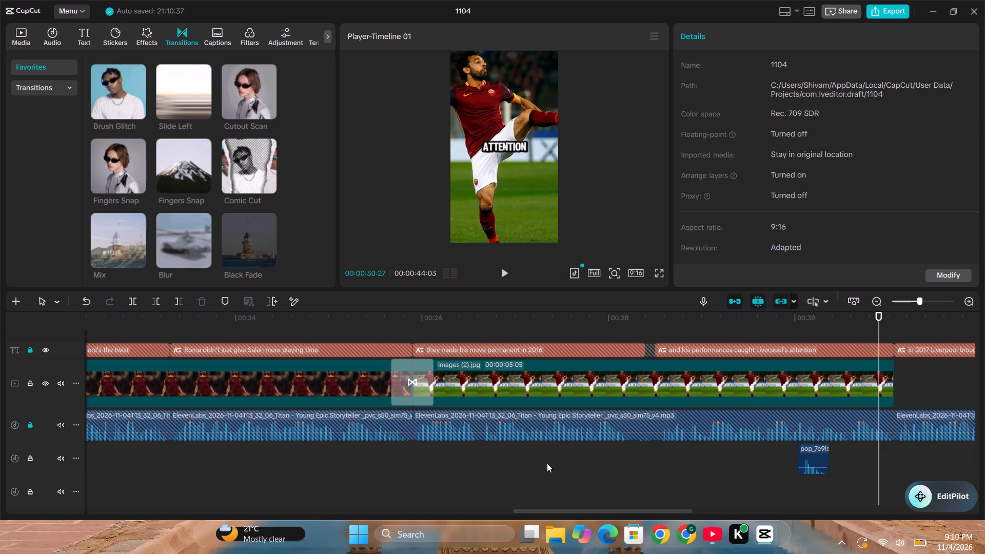
{"action": "left_click", "coordinate": [364, 464]}
{"action": "left_click", "coordinate": [509, 275]}
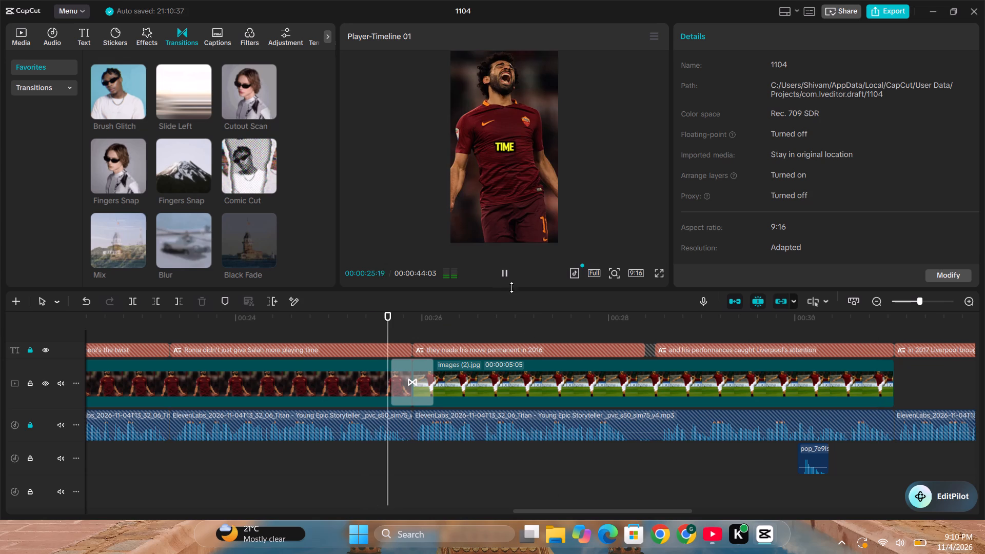
{"action": "left_click_drag", "start_coordinate": [580, 511], "coordinate": [693, 492]}
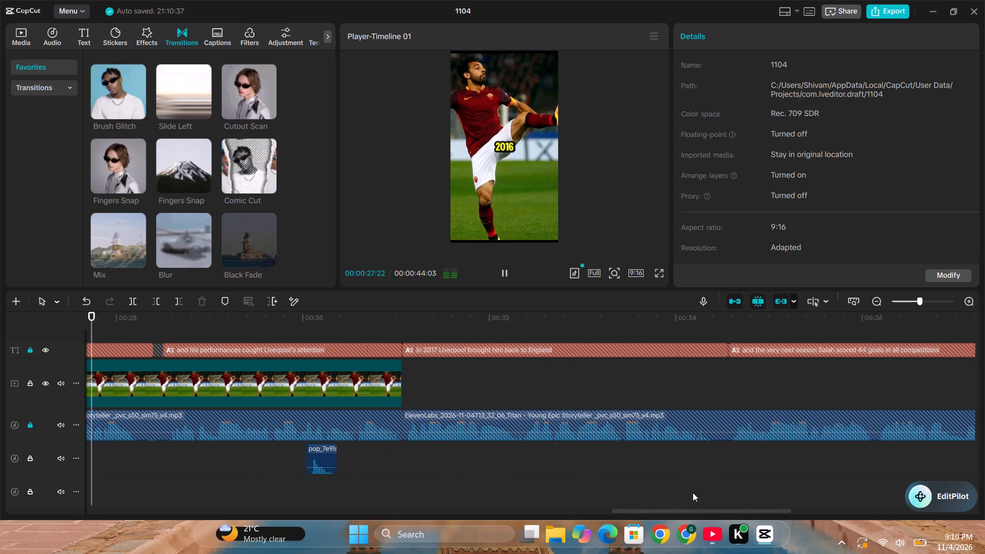
{"action": "left_click_drag", "start_coordinate": [693, 492], "coordinate": [694, 492]}
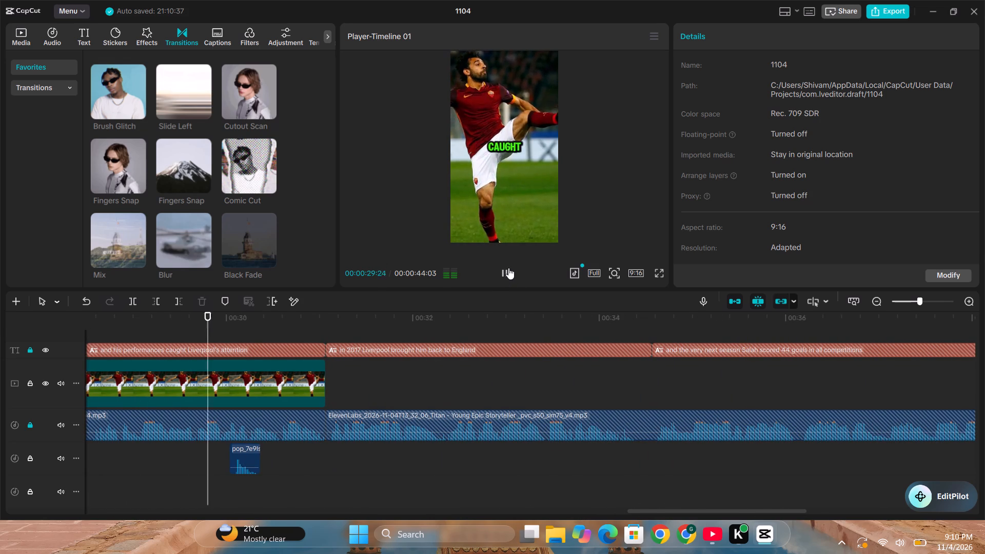
{"action": "left_click", "coordinate": [508, 268]}
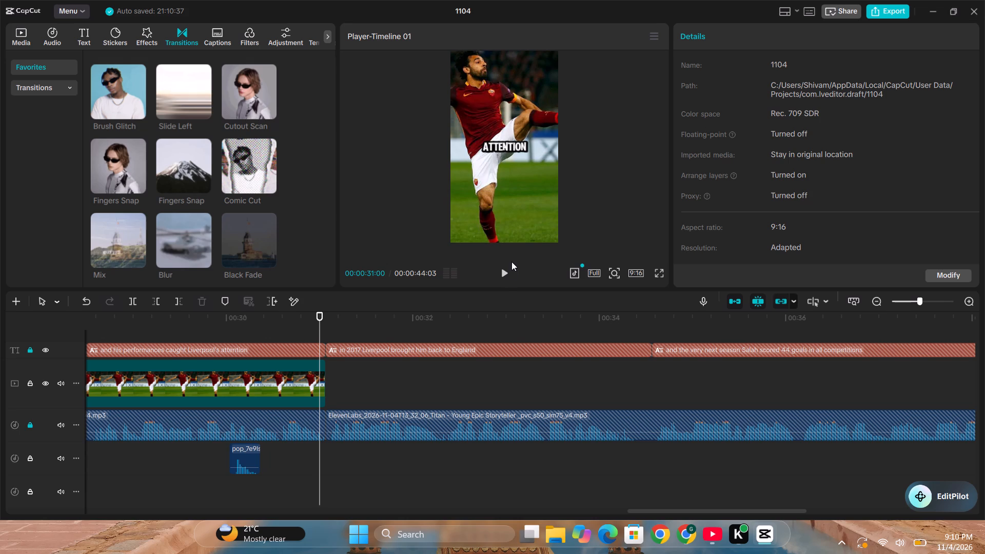
Browse the imported media for an image to follow images (2).jpg, including Mo_Salah_i...p_2019.jpg.
{"action": "left_click", "coordinate": [26, 41]}
{"action": "scroll", "coordinate": [225, 213], "scroll_direction": "down", "scroll_amount": 1}
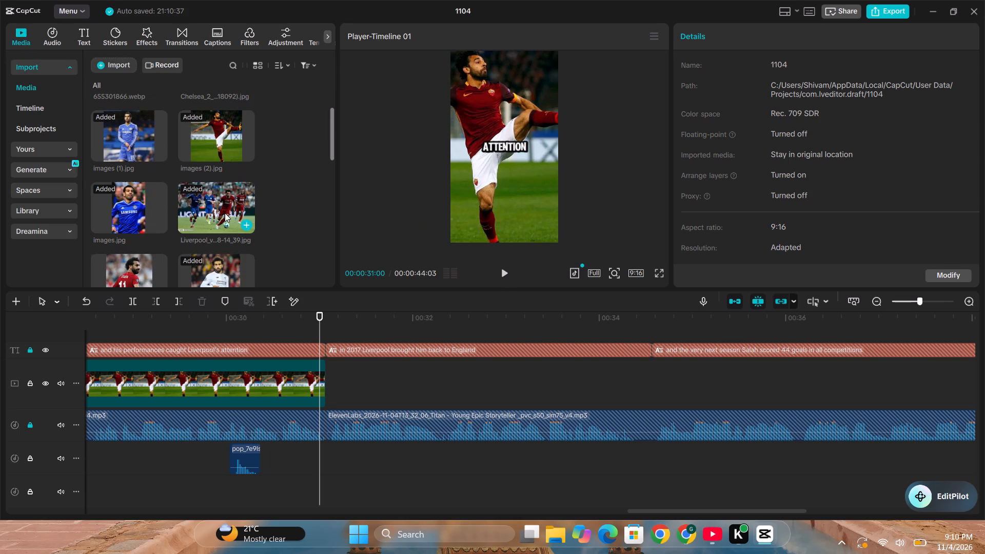
{"action": "scroll", "coordinate": [225, 213], "scroll_direction": "down", "scroll_amount": 3}
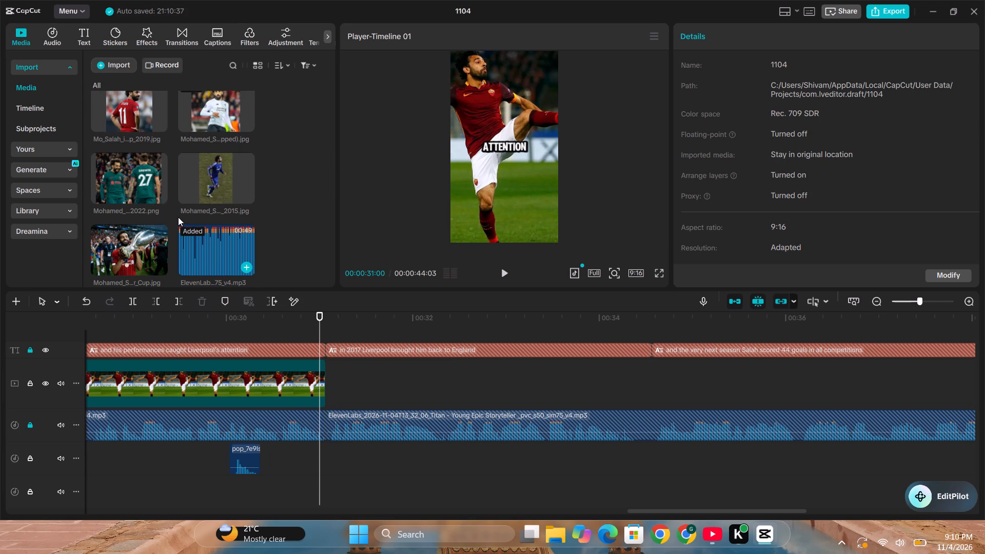
{"action": "left_click", "coordinate": [115, 106]}
{"action": "left_click_drag", "start_coordinate": [131, 100], "coordinate": [155, 115]}
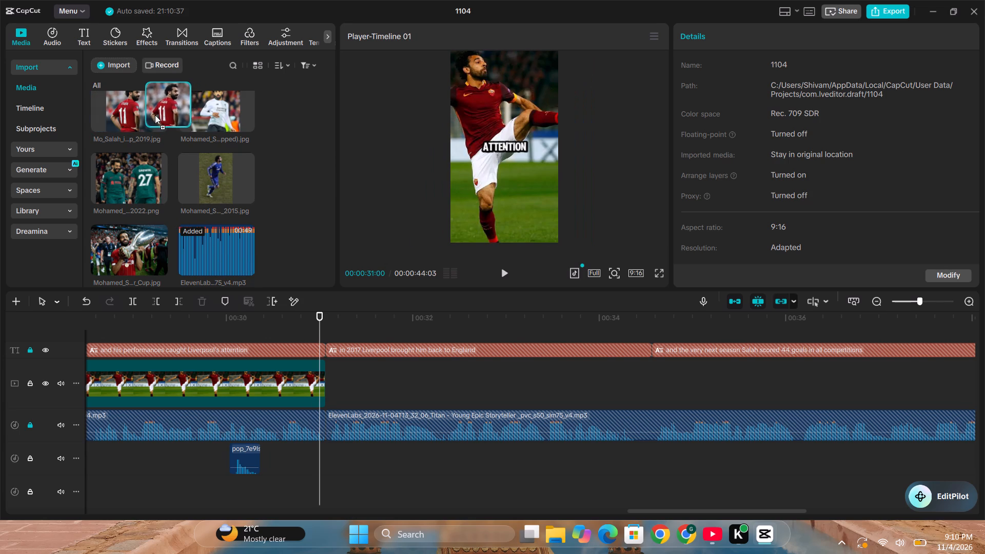
{"action": "left_click_drag", "start_coordinate": [155, 115], "coordinate": [152, 115]}
Replace images.jpg at the "he barely featured" and "so Chelsea sent him to Italy" captions with Mohamed_Salah_with_Chelsea_-_Jan_2015.jpg, and play it back.
{"action": "left_click", "coordinate": [199, 161]}
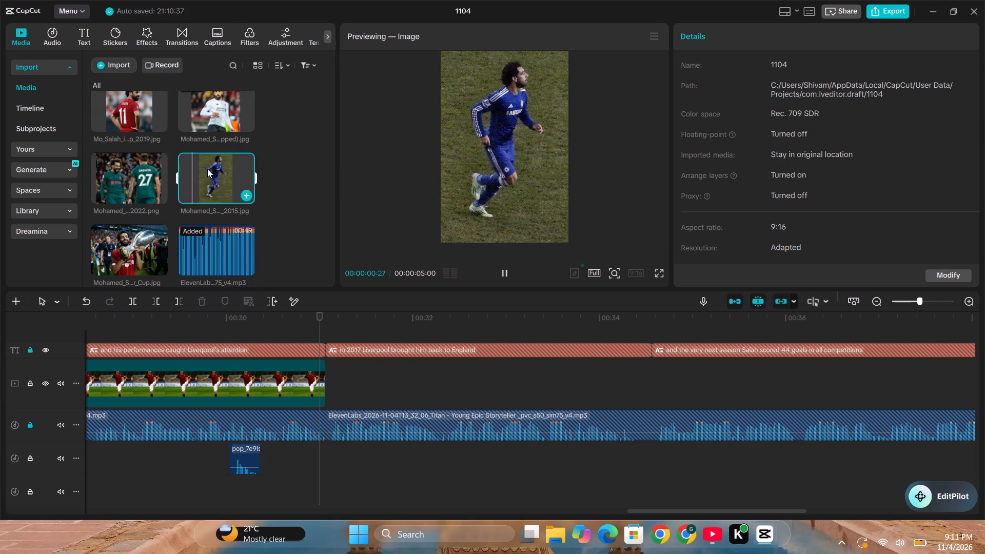
{"action": "left_click_drag", "start_coordinate": [648, 511], "coordinate": [545, 513]}
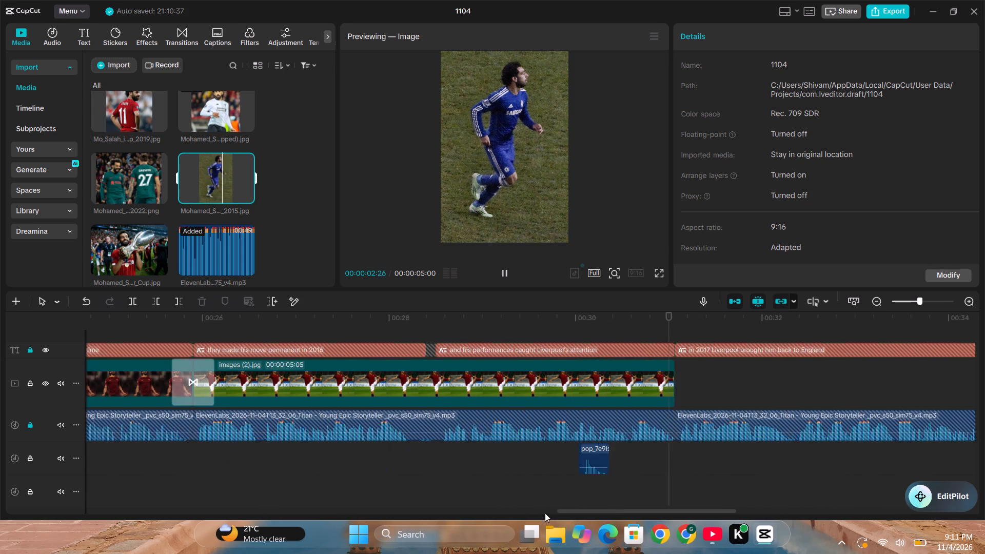
{"action": "left_click_drag", "start_coordinate": [545, 513], "coordinate": [349, 512]}
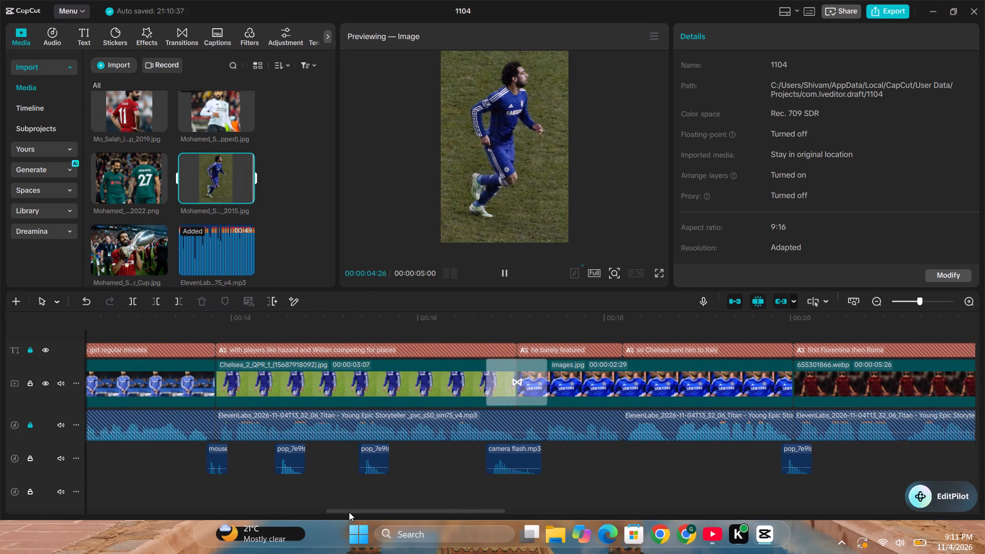
{"action": "left_click_drag", "start_coordinate": [349, 512], "coordinate": [403, 509]}
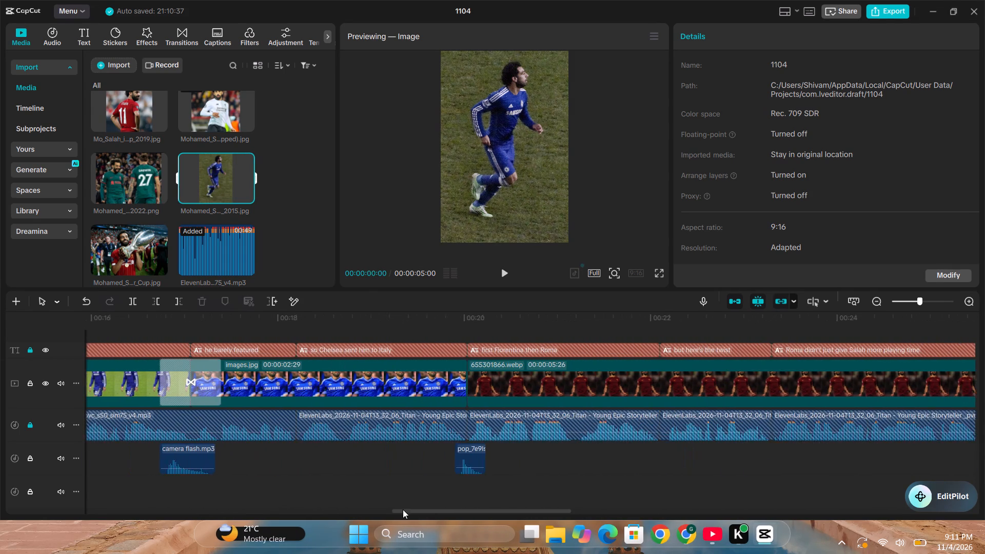
{"action": "left_click_drag", "start_coordinate": [403, 509], "coordinate": [402, 510]}
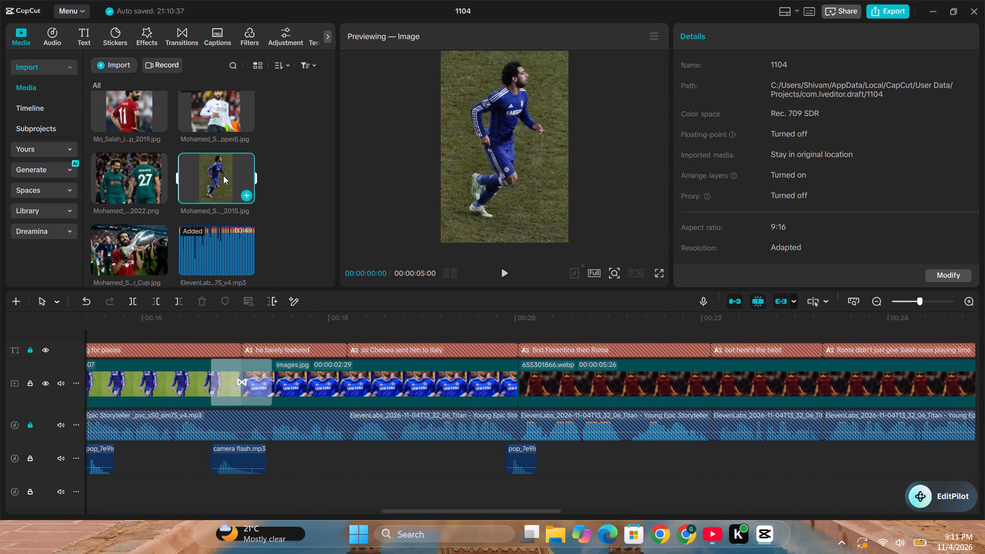
{"action": "left_click_drag", "start_coordinate": [222, 175], "coordinate": [299, 366]}
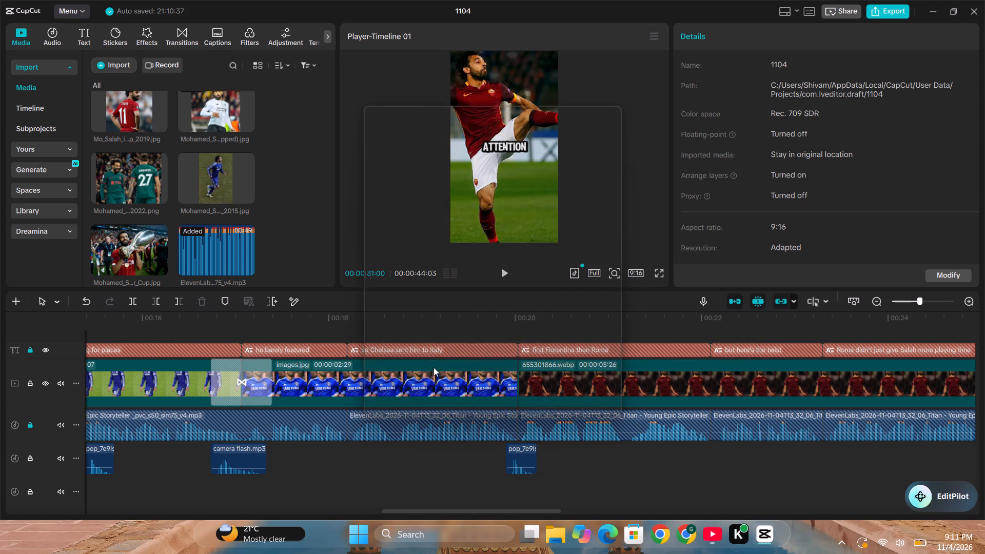
{"action": "left_click", "coordinate": [524, 399]}
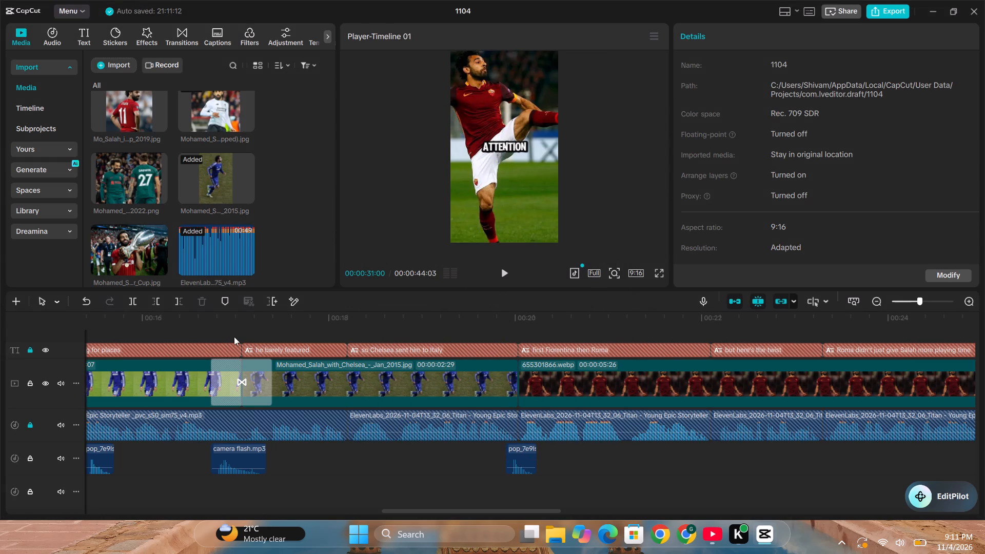
{"action": "left_click", "coordinate": [231, 335]}
{"action": "left_click", "coordinate": [504, 269]}
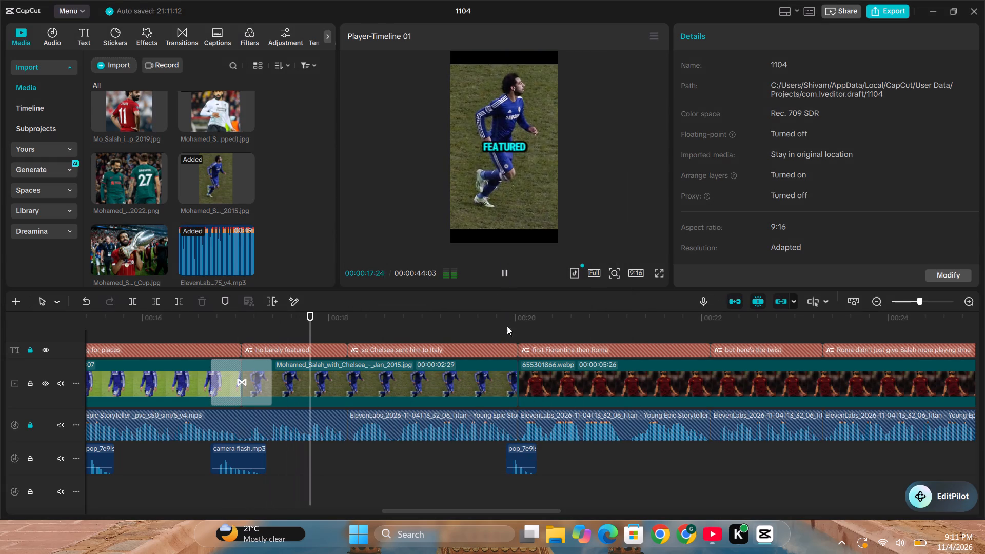
Add Mo_Salah_in_UEFA_Super_Cup_2019.jpg directly after images (2).jpg, starting at the "in 2017 Liverpool brought him back to England" caption.
{"action": "left_click_drag", "start_coordinate": [507, 512], "coordinate": [713, 506]}
{"action": "left_click", "coordinate": [487, 321]}
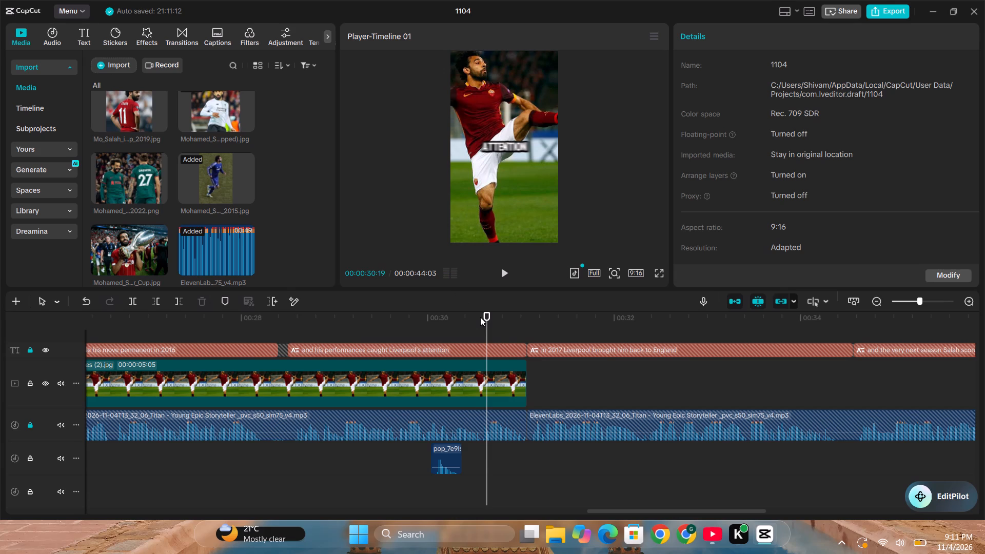
{"action": "left_click", "coordinate": [509, 333]}
{"action": "left_click_drag", "start_coordinate": [631, 512], "coordinate": [876, 509]}
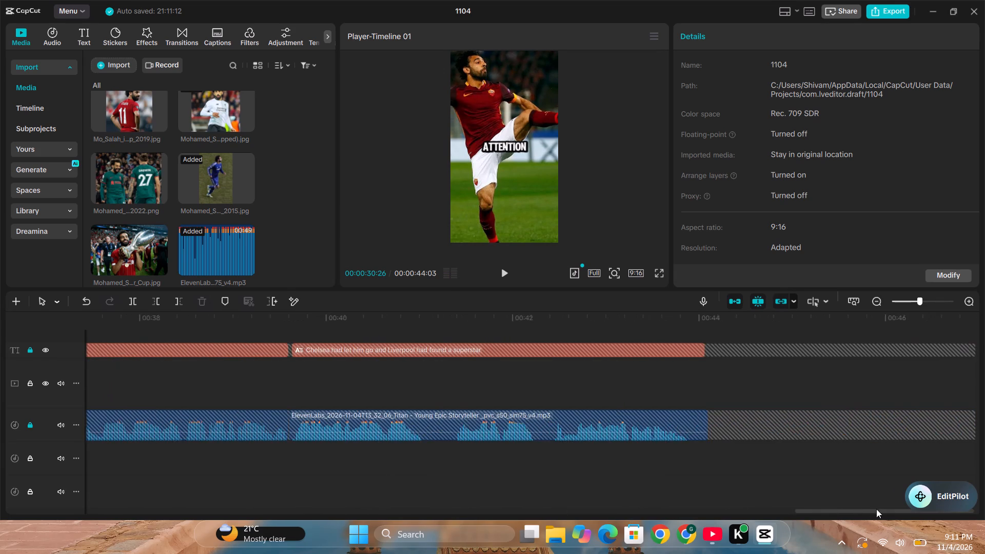
{"action": "left_click_drag", "start_coordinate": [876, 509], "coordinate": [653, 509]}
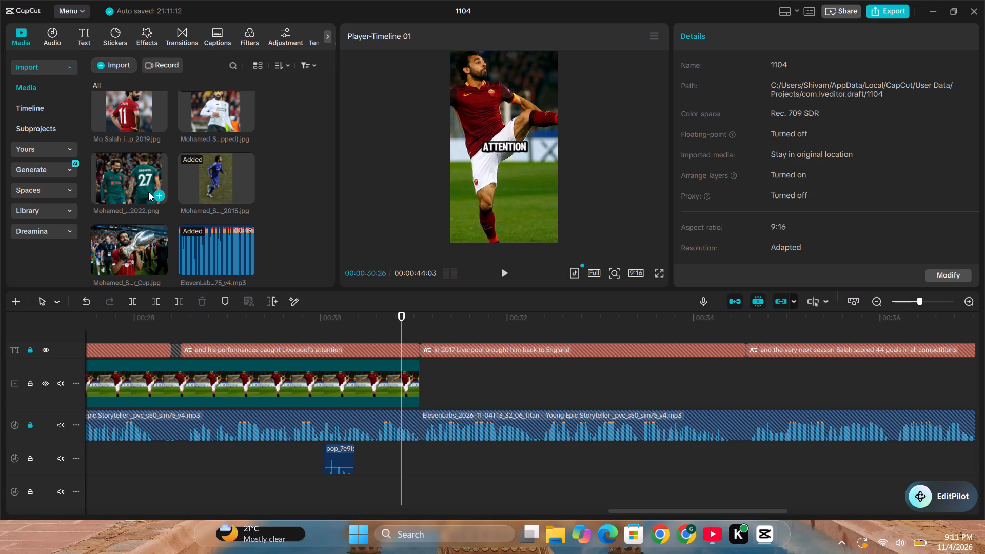
{"action": "scroll", "coordinate": [155, 186], "scroll_direction": "up", "scroll_amount": 2}
{"action": "scroll", "coordinate": [156, 186], "scroll_direction": "down", "scroll_amount": 2}
{"action": "left_click", "coordinate": [127, 175]}
{"action": "left_click", "coordinate": [130, 234]}
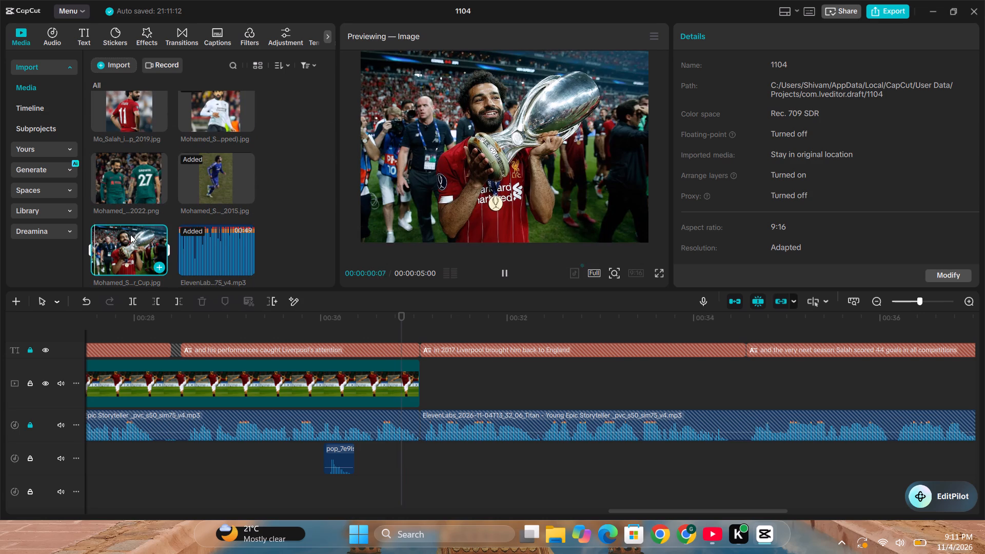
{"action": "left_click_drag", "start_coordinate": [126, 113], "coordinate": [421, 371]}
Enlarge Mo_Salah_in_UEFA_Super_Cup_2019.jpg to 162% to fill the frame and set a scale keyframe at its start.
{"action": "left_click", "coordinate": [421, 335]}
{"action": "left_click", "coordinate": [436, 366]}
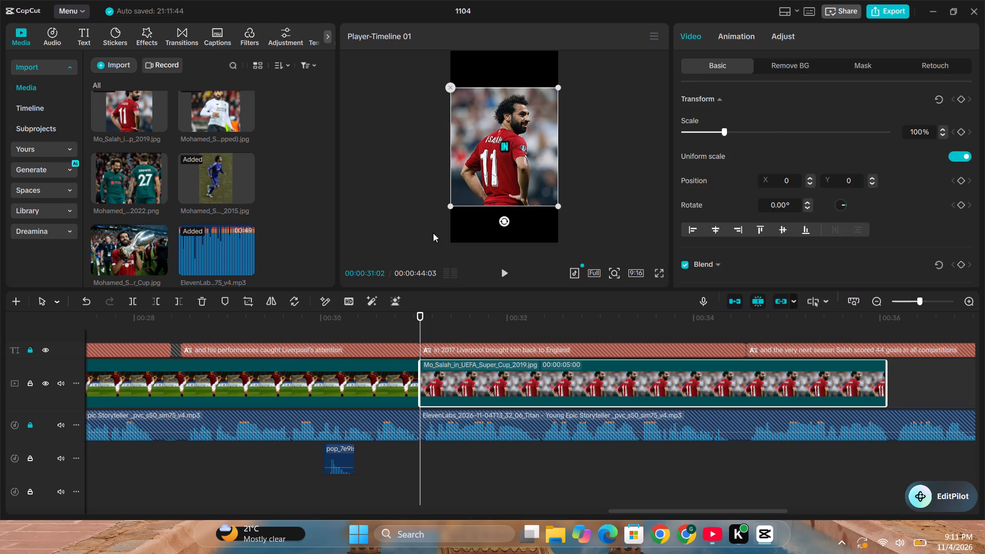
{"action": "left_click_drag", "start_coordinate": [449, 203], "coordinate": [446, 248]}
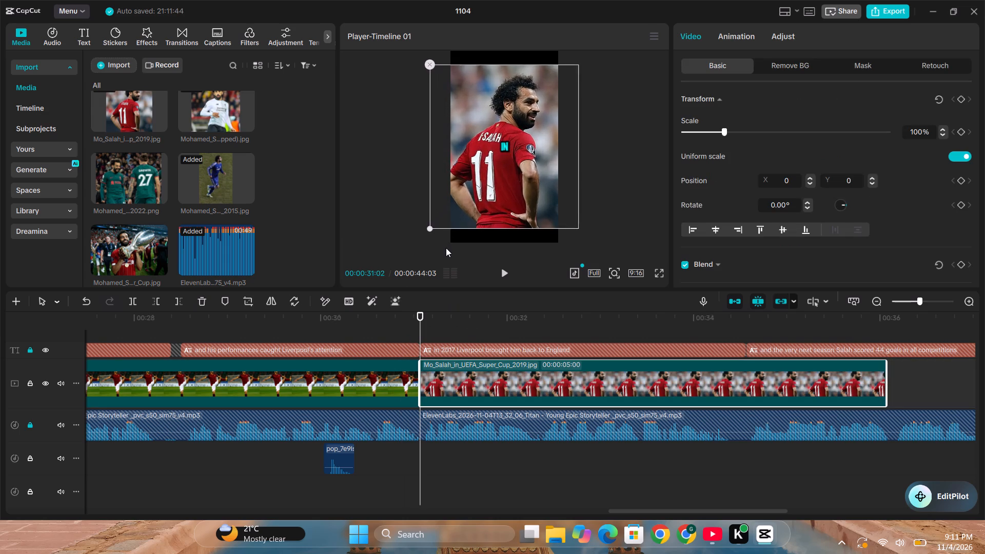
{"action": "left_click_drag", "start_coordinate": [446, 248], "coordinate": [445, 259]}
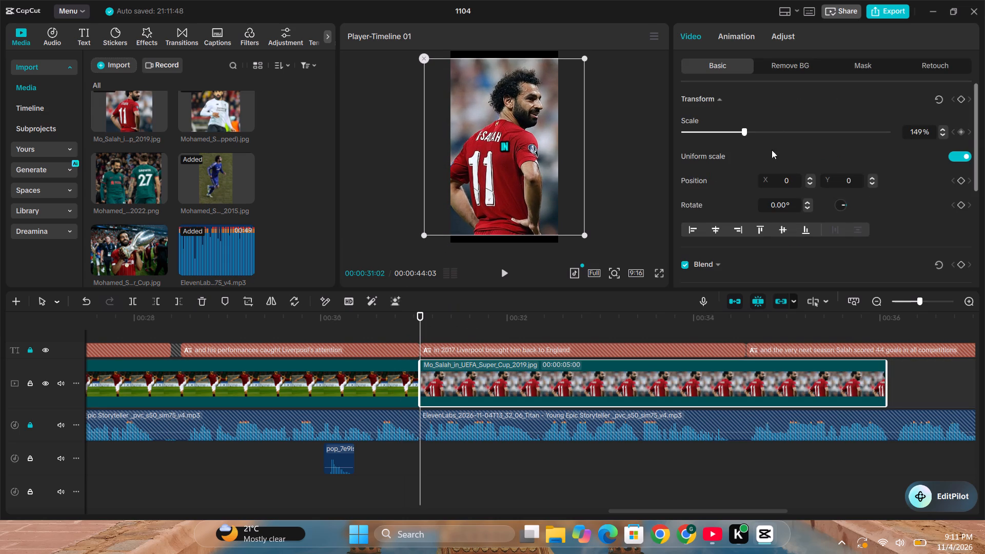
{"action": "left_click_drag", "start_coordinate": [424, 237], "coordinate": [422, 252]}
{"action": "left_click", "coordinate": [961, 129]}
Set a 176% scale keyframe at the end of Mo_Salah_in_UEFA_Super_Cup_2019.jpg and play back the zoom.
{"action": "key", "text": "space"}
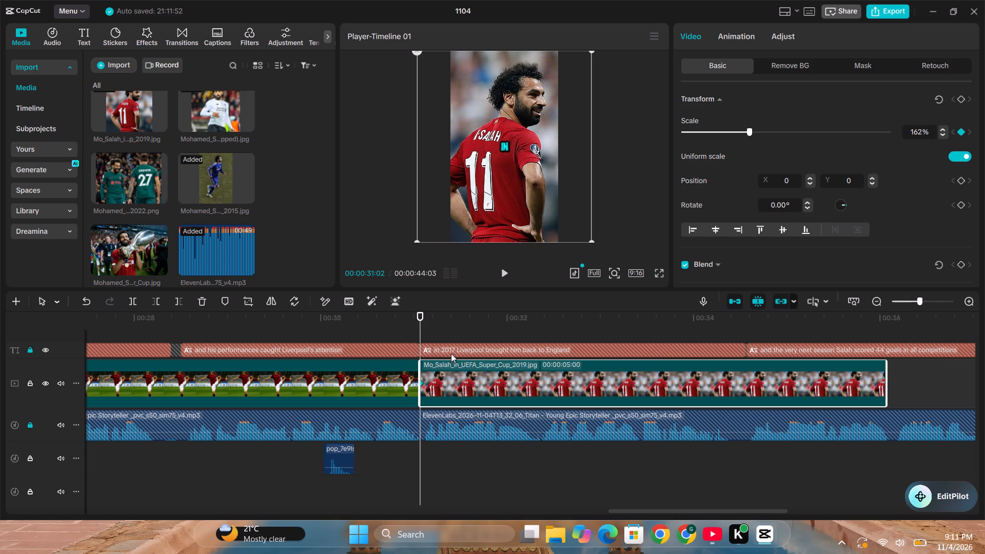
{"action": "left_click_drag", "start_coordinate": [697, 510], "coordinate": [732, 516]}
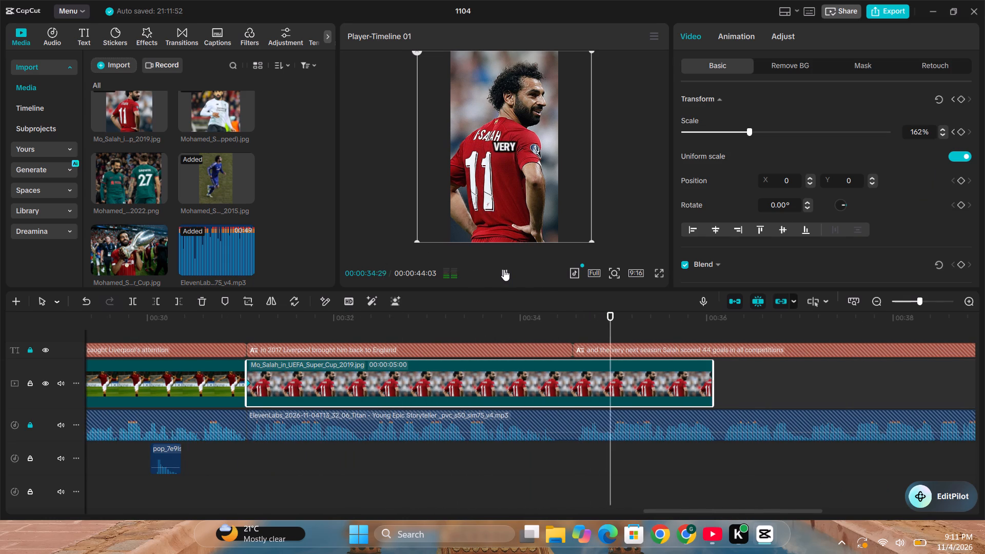
{"action": "left_click", "coordinate": [504, 269]}
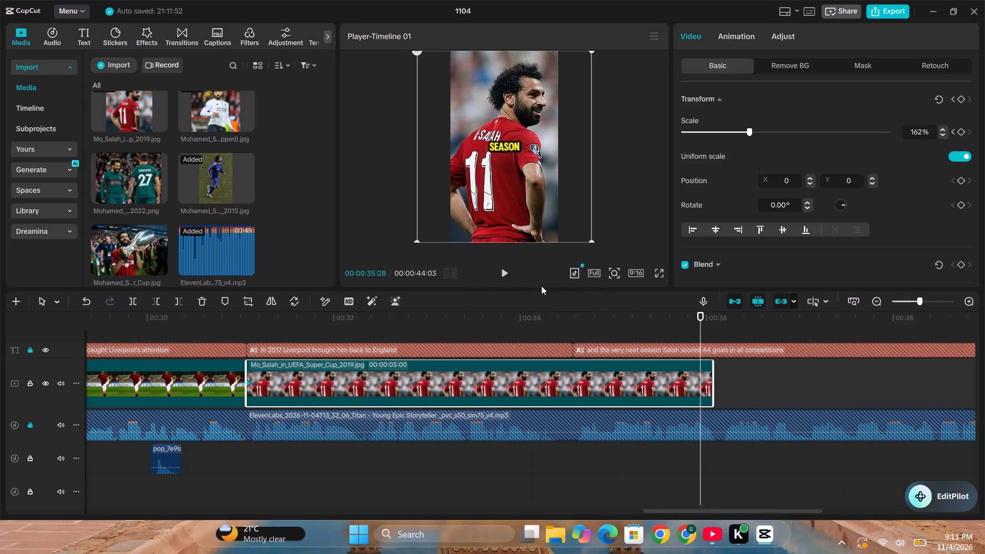
{"action": "left_click", "coordinate": [707, 337]}
{"action": "left_click", "coordinate": [701, 381]}
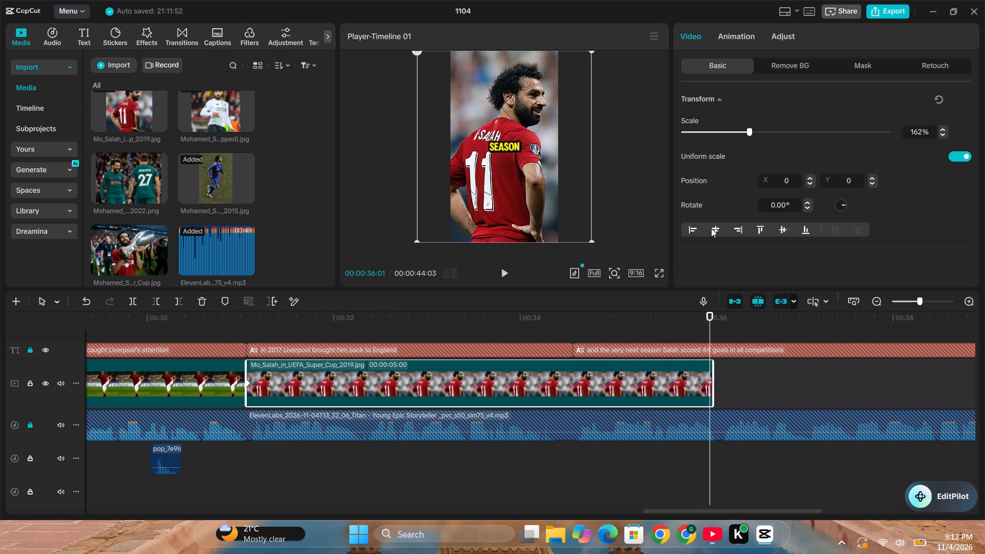
{"action": "left_click_drag", "start_coordinate": [747, 130], "coordinate": [755, 131]}
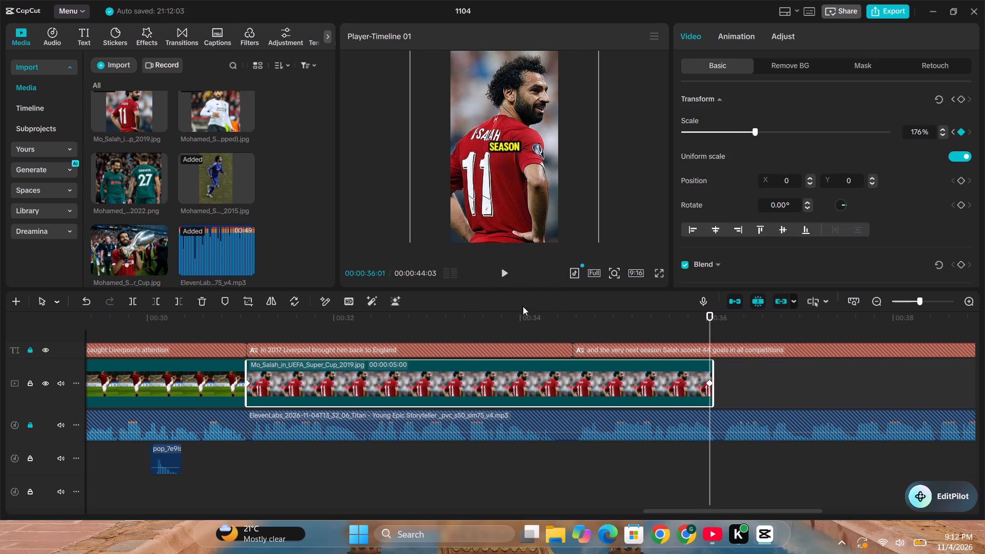
{"action": "left_click", "coordinate": [522, 334]}
{"action": "key", "text": "space"}
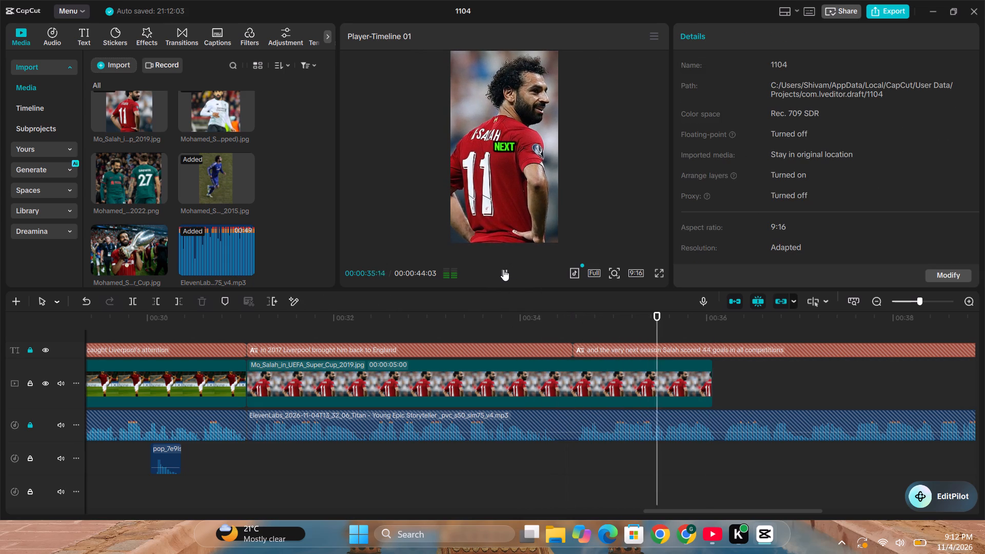
{"action": "left_click", "coordinate": [503, 269]}
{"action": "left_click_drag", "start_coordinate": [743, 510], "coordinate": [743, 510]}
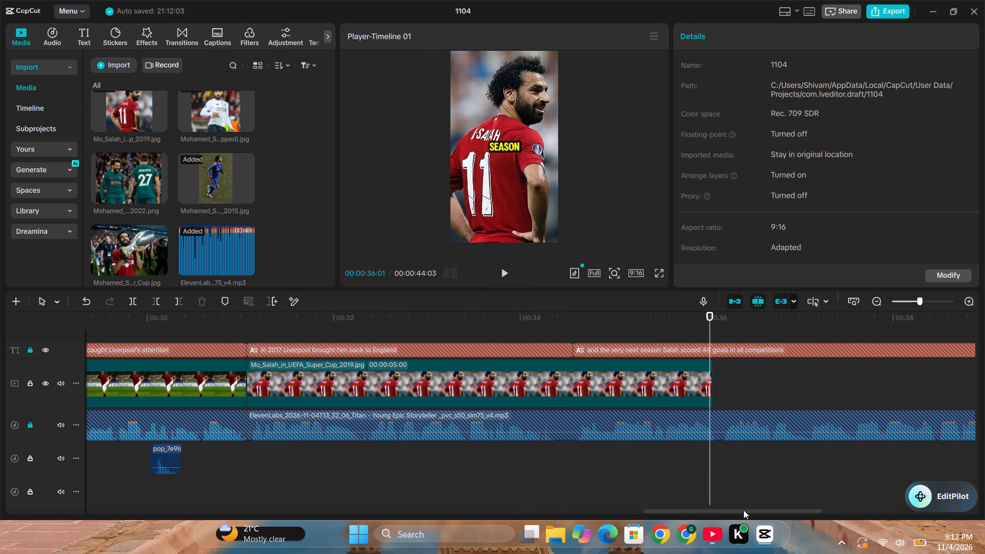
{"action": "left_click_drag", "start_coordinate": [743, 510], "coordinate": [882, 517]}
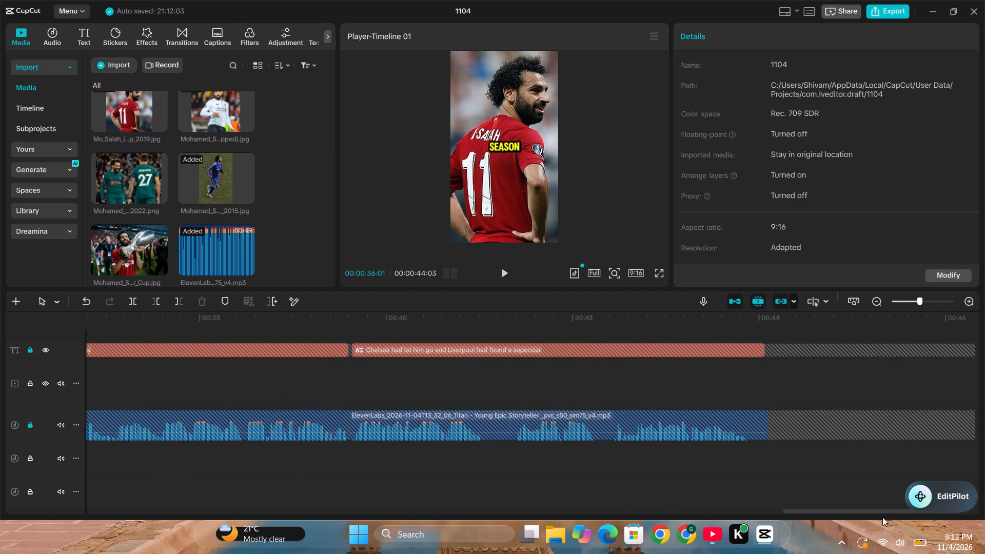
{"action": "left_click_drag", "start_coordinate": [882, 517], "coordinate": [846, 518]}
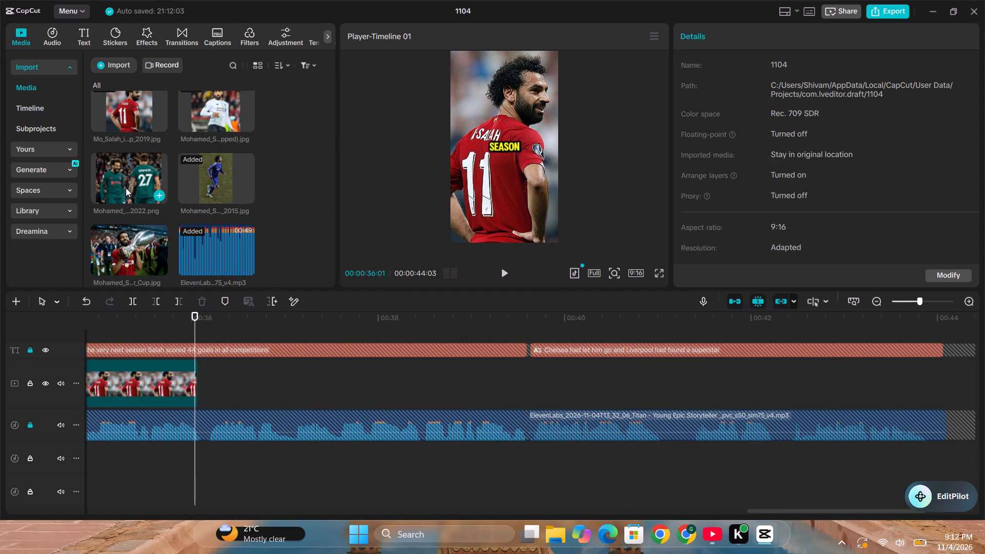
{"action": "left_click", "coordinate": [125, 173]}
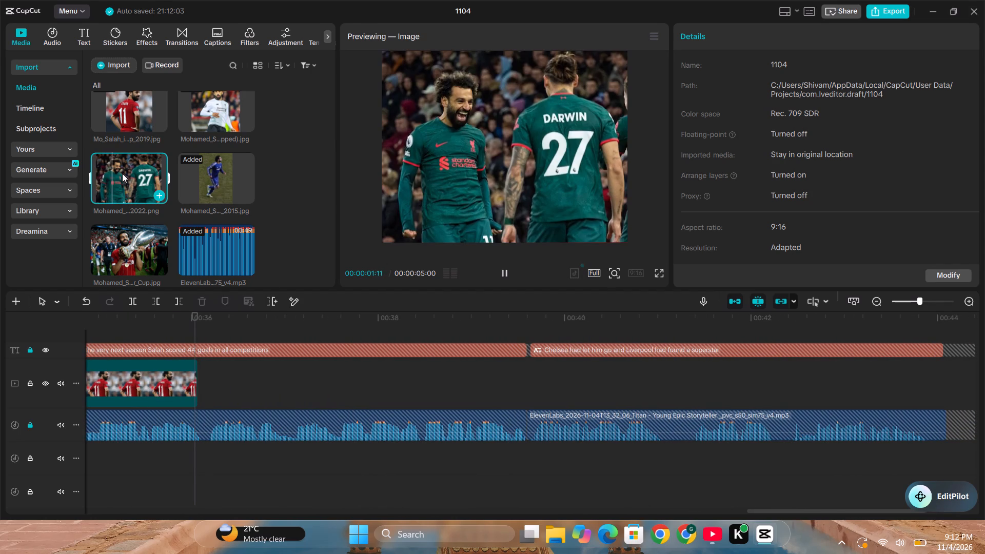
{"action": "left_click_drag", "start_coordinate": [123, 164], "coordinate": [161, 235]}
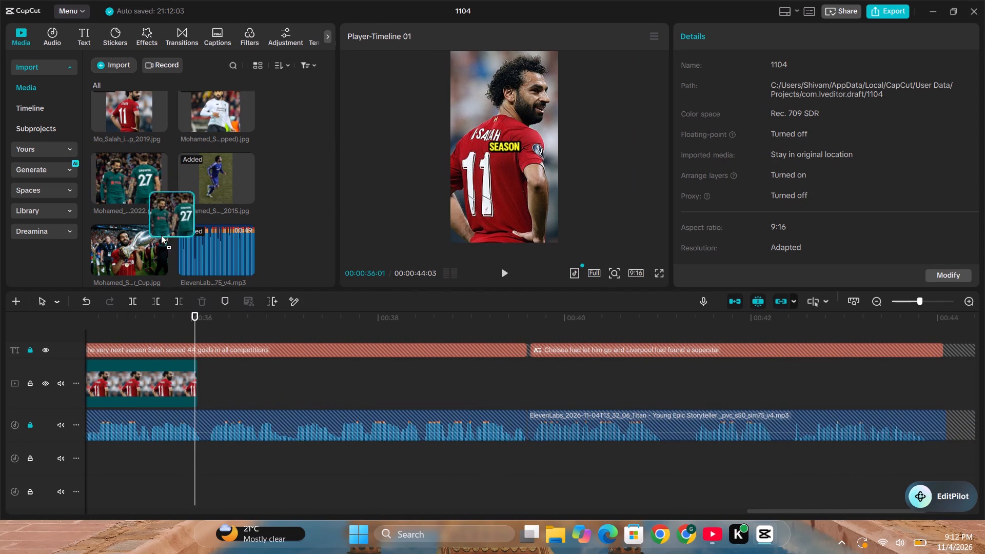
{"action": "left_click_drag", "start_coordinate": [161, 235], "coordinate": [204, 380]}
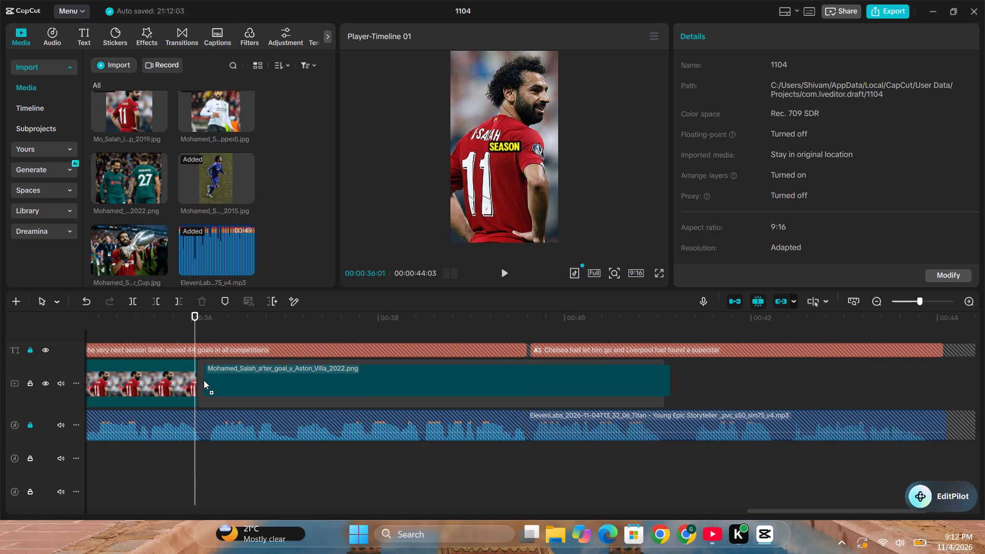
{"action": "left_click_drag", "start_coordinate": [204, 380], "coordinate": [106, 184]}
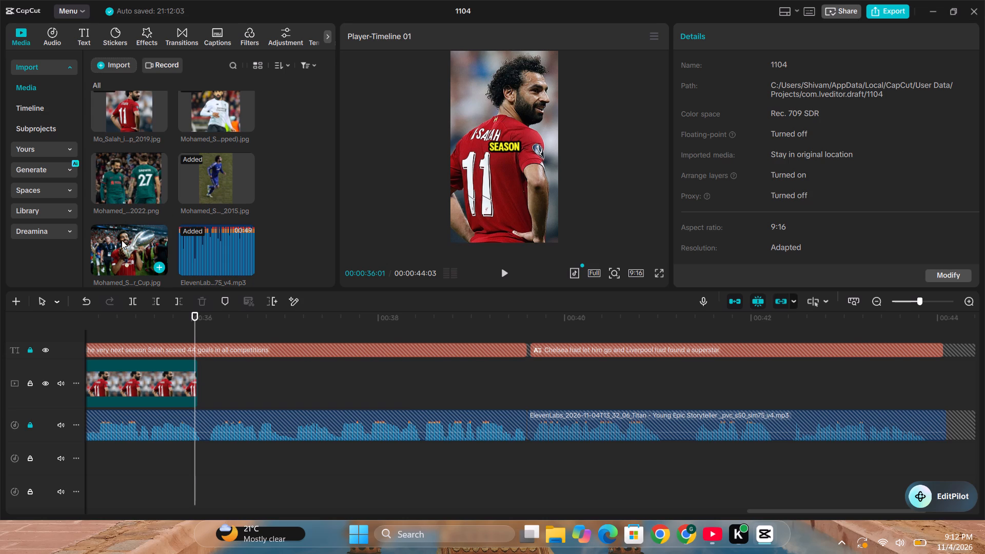
Add Mohamed_Salah_with_UEFA_Super_Cup.jpg directly after Mo_Salah_in_UEFA_Super_Cup_2019.jpg.
{"action": "left_click", "coordinate": [122, 240]}
{"action": "left_click_drag", "start_coordinate": [122, 241], "coordinate": [207, 387]}
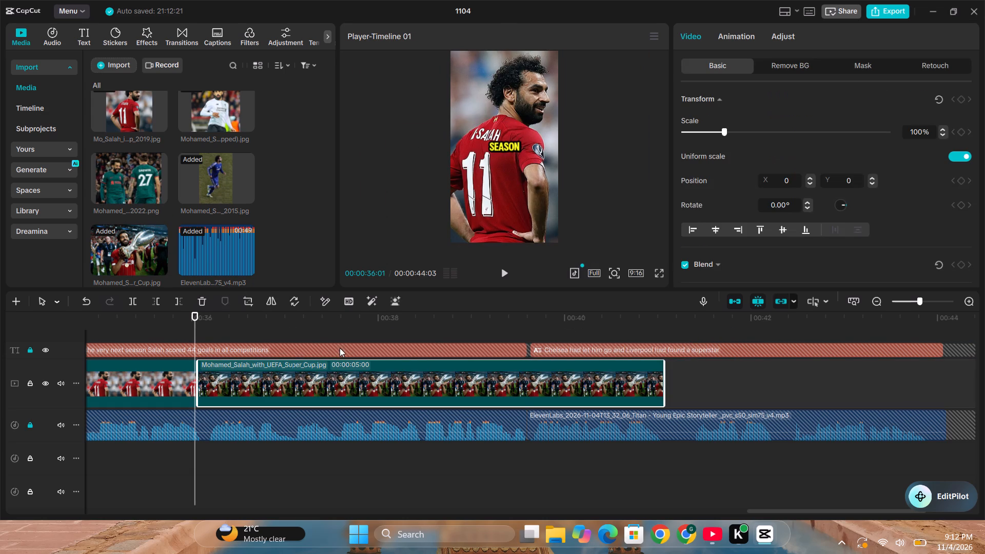
Enlarge Mohamed_Salah_with_UEFA_Super_Cup.jpg to 199% and set a scale keyframe at its start.
{"action": "left_click", "coordinate": [201, 337]}
{"action": "left_click", "coordinate": [230, 382]}
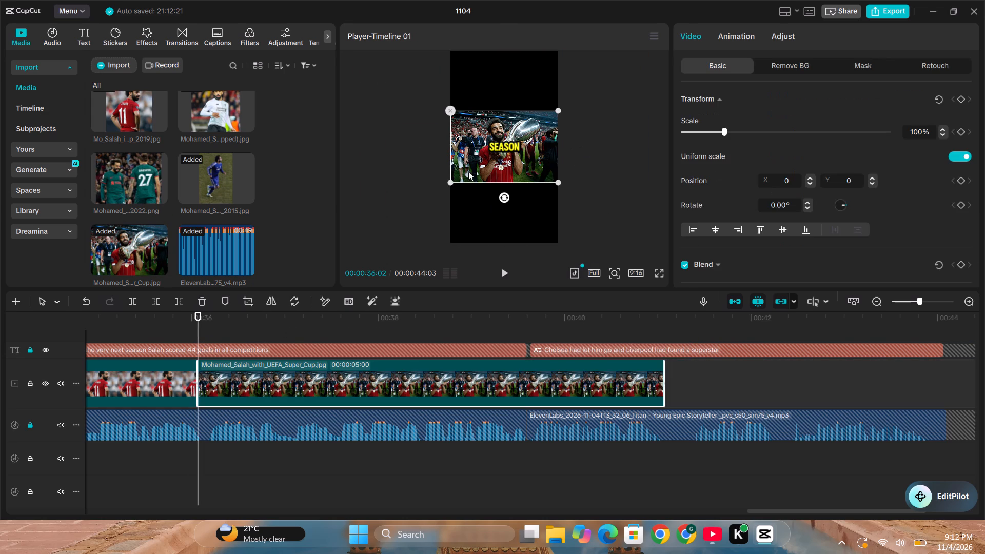
{"action": "left_click_drag", "start_coordinate": [451, 180], "coordinate": [427, 313]}
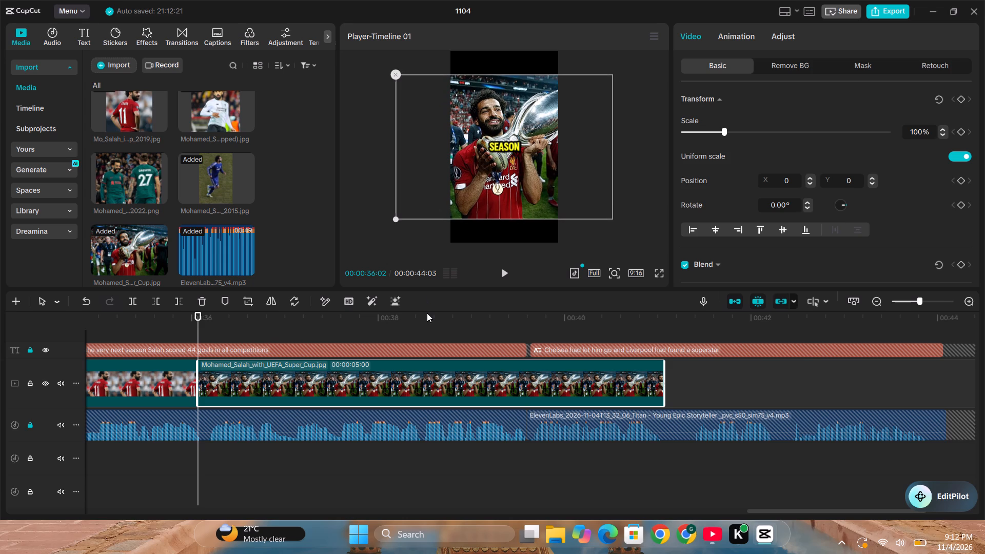
{"action": "left_click_drag", "start_coordinate": [427, 313], "coordinate": [428, 311]}
{"action": "left_click", "coordinate": [962, 135]}
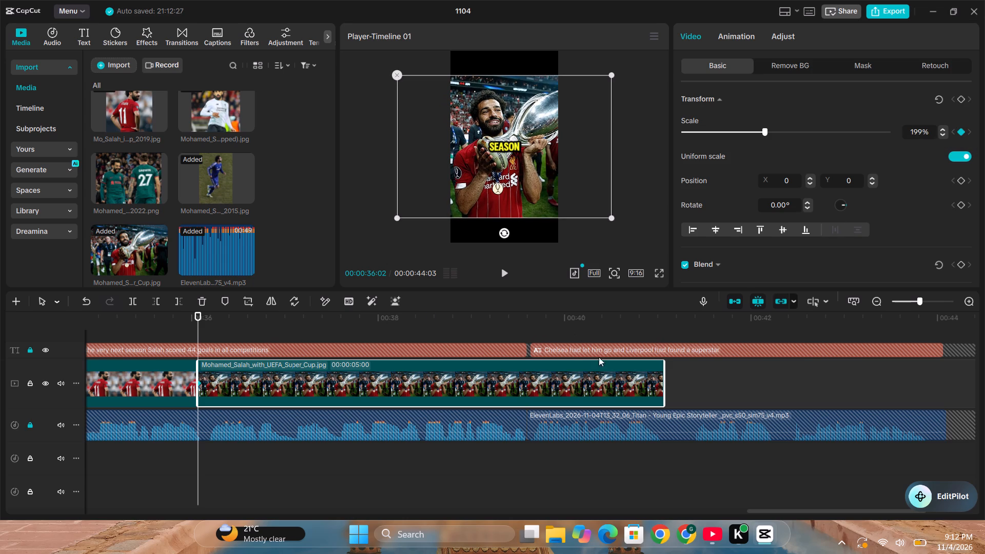
Trim the end of Mohamed_Salah_with_UEFA_Super_Cup.jpg to a 00:00:03:17 duration, matching the end of the "44 goals in all competitions" caption.
{"action": "left_click_drag", "start_coordinate": [663, 364], "coordinate": [531, 379]}
Set a 220% scale keyframe at the end of Mohamed_Salah_with_UEFA_Super_Cup.jpg and play it back briefly.
{"action": "left_click", "coordinate": [526, 333]}
{"action": "left_click", "coordinate": [522, 364]}
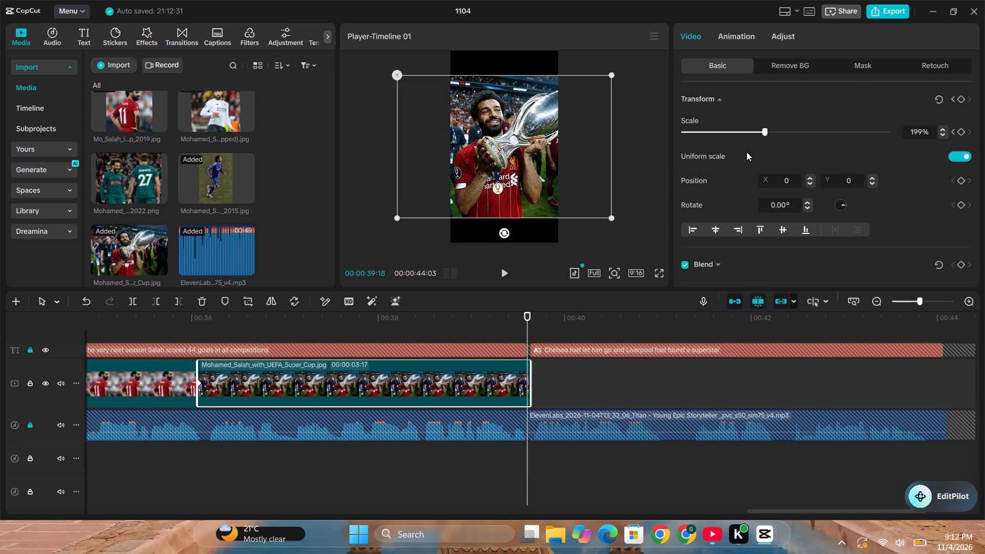
{"action": "left_click_drag", "start_coordinate": [763, 130], "coordinate": [772, 130]}
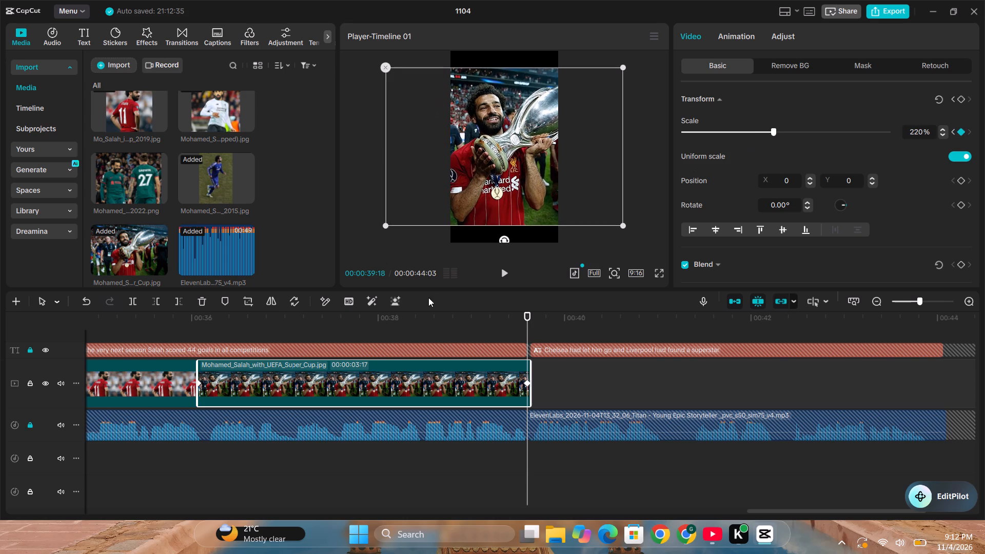
{"action": "left_click", "coordinate": [428, 324]}
{"action": "key", "text": "space"}
{"action": "left_click", "coordinate": [504, 259]}
{"action": "left_click", "coordinate": [502, 271]}
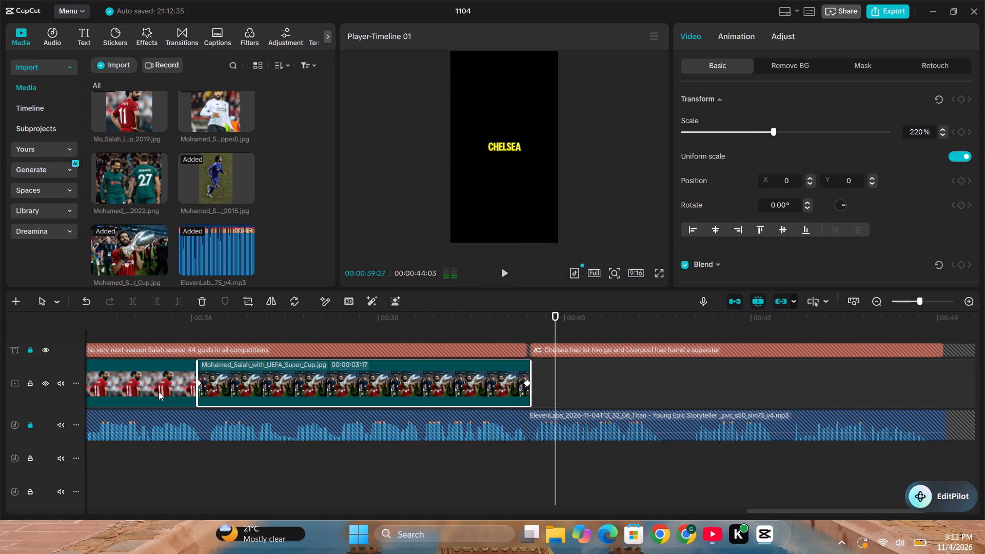
Add the Comic Cut transition between images (2).jpg and Mo_Salah_in_UEFA_Super_Cup_2019.jpg.
{"action": "left_click", "coordinate": [762, 506]}
{"action": "left_click_drag", "start_coordinate": [766, 510], "coordinate": [707, 505]}
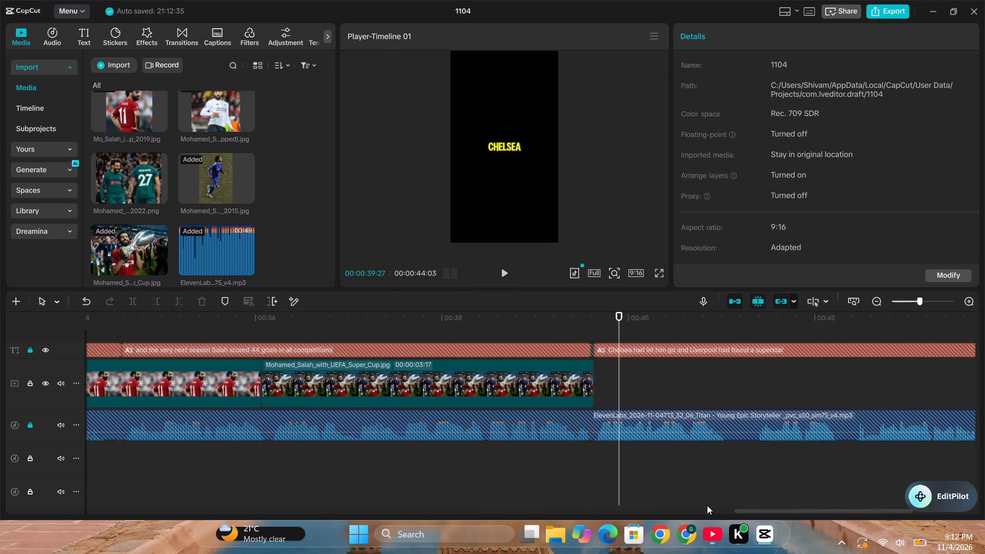
{"action": "left_click_drag", "start_coordinate": [707, 505], "coordinate": [620, 499]}
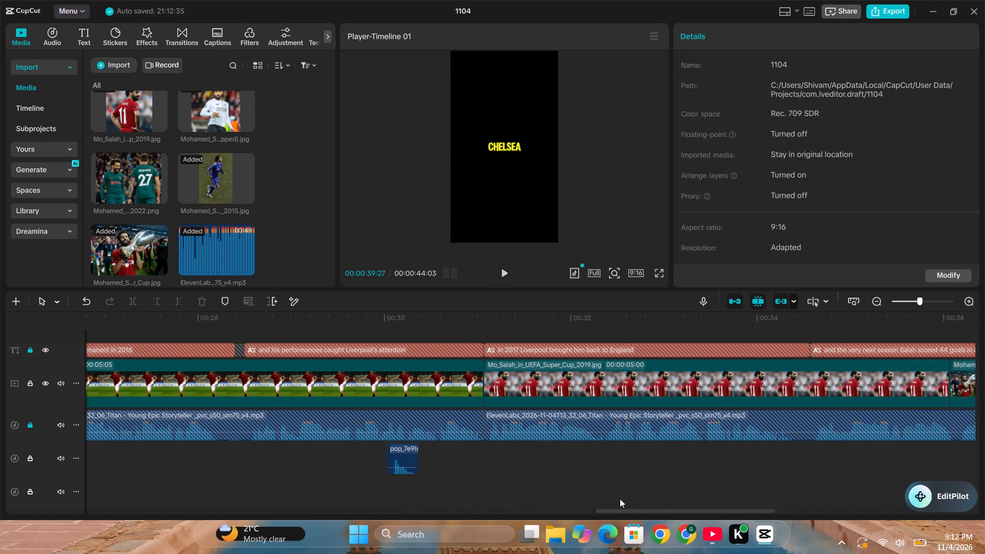
{"action": "left_click_drag", "start_coordinate": [620, 499], "coordinate": [629, 499]}
{"action": "left_click", "coordinate": [175, 33]}
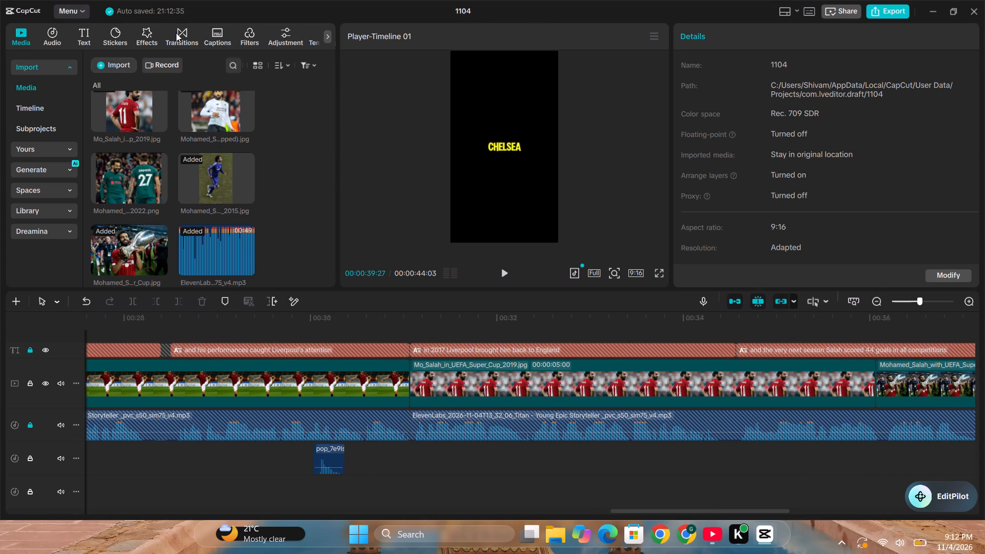
{"action": "left_click_drag", "start_coordinate": [241, 174], "coordinate": [350, 386]}
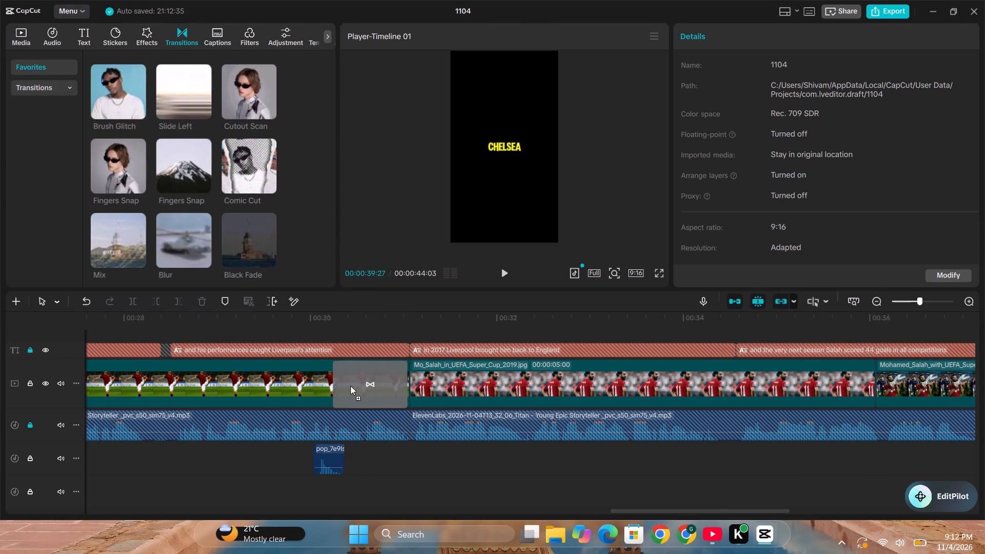
{"action": "left_click_drag", "start_coordinate": [350, 386], "coordinate": [369, 387]}
{"action": "left_click", "coordinate": [405, 372]}
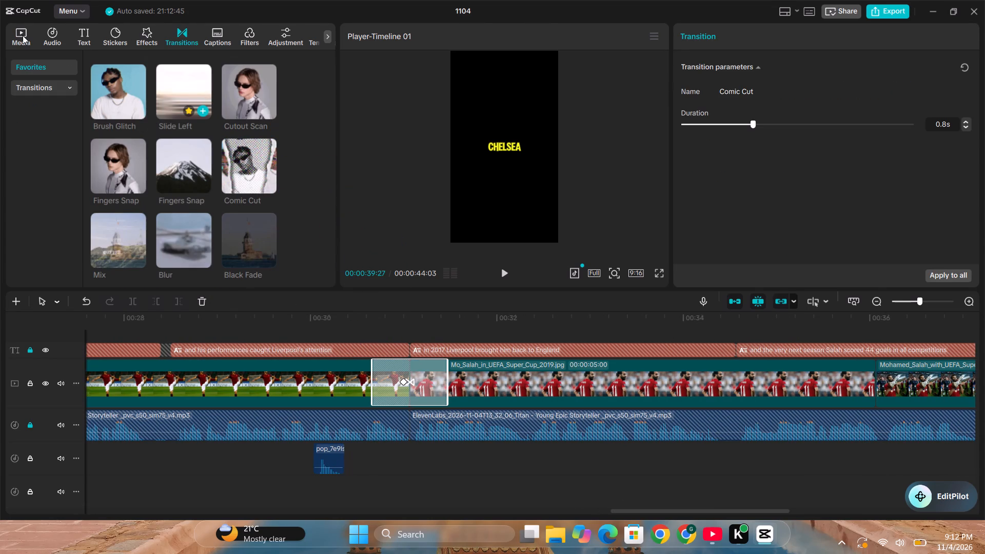
Add the paper-bag-rustling sound to the effects audio track near the Comic Cut transition and trim both ends to a short rustle.
{"action": "left_click", "coordinate": [23, 35]}
{"action": "scroll", "coordinate": [167, 211], "scroll_direction": "down", "scroll_amount": 6}
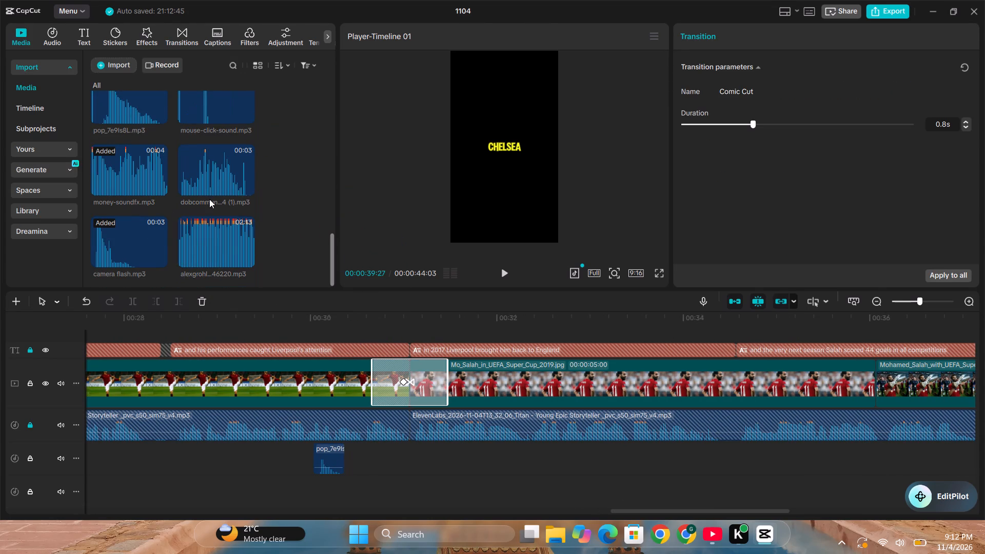
{"action": "left_click_drag", "start_coordinate": [215, 169], "coordinate": [394, 446]}
{"action": "left_click_drag", "start_coordinate": [394, 447], "coordinate": [478, 452]}
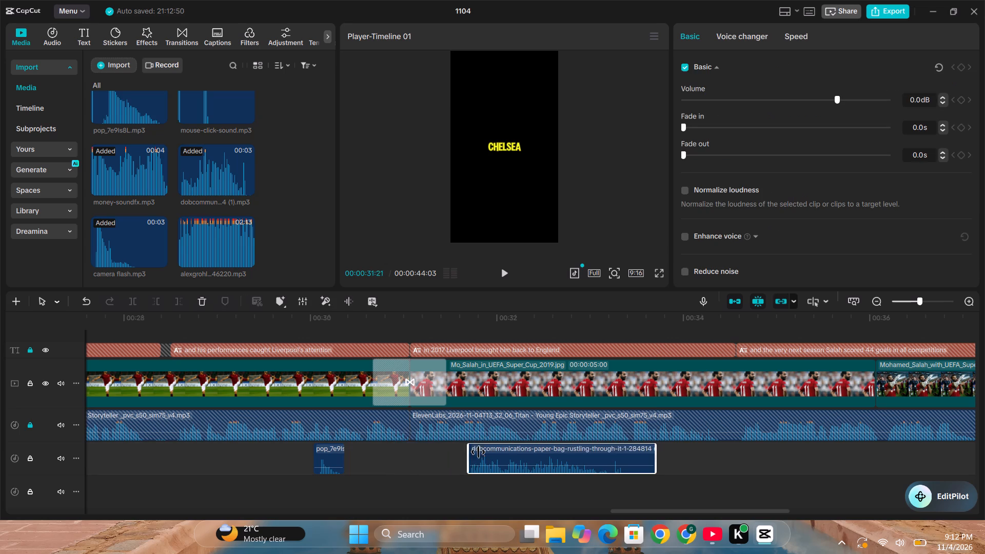
{"action": "left_click_drag", "start_coordinate": [478, 452], "coordinate": [480, 452]}
{"action": "left_click_drag", "start_coordinate": [654, 451], "coordinate": [622, 446]}
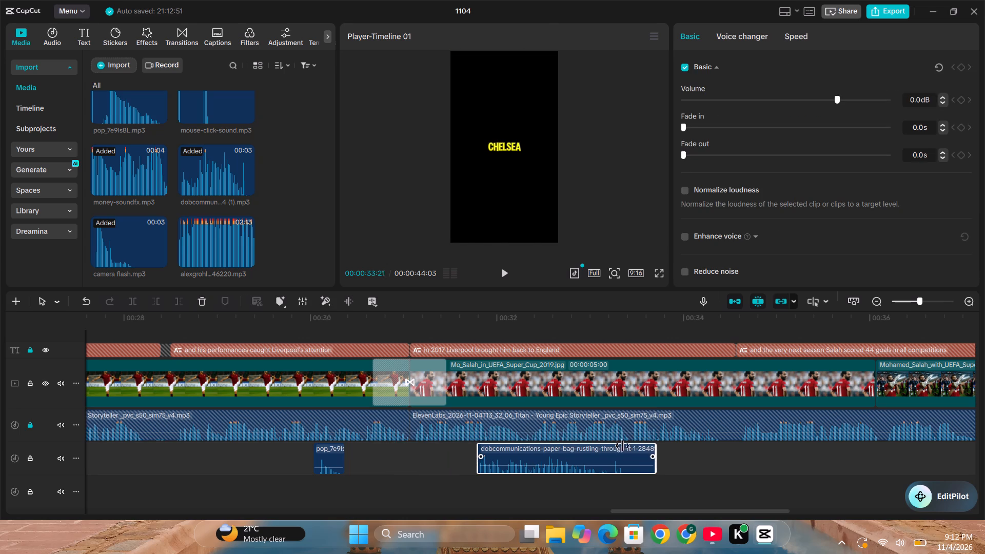
{"action": "left_click_drag", "start_coordinate": [622, 446], "coordinate": [528, 455]}
Lower the paper-bag rustle to -6.4 dB, move it under the Comic Cut transition, and play the section back.
{"action": "left_click", "coordinate": [510, 466]}
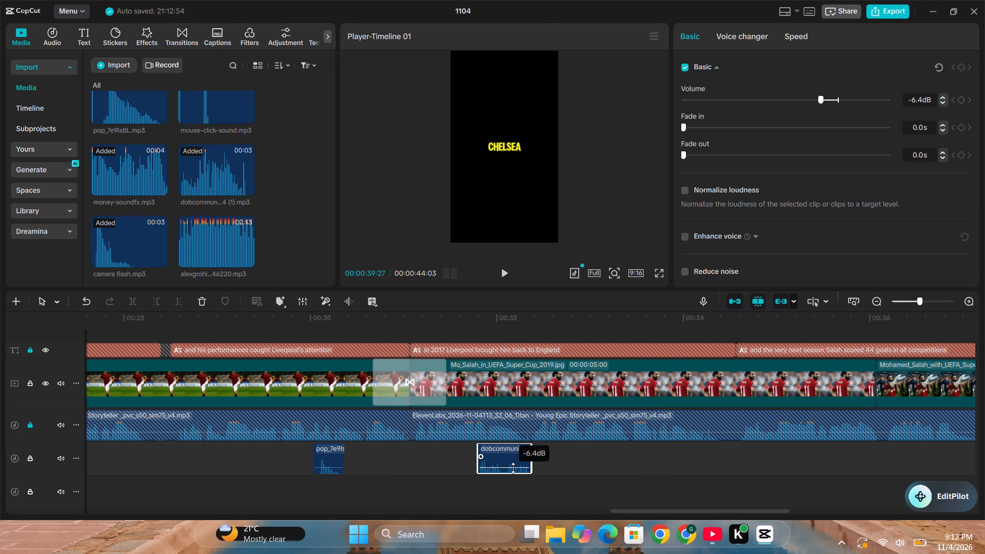
{"action": "left_click_drag", "start_coordinate": [513, 453], "coordinate": [443, 463]}
{"action": "left_click_drag", "start_coordinate": [419, 454], "coordinate": [396, 450]}
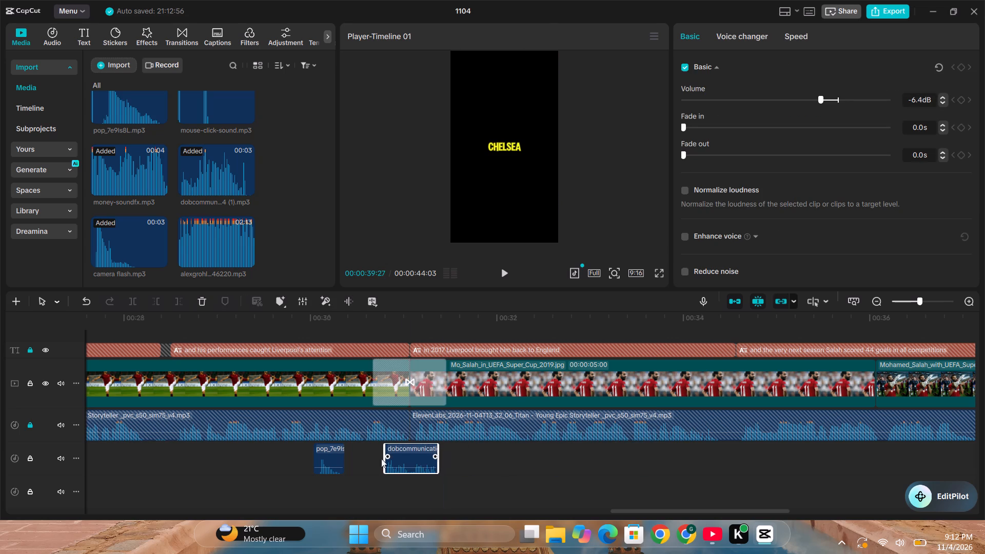
{"action": "left_click_drag", "start_coordinate": [405, 451], "coordinate": [398, 453]}
{"action": "left_click", "coordinate": [370, 451]}
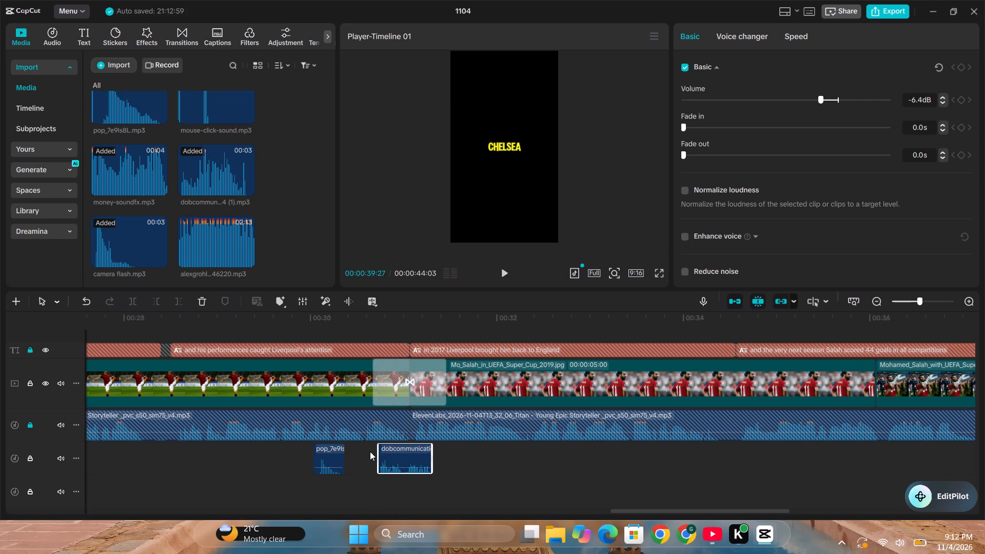
{"action": "key", "text": "space"}
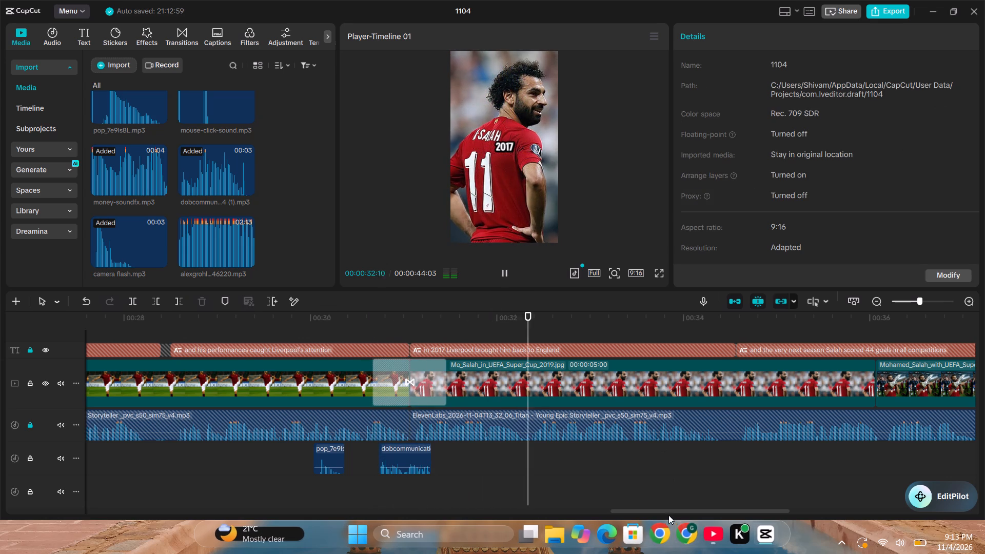
{"action": "left_click_drag", "start_coordinate": [666, 509], "coordinate": [781, 513]}
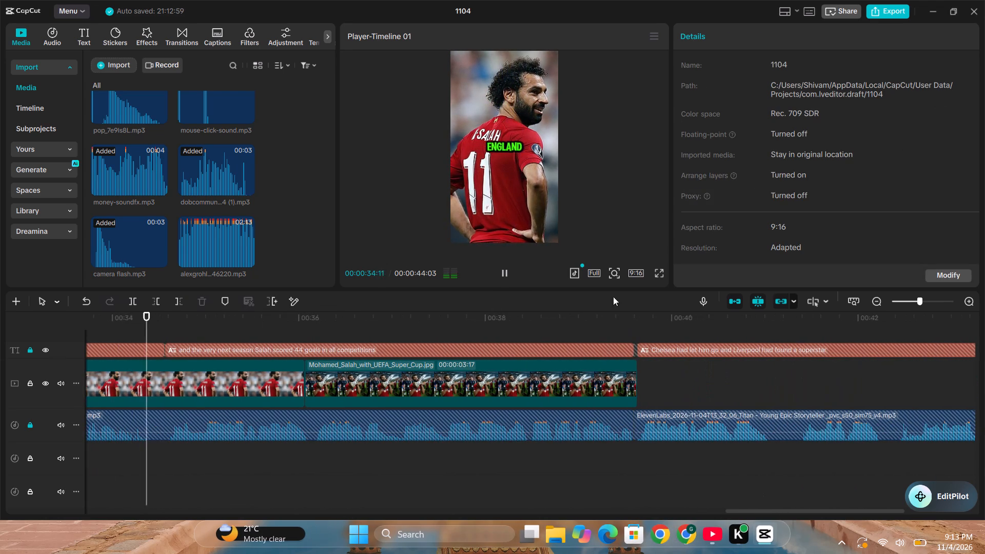
{"action": "left_click", "coordinate": [504, 269]}
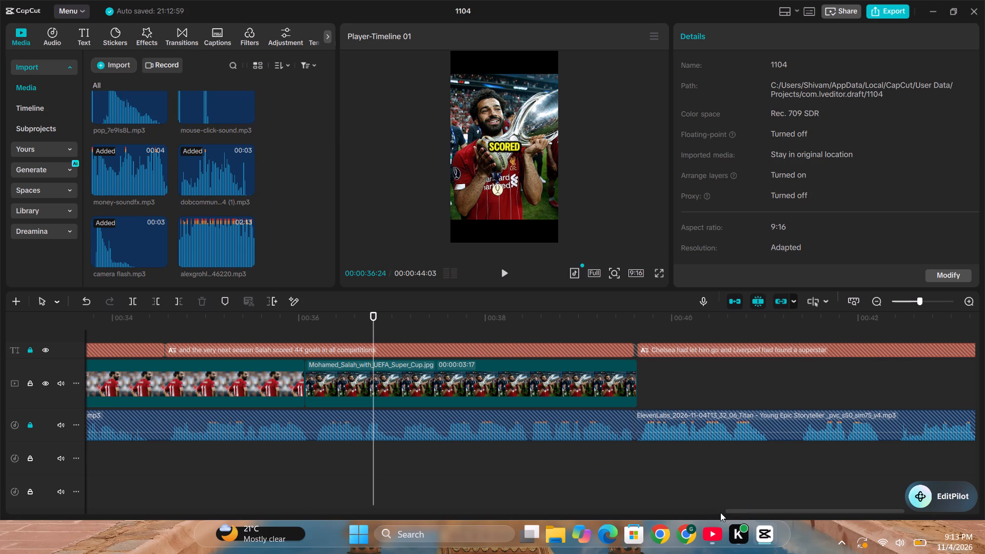
Copy the trimmed money-soundfx clip from near the video's start to 00:00:37:03, on the caption word "44", and play it back.
{"action": "left_click", "coordinate": [418, 458]}
{"action": "left_click", "coordinate": [381, 456]}
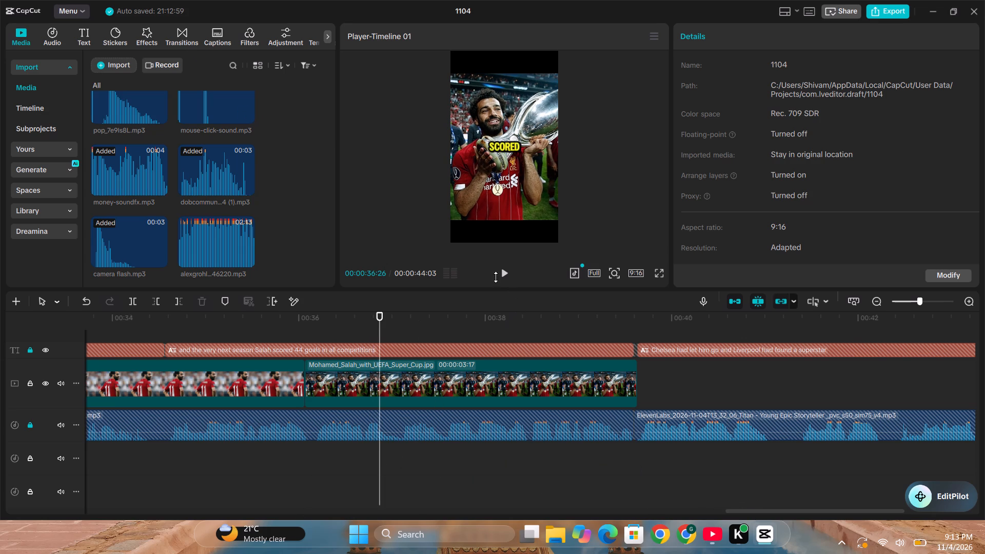
{"action": "double_click", "coordinate": [502, 275]}
{"action": "left_click", "coordinate": [404, 462]}
{"action": "double_click", "coordinate": [404, 461]}
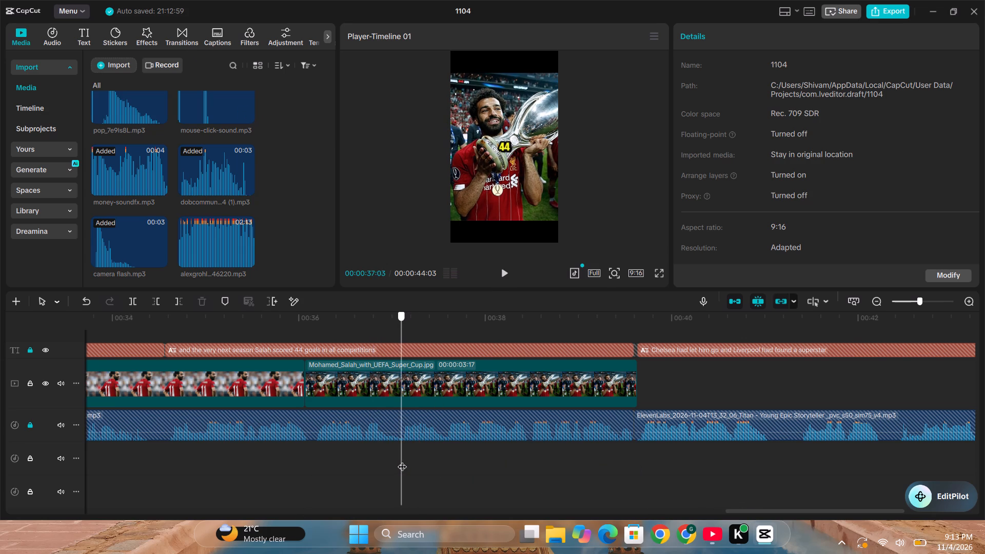
{"action": "key", "text": "ctrl+v"}
{"action": "key", "text": "ctrl+z"}
{"action": "left_click_drag", "start_coordinate": [766, 509], "coordinate": [188, 527]}
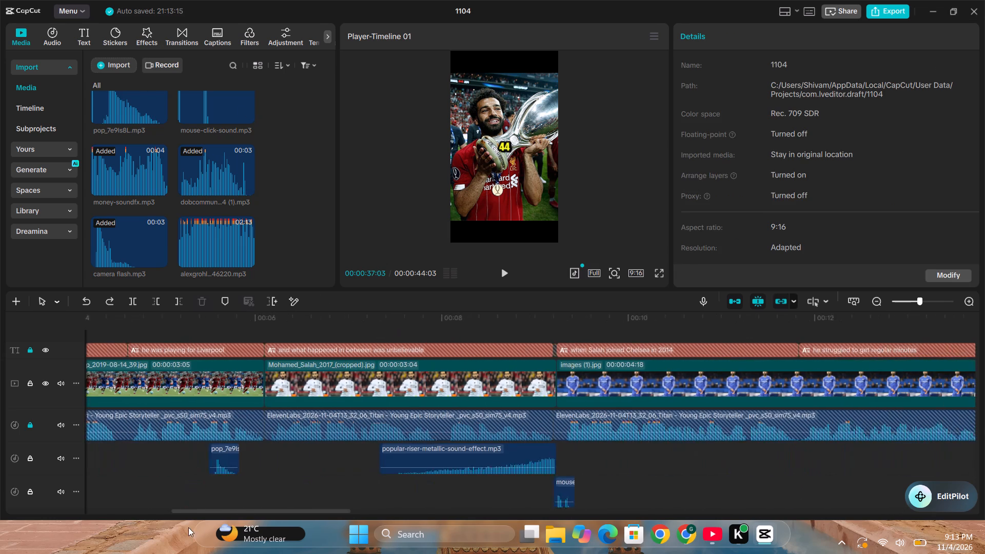
{"action": "left_click_drag", "start_coordinate": [188, 527], "coordinate": [152, 521]}
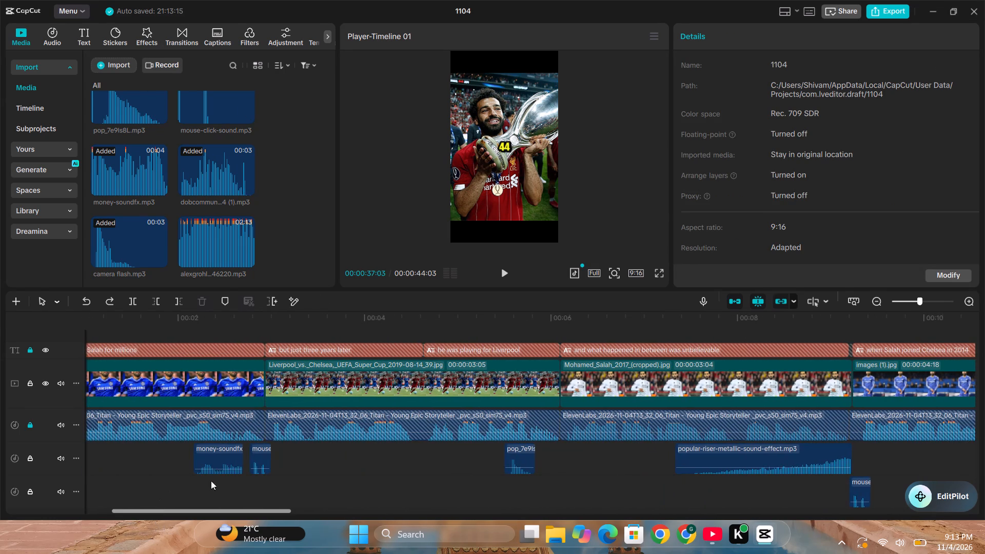
{"action": "left_click", "coordinate": [220, 455]}
{"action": "key", "text": "ctrl+c"}
{"action": "key", "text": "ctrl+v"}
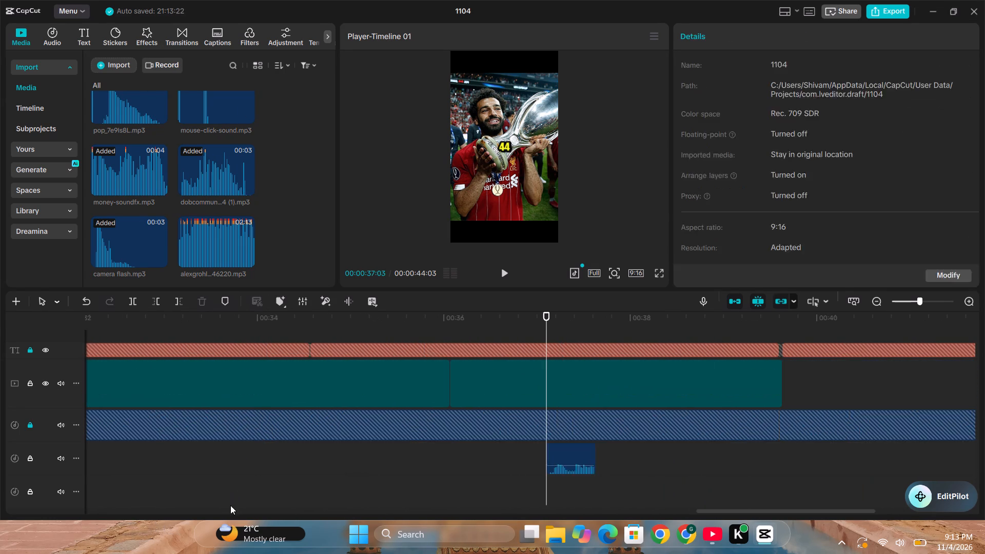
{"action": "key", "text": "space"}
{"action": "left_click", "coordinate": [523, 464]}
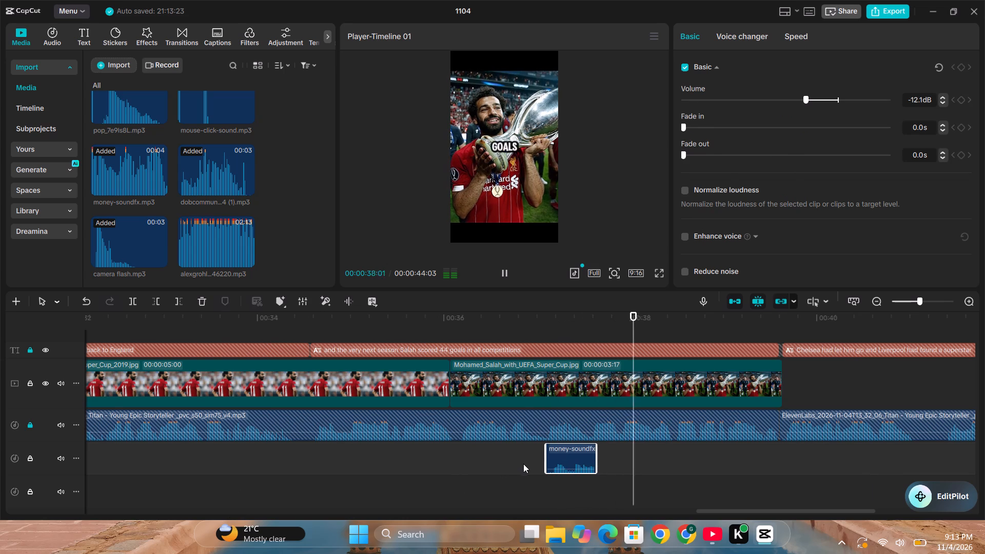
{"action": "key", "text": "space"}
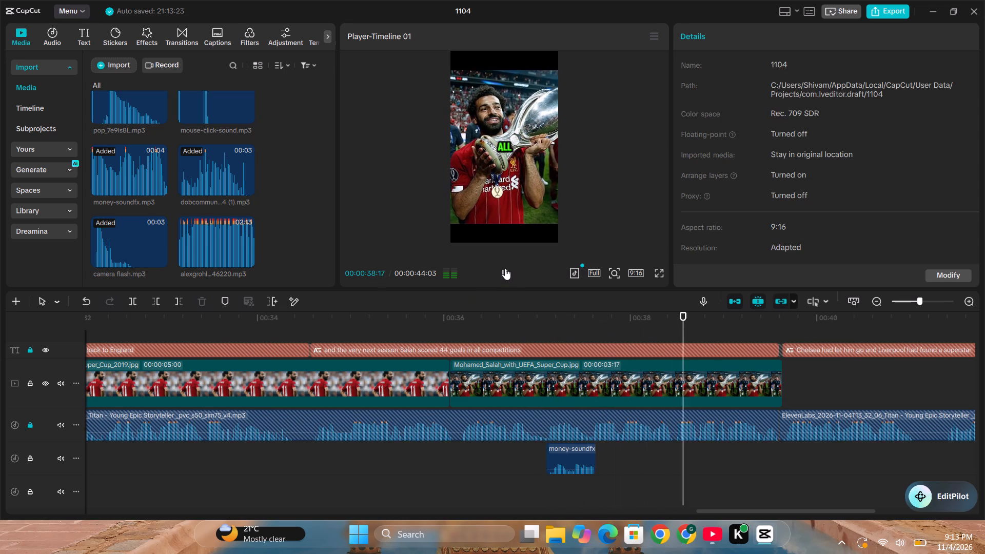
{"action": "left_click", "coordinate": [501, 267]}
Add mouse-click-sound.mp3 to the effects audio track before money-soundfx and trim both ends to just the click.
{"action": "left_click", "coordinate": [441, 468]}
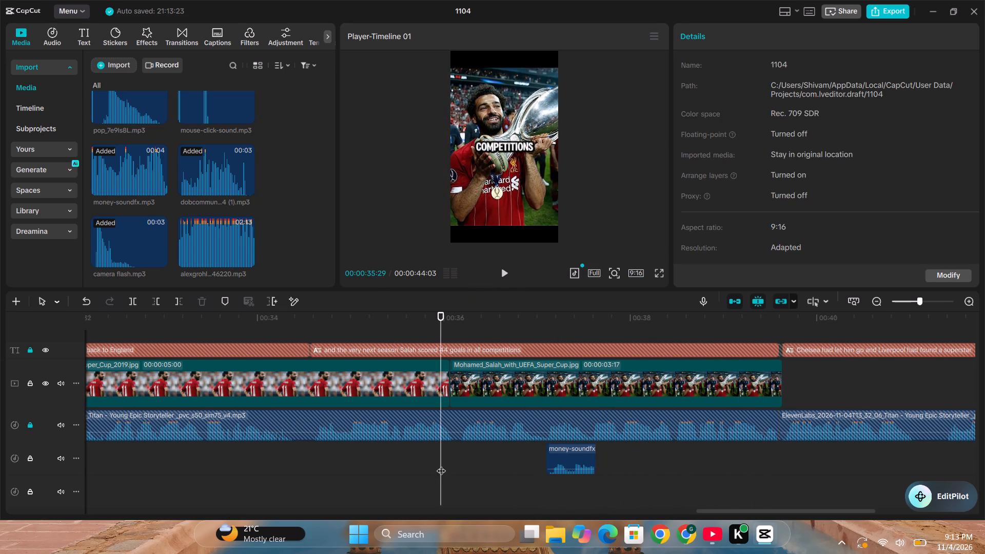
{"action": "left_click_drag", "start_coordinate": [214, 102], "coordinate": [344, 483]}
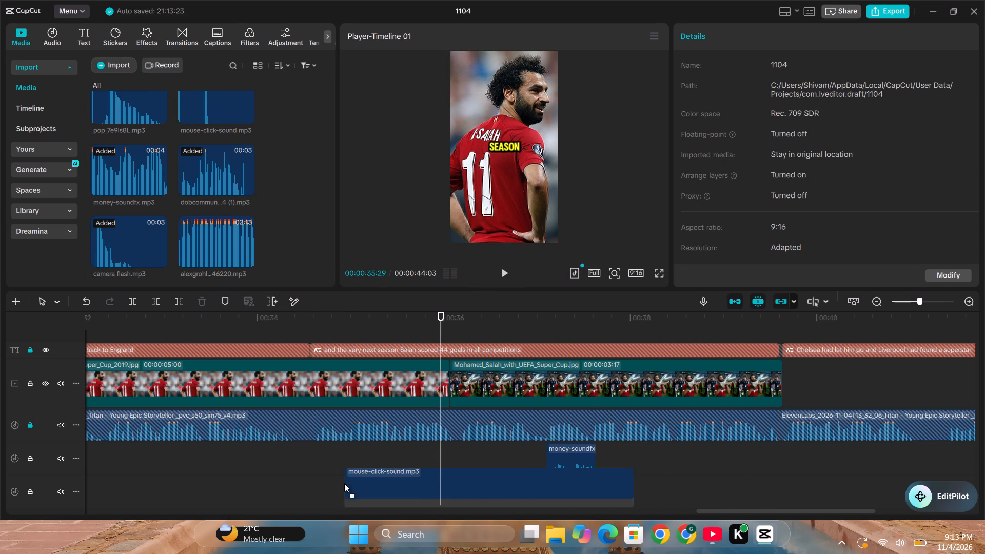
{"action": "left_click_drag", "start_coordinate": [344, 483], "coordinate": [231, 464]}
{"action": "left_click_drag", "start_coordinate": [232, 449], "coordinate": [306, 456]}
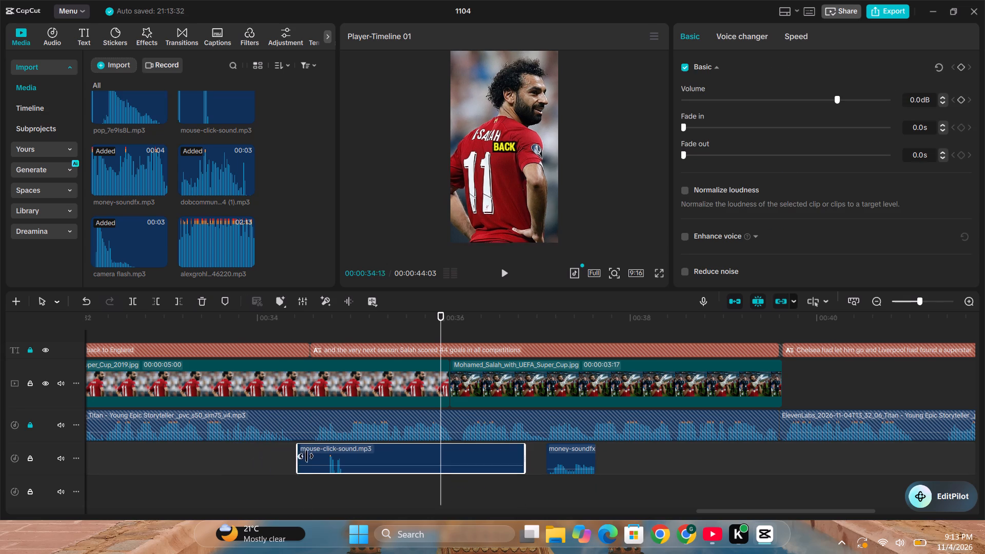
{"action": "left_click_drag", "start_coordinate": [306, 456], "coordinate": [322, 457]}
{"action": "left_click_drag", "start_coordinate": [523, 448], "coordinate": [379, 450]}
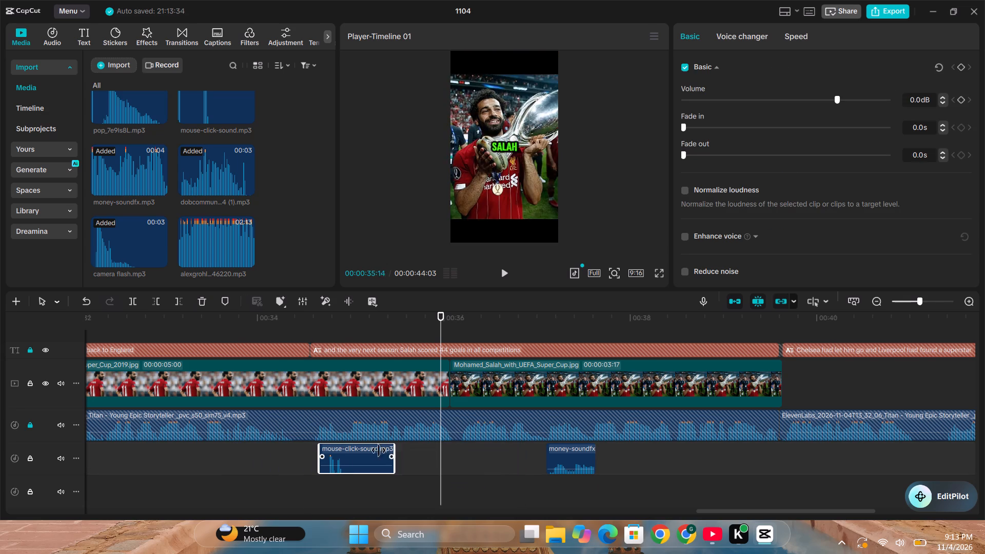
{"action": "left_click_drag", "start_coordinate": [379, 450], "coordinate": [348, 452]}
Lower the click sound to -8.3 dB, move it to the cut into Mohamed_Salah_with_UEFA_Super_Cup.jpg, and play it back.
{"action": "left_click", "coordinate": [339, 466]}
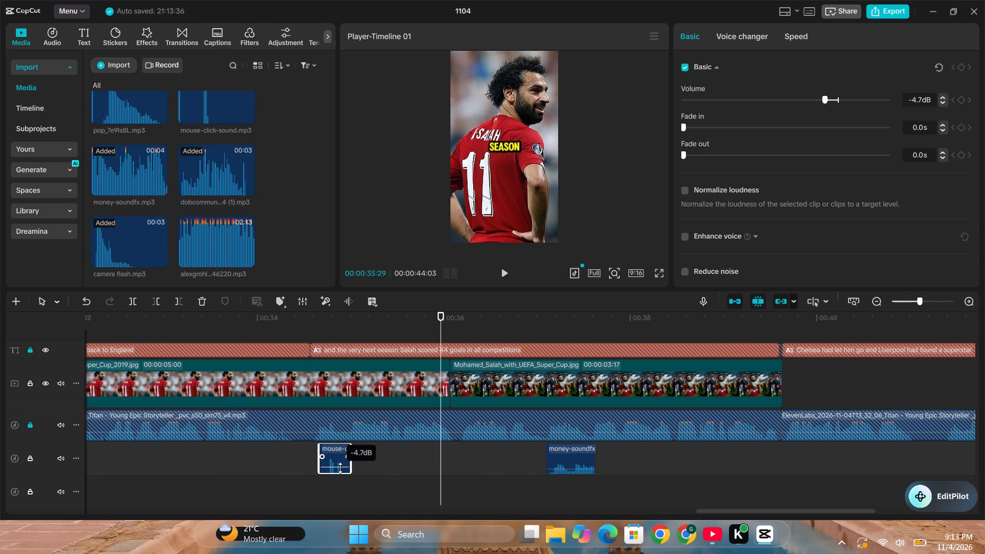
{"action": "left_click", "coordinate": [344, 468]}
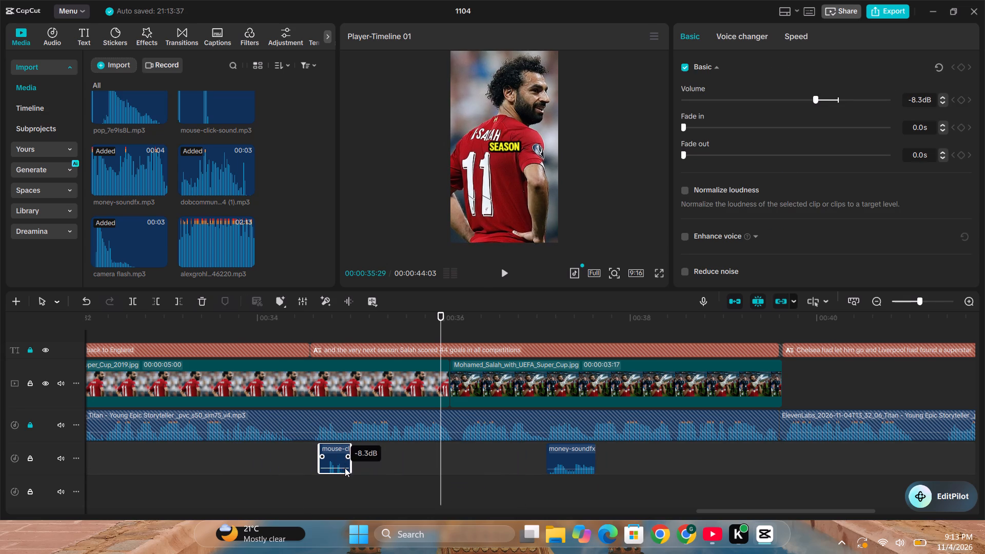
{"action": "left_click_drag", "start_coordinate": [334, 452], "coordinate": [448, 454]}
{"action": "left_click", "coordinate": [423, 453]}
{"action": "key", "text": "space"}
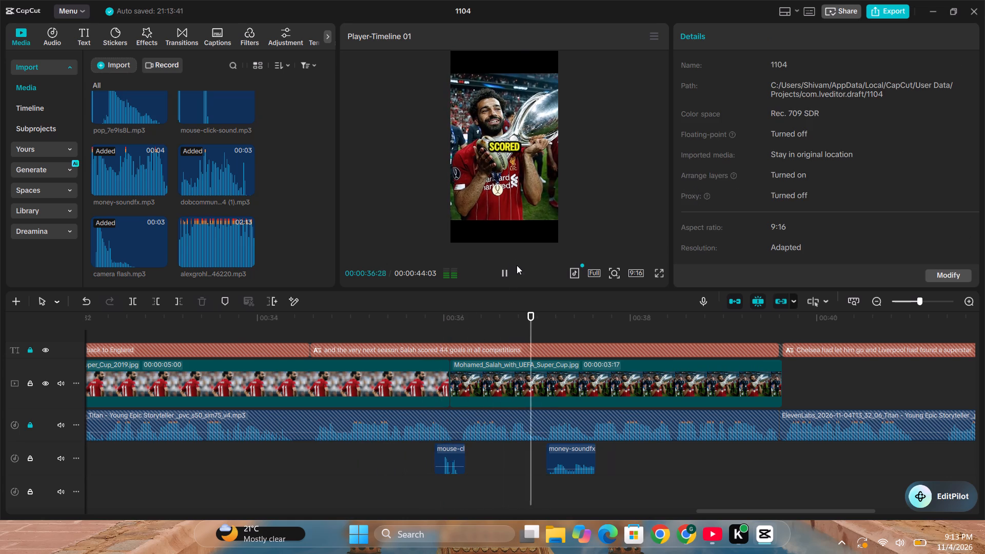
{"action": "left_click_drag", "start_coordinate": [721, 513], "coordinate": [782, 515]}
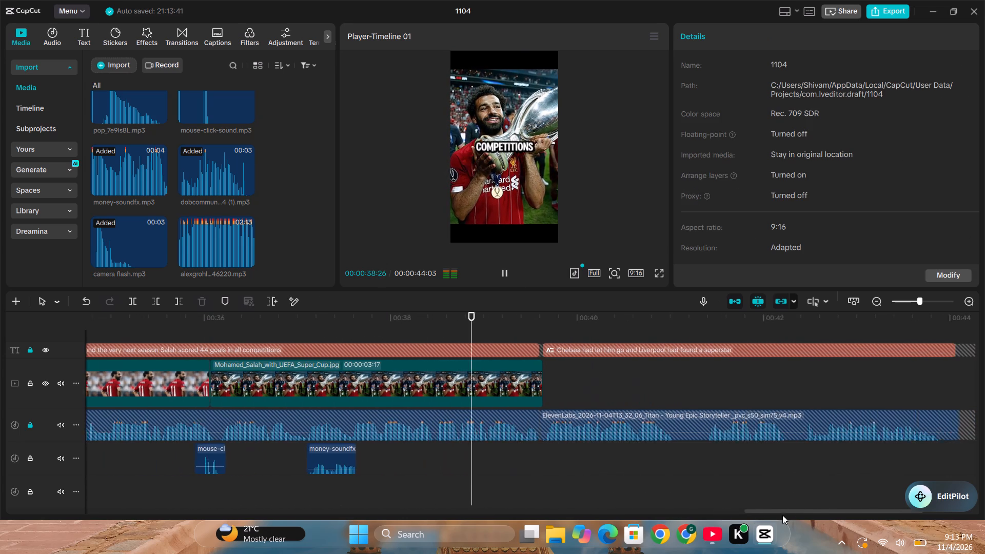
{"action": "left_click_drag", "start_coordinate": [782, 515], "coordinate": [798, 515]}
{"action": "left_click", "coordinate": [506, 270]}
Place Mohamed_Salah_after_goal_v_Aston_Villa_2022.png directly after Mohamed_Salah_with_UEFA_Super_Cup.jpg on the main track and trim it to 00:00:04:28.
{"action": "left_click", "coordinate": [370, 331]}
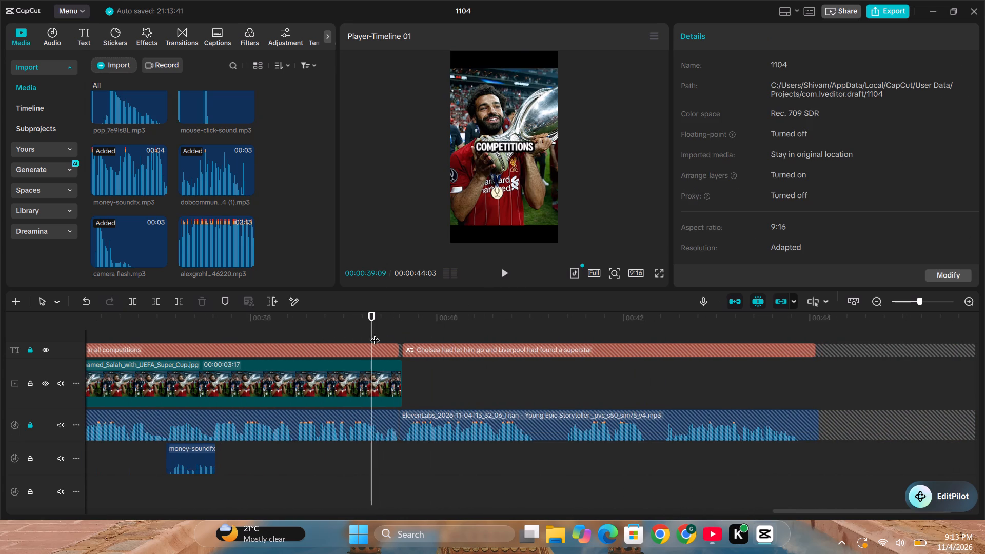
{"action": "left_click", "coordinate": [173, 39]}
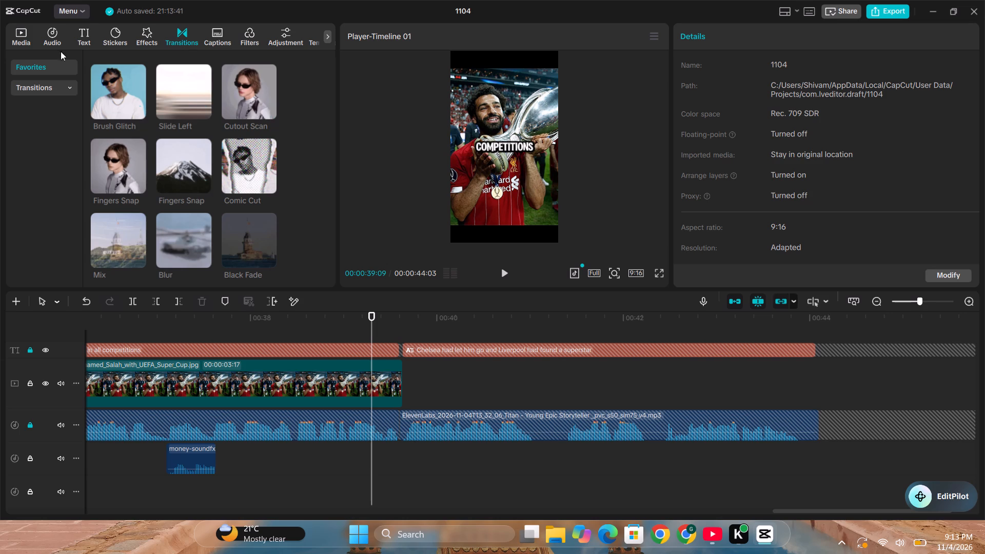
{"action": "left_click", "coordinate": [26, 41]}
{"action": "scroll", "coordinate": [165, 204], "scroll_direction": "down", "scroll_amount": 3}
{"action": "scroll", "coordinate": [175, 207], "scroll_direction": "up", "scroll_amount": 6}
{"action": "scroll", "coordinate": [175, 209], "scroll_direction": "down", "scroll_amount": 2}
{"action": "scroll", "coordinate": [175, 205], "scroll_direction": "up", "scroll_amount": 1}
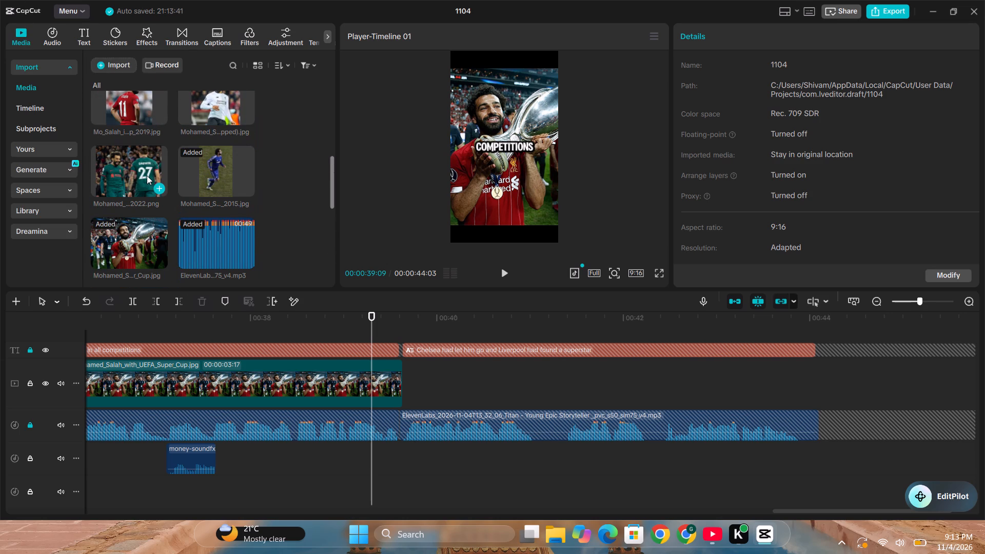
{"action": "left_click_drag", "start_coordinate": [133, 173], "coordinate": [418, 406]}
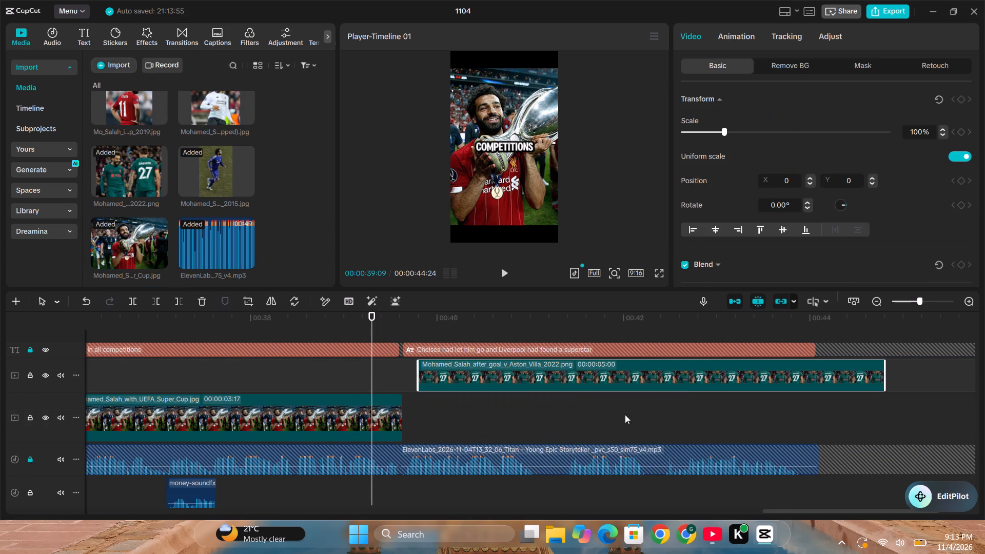
{"action": "left_click_drag", "start_coordinate": [527, 364], "coordinate": [510, 408]}
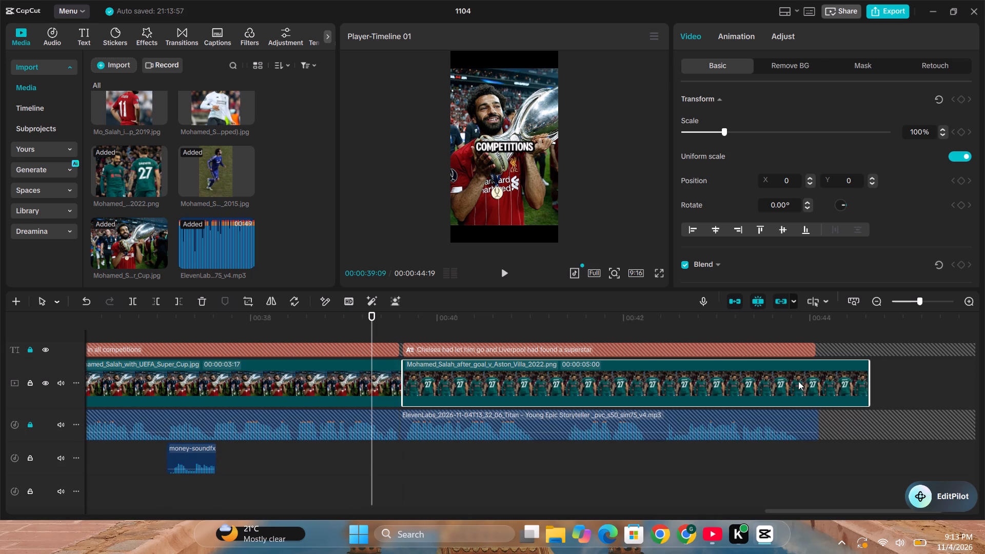
{"action": "left_click_drag", "start_coordinate": [868, 369], "coordinate": [842, 367]}
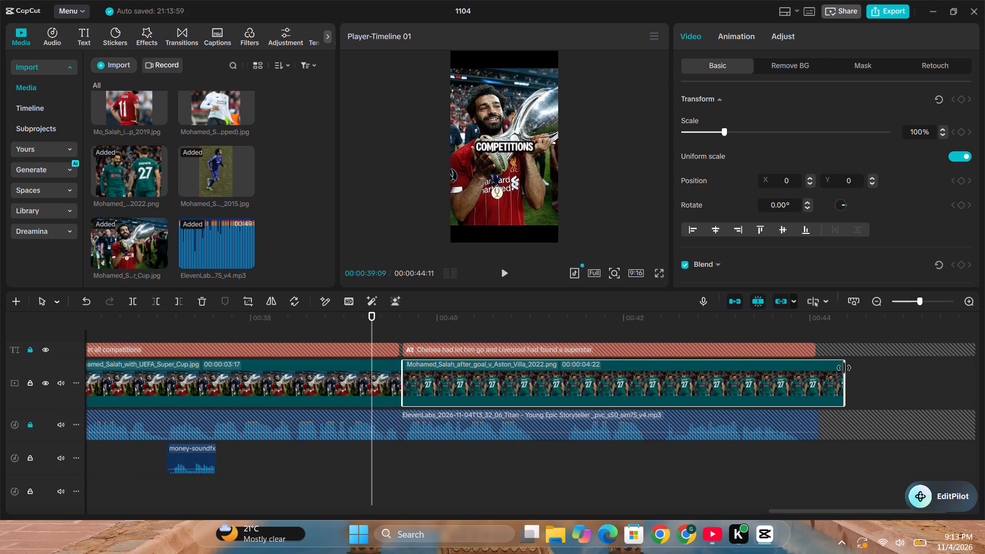
{"action": "left_click_drag", "start_coordinate": [844, 368], "coordinate": [860, 369]}
Keyframe Mohamed_Salah_after_goal_v_Aston_Villa_2022.png from 100% scale at its start to a larger scale at its end, and play it back.
{"action": "left_click", "coordinate": [403, 333]}
{"action": "left_click", "coordinate": [421, 375]}
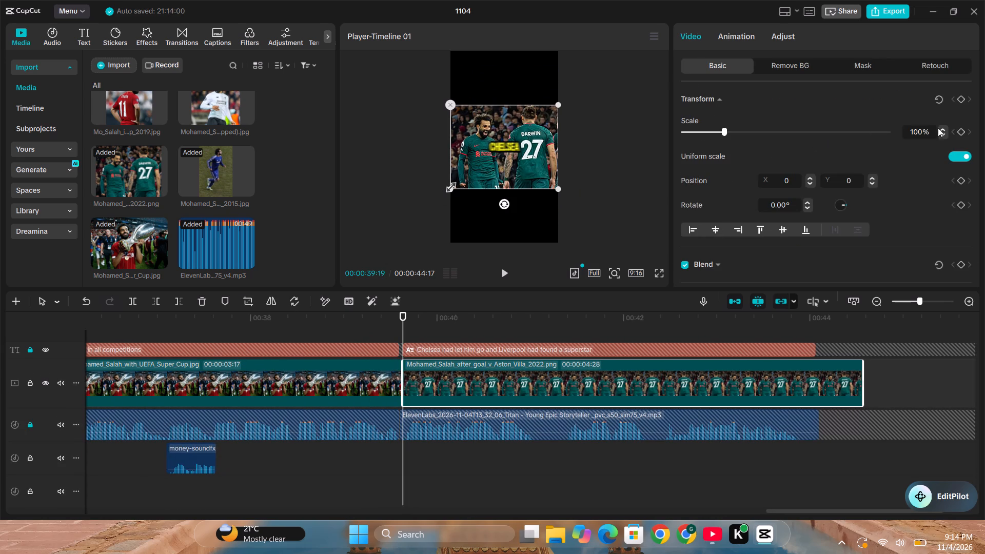
{"action": "left_click", "coordinate": [960, 130]}
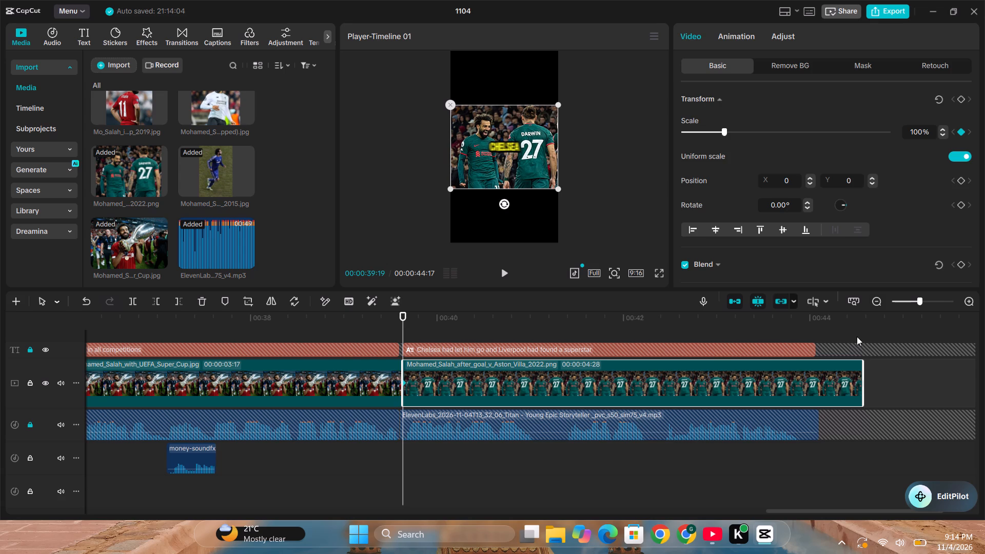
{"action": "left_click", "coordinate": [858, 336]}
{"action": "left_click", "coordinate": [845, 376]}
{"action": "left_click_drag", "start_coordinate": [725, 131], "coordinate": [725, 130]}
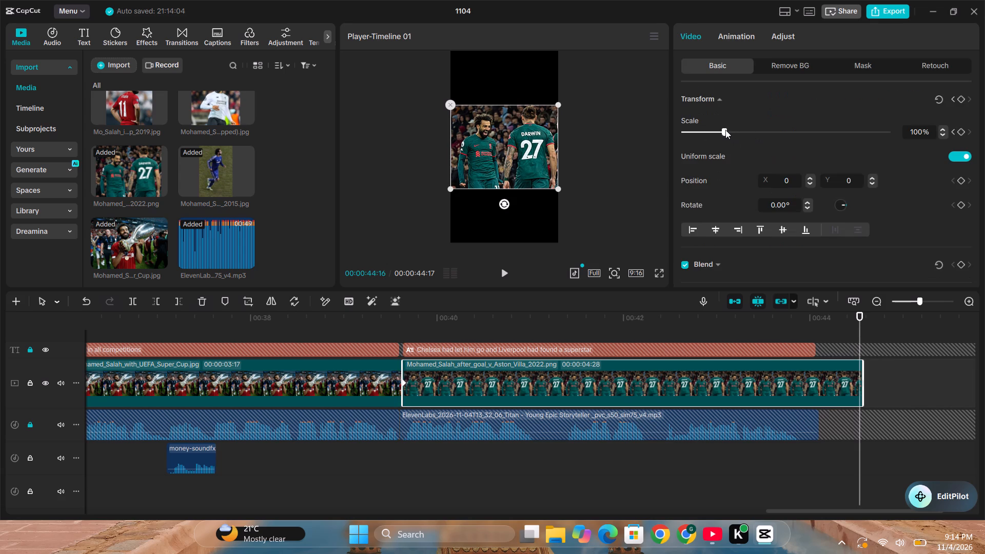
{"action": "left_click_drag", "start_coordinate": [725, 130], "coordinate": [739, 131]}
{"action": "left_click", "coordinate": [515, 322]}
{"action": "key", "text": "space"}
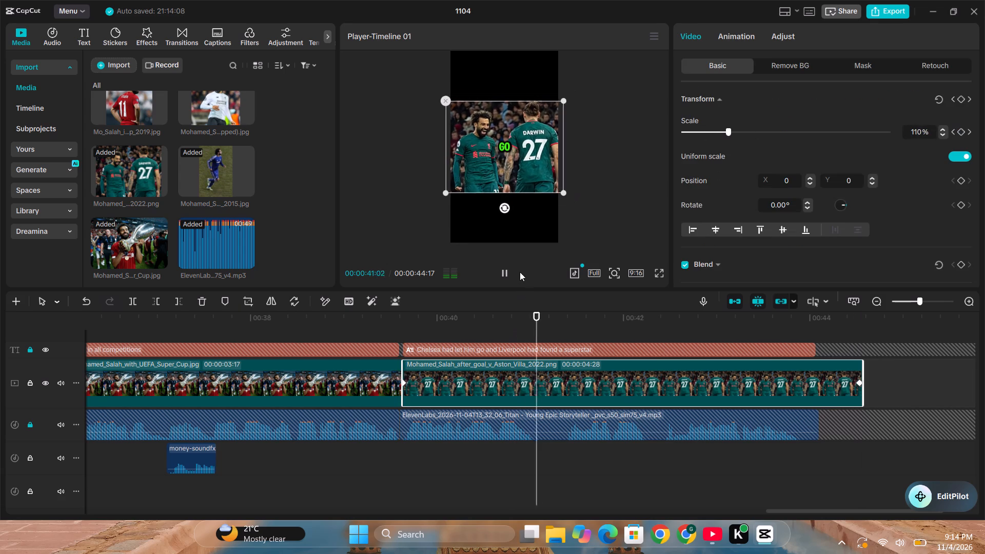
Play back Mohamed_Salah_after_goal_v_Aston_Villa_2022.png full screen and in the player to check its zoom against the caption.
{"action": "left_click", "coordinate": [658, 273]}
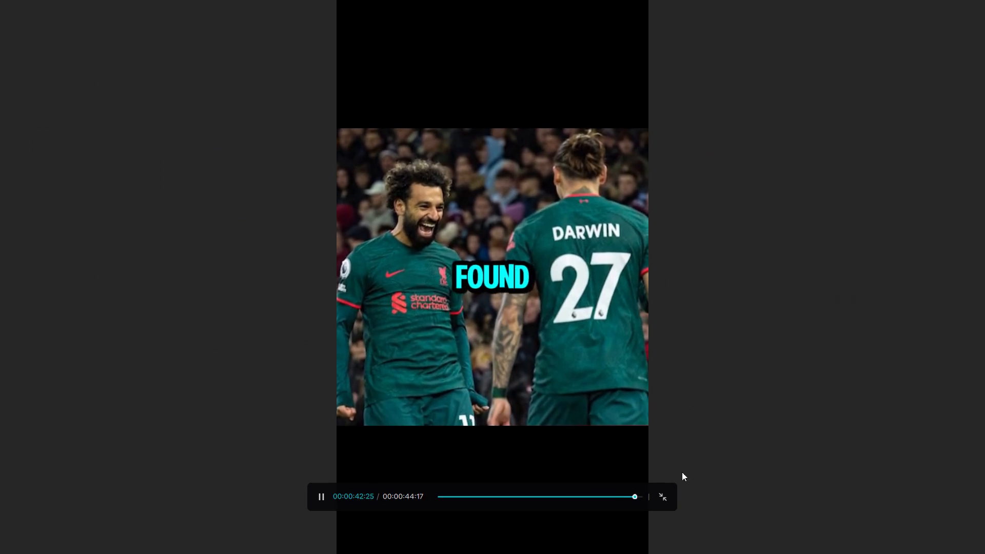
{"action": "left_click", "coordinate": [669, 496]}
{"action": "left_click", "coordinate": [504, 273]}
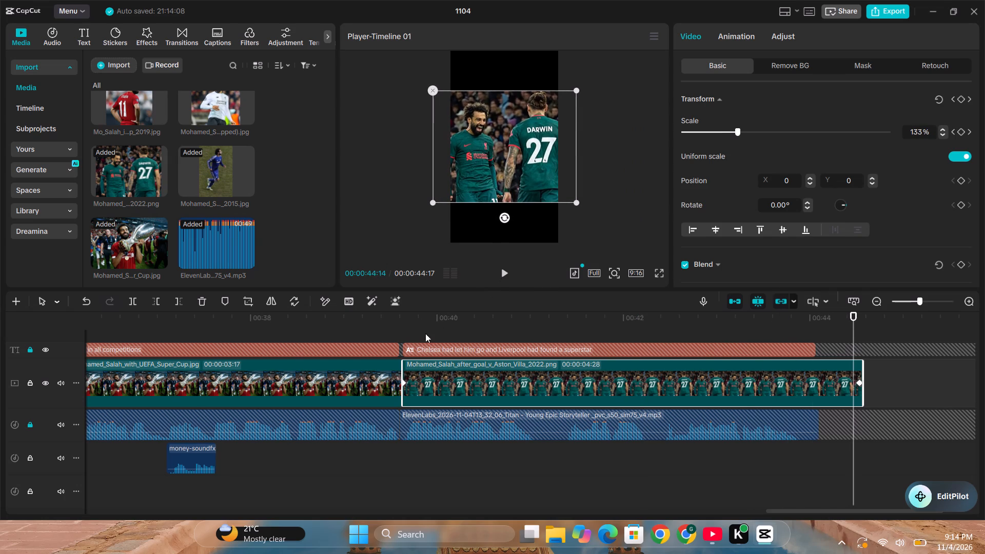
{"action": "left_click", "coordinate": [388, 331]}
{"action": "key", "text": "space"}
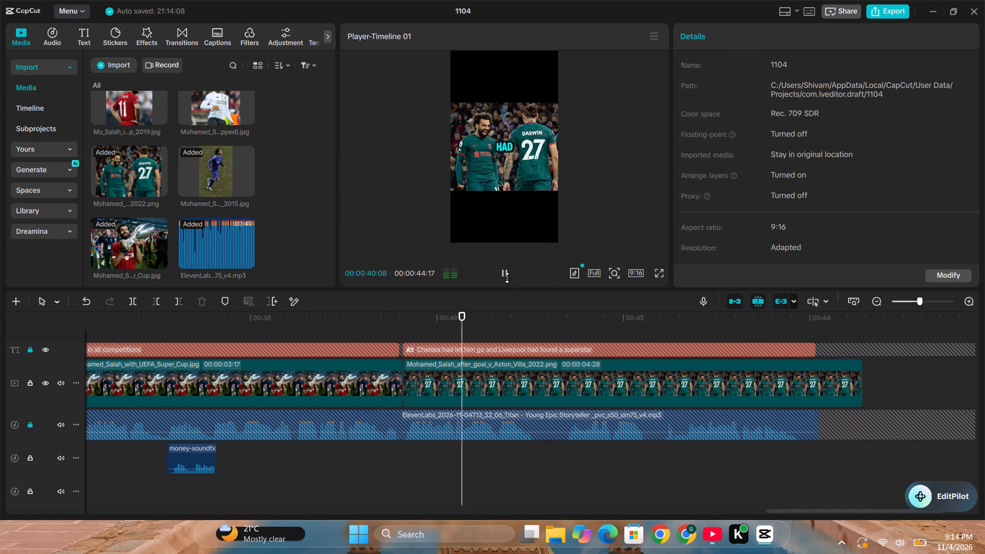
{"action": "left_click", "coordinate": [509, 274]}
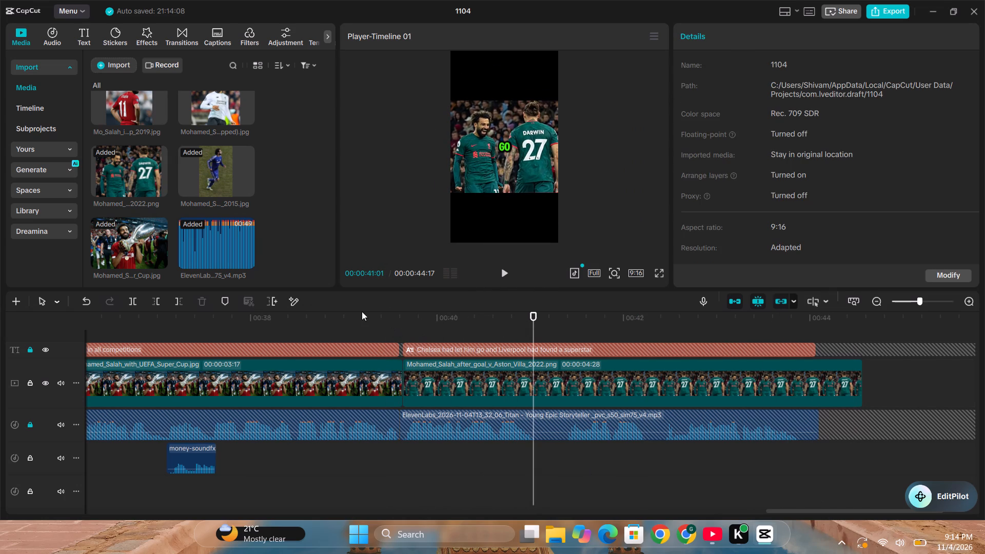
{"action": "left_click", "coordinate": [362, 311]}
{"action": "key", "text": "space"}
Lock the sound-effects audio track and the main video track.
{"action": "left_click_drag", "start_coordinate": [824, 510], "coordinate": [460, 525]}
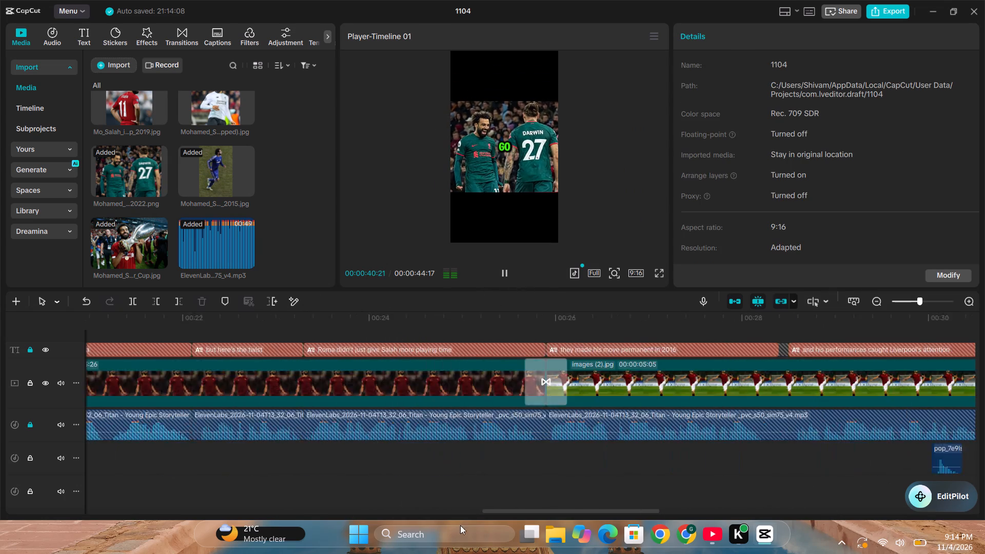
{"action": "left_click_drag", "start_coordinate": [460, 525], "coordinate": [46, 553]}
{"action": "left_click", "coordinate": [30, 457]}
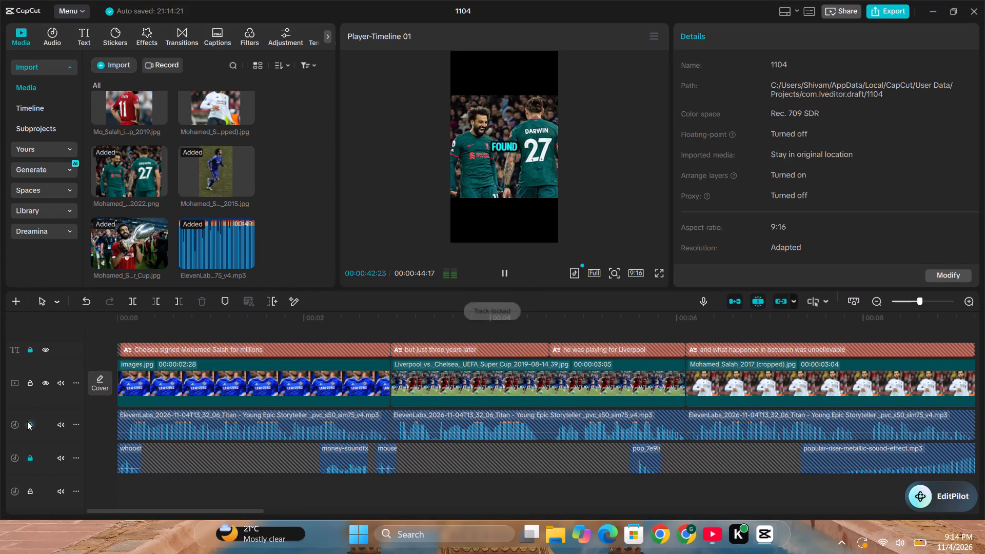
{"action": "left_click", "coordinate": [31, 385]}
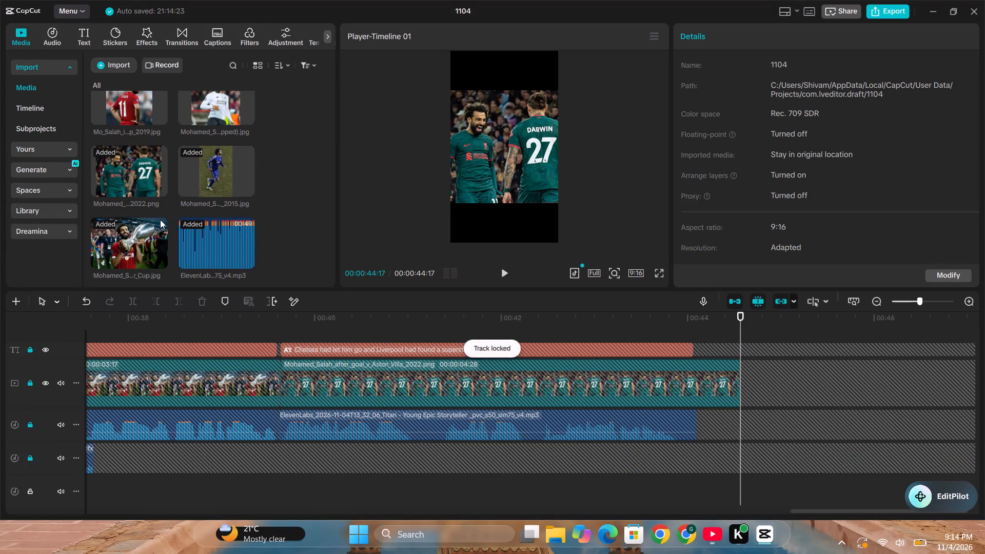
Add alexgrohl-storytelling-546220.mp3 on a new audio track below the sound effects, starting at 00:00.
{"action": "left_click", "coordinate": [184, 30]}
{"action": "left_click", "coordinate": [214, 39]}
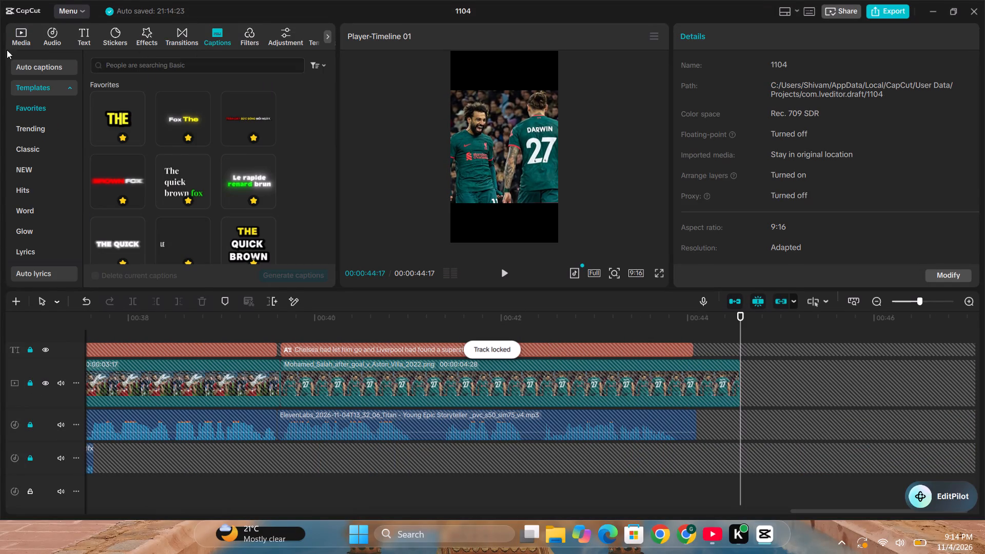
{"action": "left_click", "coordinate": [22, 35]}
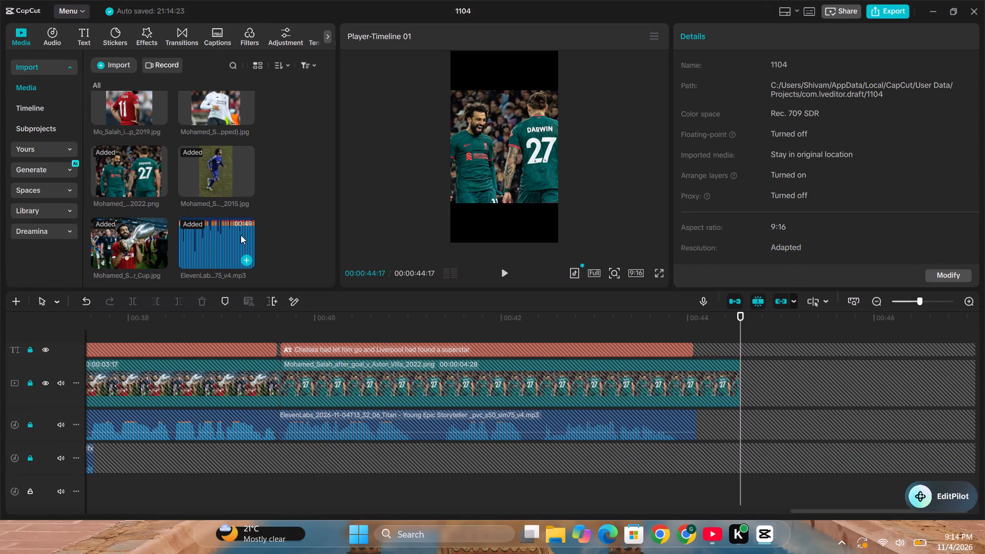
{"action": "scroll", "coordinate": [201, 211], "scroll_direction": "down", "scroll_amount": 9}
{"action": "left_click_drag", "start_coordinate": [209, 245], "coordinate": [209, 247]}
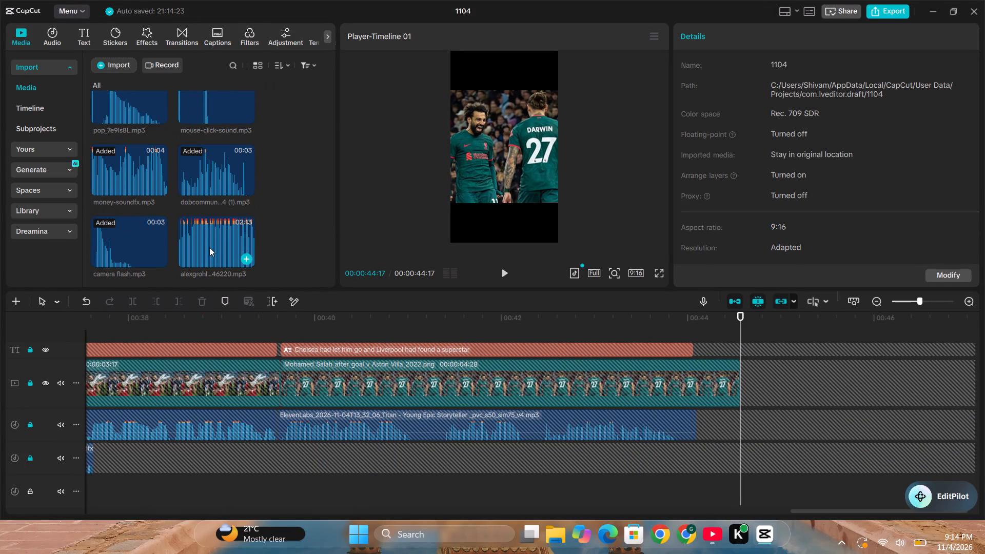
{"action": "left_click_drag", "start_coordinate": [209, 247], "coordinate": [3, 497]}
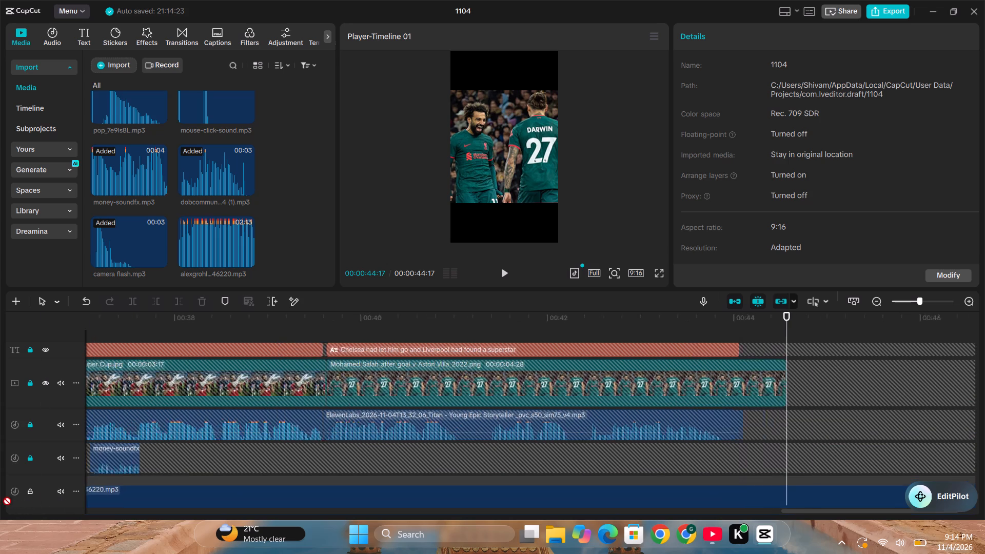
{"action": "left_click_drag", "start_coordinate": [3, 497], "coordinate": [16, 498]}
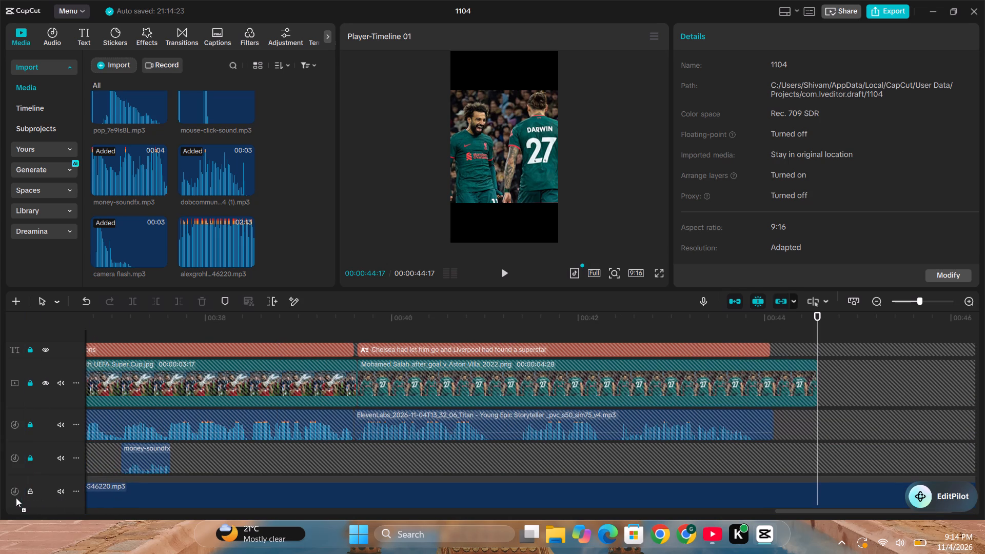
{"action": "left_click_drag", "start_coordinate": [16, 498], "coordinate": [13, 502]}
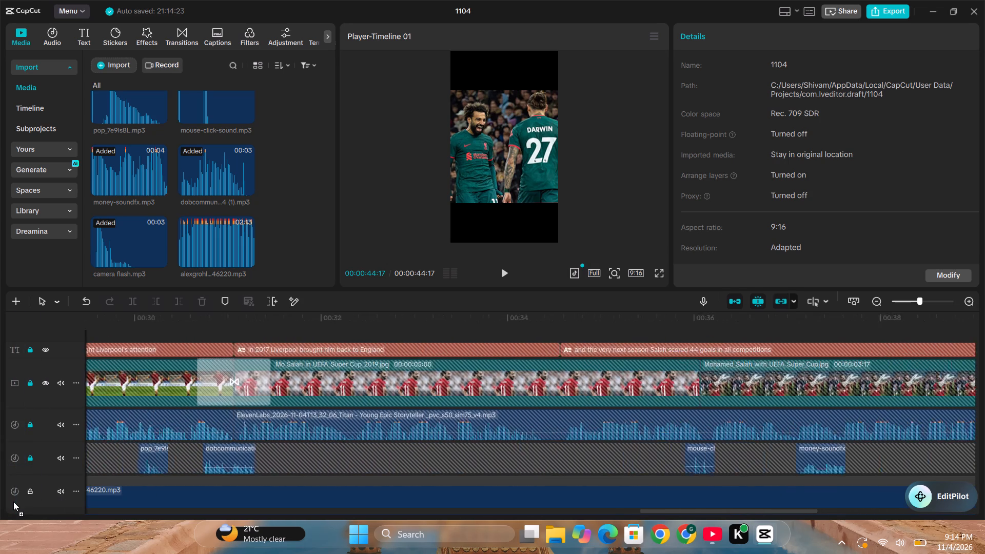
{"action": "left_click_drag", "start_coordinate": [13, 502], "coordinate": [16, 501]}
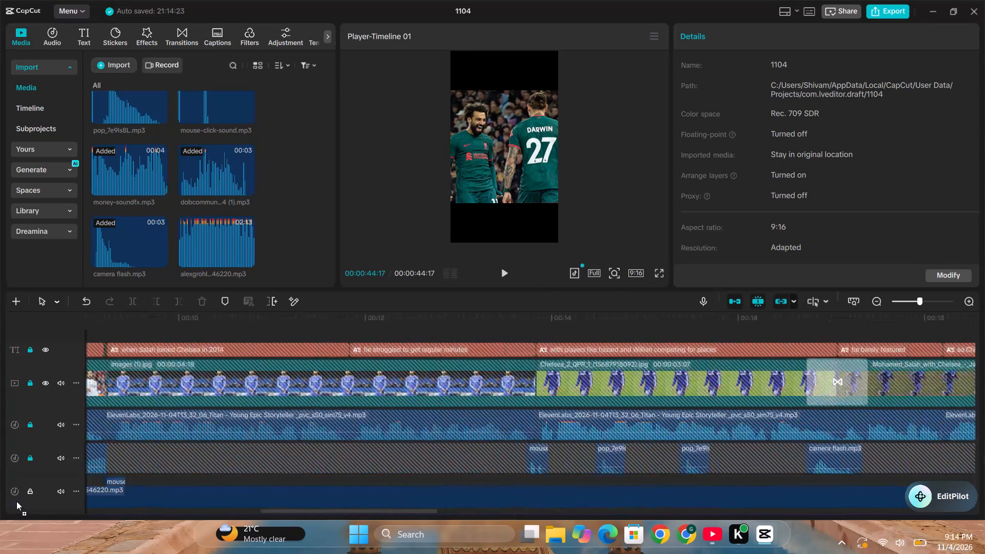
{"action": "left_click_drag", "start_coordinate": [16, 501], "coordinate": [82, 484]}
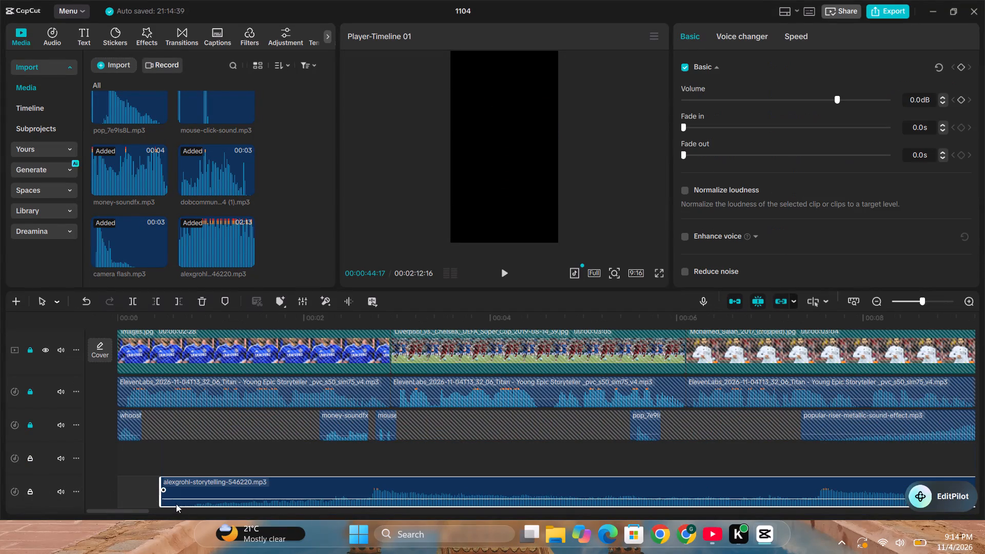
{"action": "left_click_drag", "start_coordinate": [201, 484], "coordinate": [160, 484]}
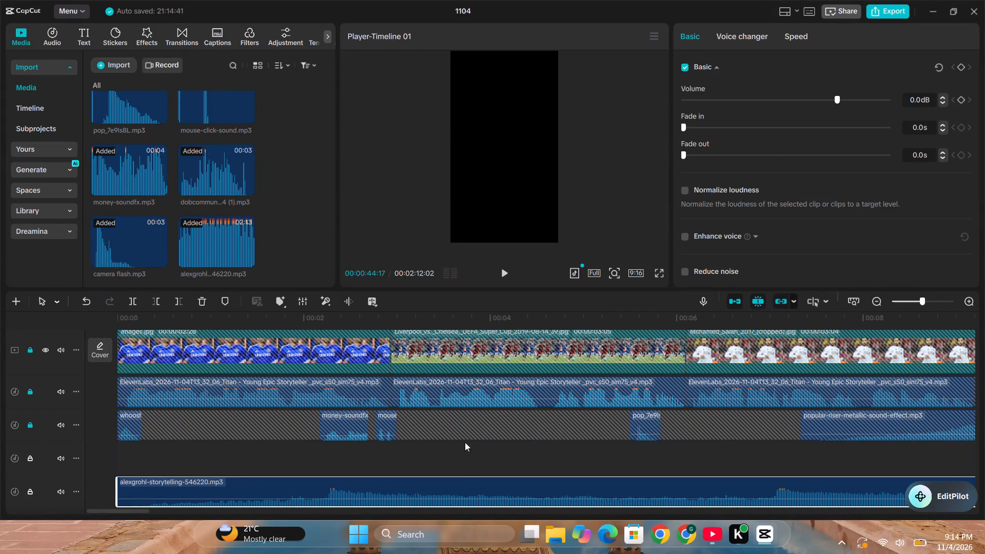
Lower the volume of the alexgrohl-storytelling-546220.mp3 background music to -22.4 dB.
{"action": "left_click", "coordinate": [465, 482]}
{"action": "left_click_drag", "start_coordinate": [837, 99], "coordinate": [778, 95]}
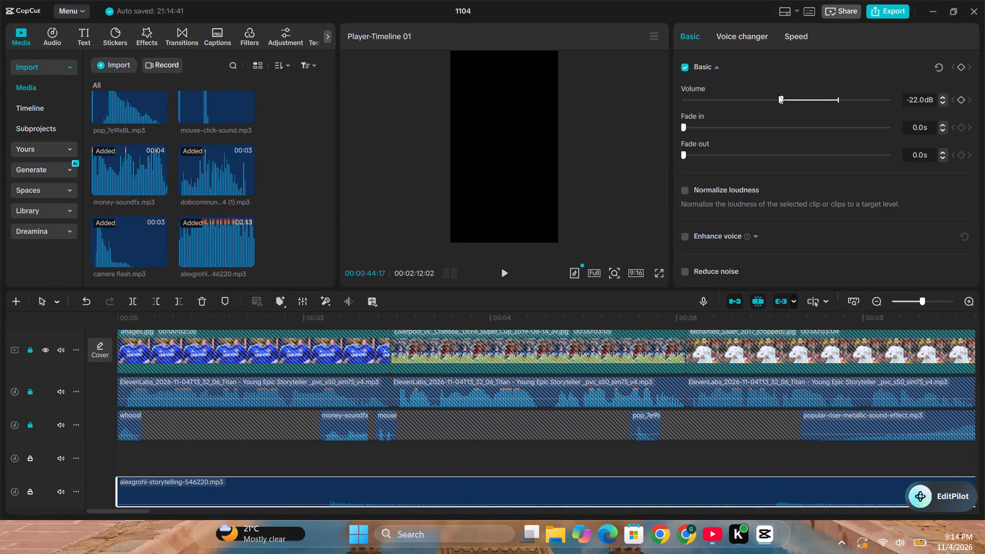
{"action": "left_click_drag", "start_coordinate": [778, 95], "coordinate": [777, 95]}
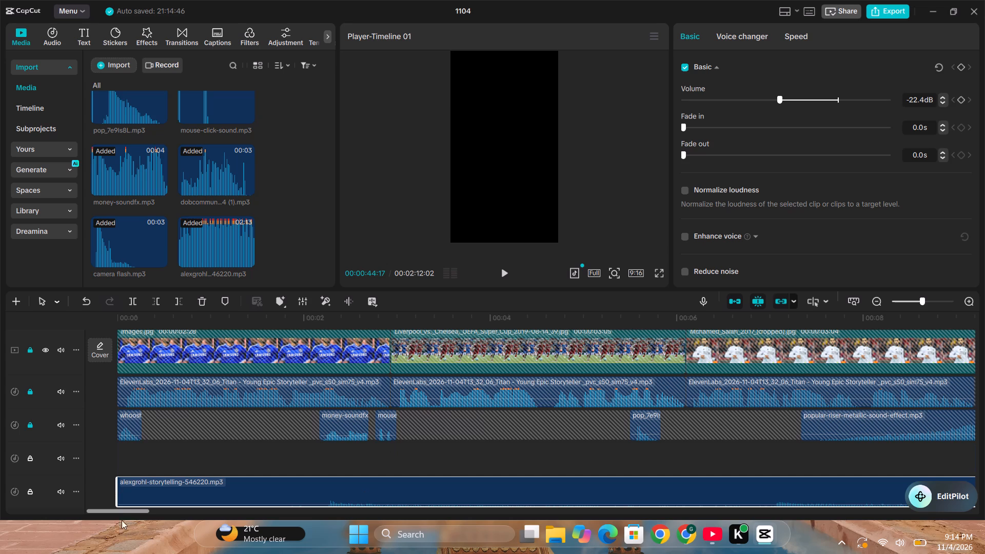
Trim the end of the background music back to just before 00:40, under the final image, and play back the ending.
{"action": "left_click_drag", "start_coordinate": [129, 510], "coordinate": [561, 512]}
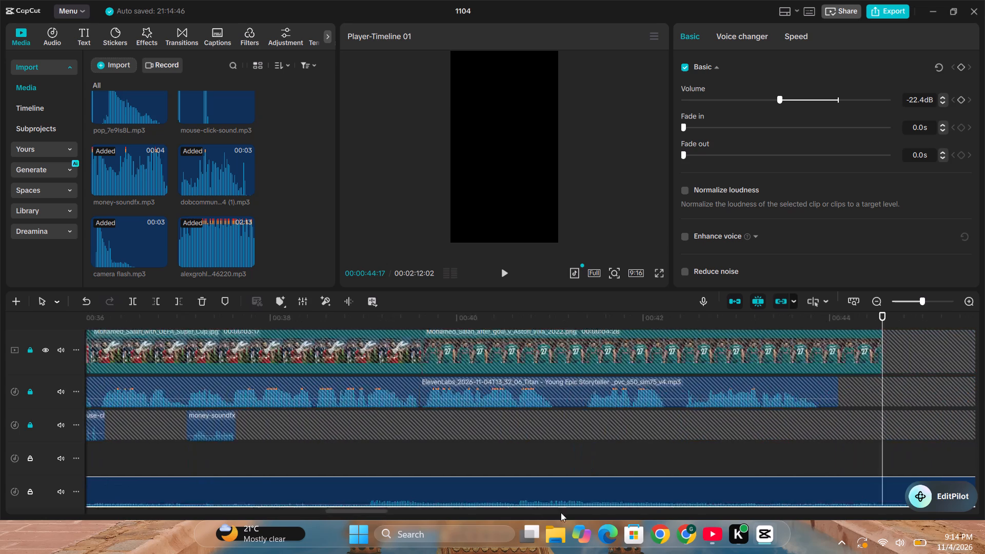
{"action": "left_click_drag", "start_coordinate": [561, 512], "coordinate": [971, 498]}
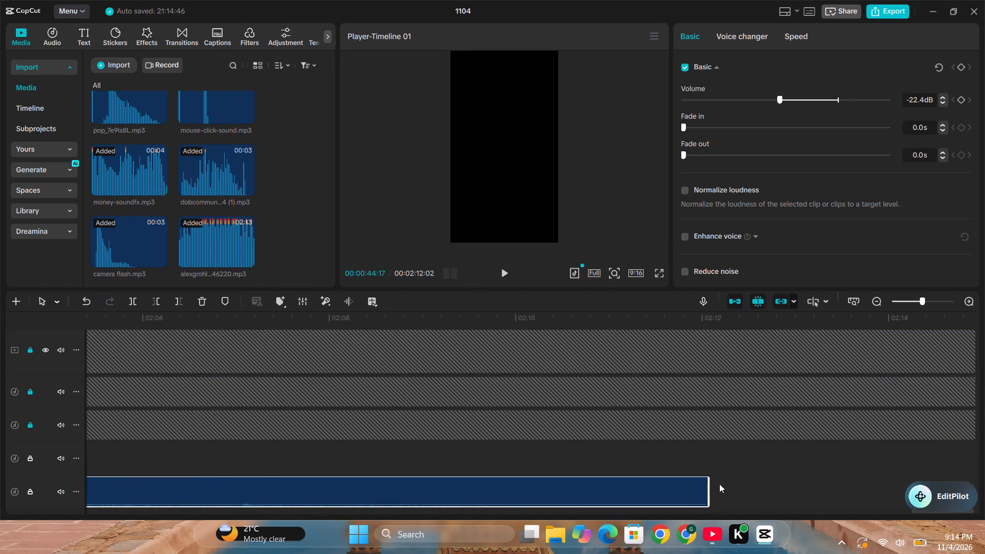
{"action": "left_click_drag", "start_coordinate": [710, 482], "coordinate": [0, 496]}
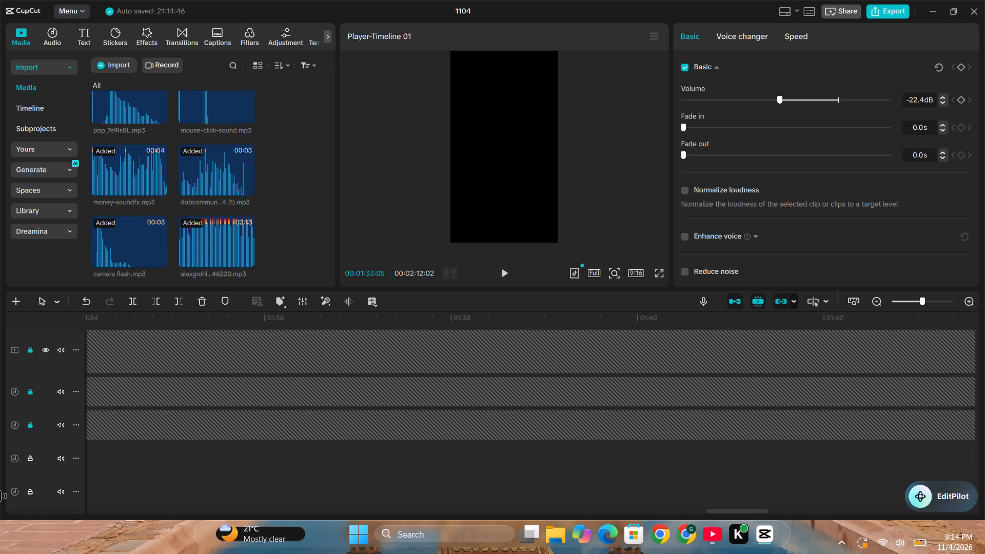
{"action": "left_click_drag", "start_coordinate": [0, 496], "coordinate": [11, 494]}
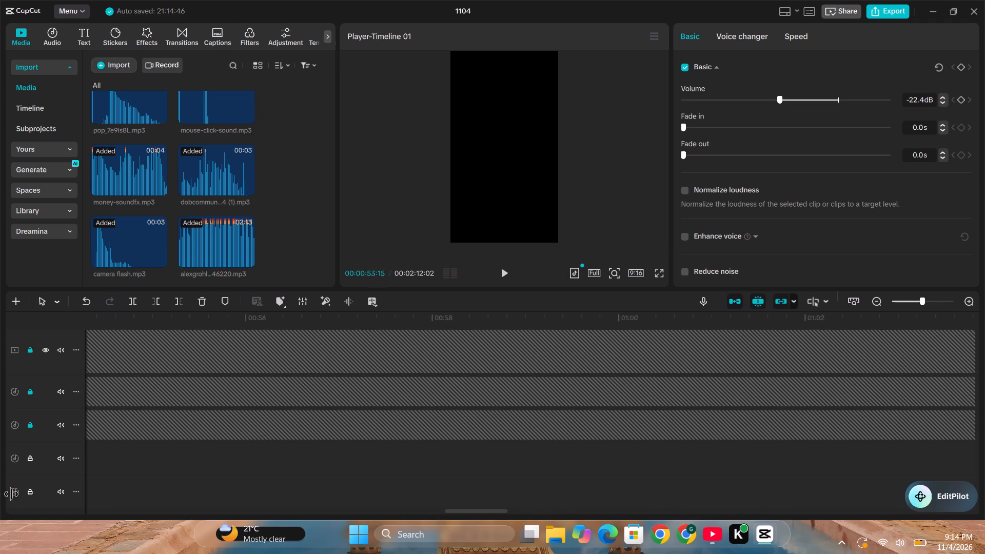
{"action": "left_click_drag", "start_coordinate": [11, 494], "coordinate": [593, 482]}
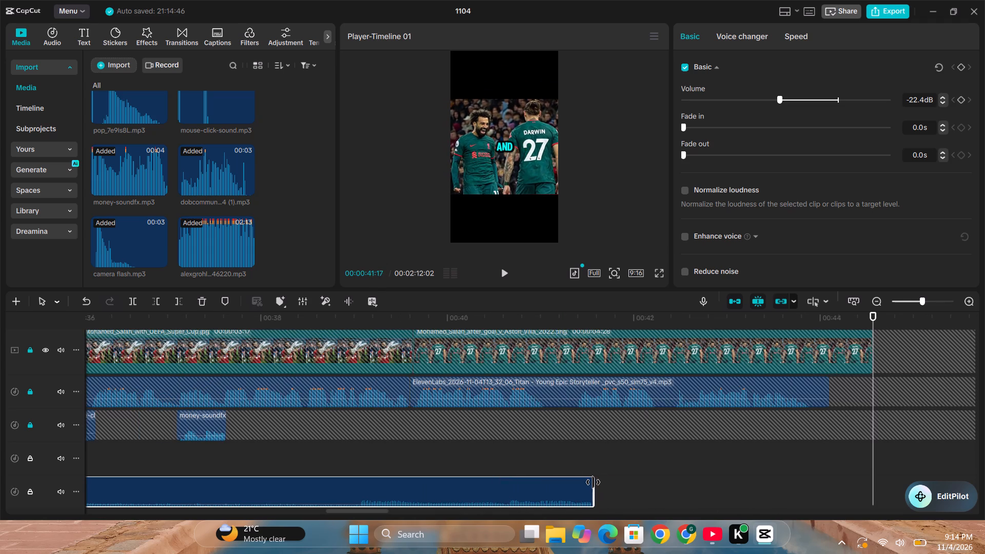
{"action": "left_click_drag", "start_coordinate": [593, 482], "coordinate": [433, 485]}
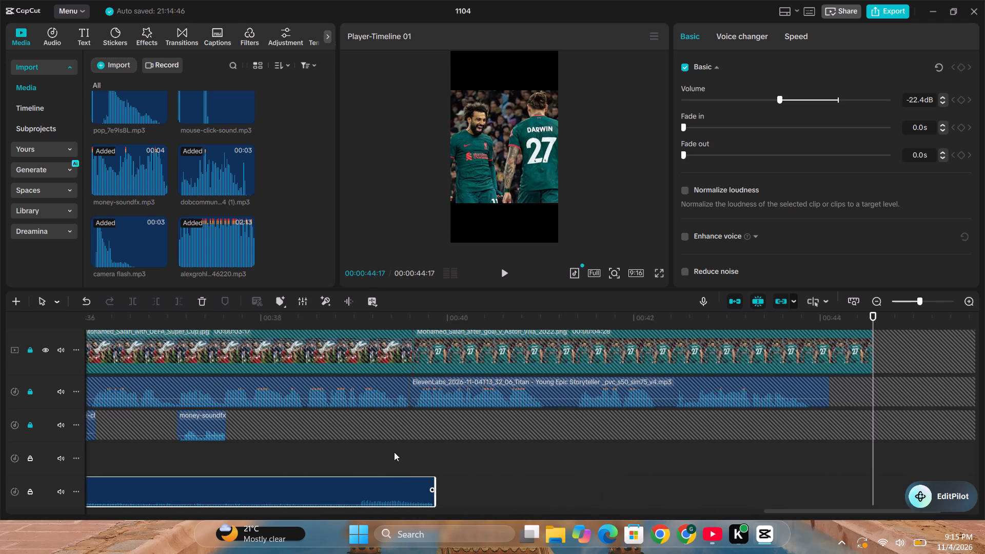
{"action": "left_click", "coordinate": [394, 452]}
{"action": "key", "text": "space"}
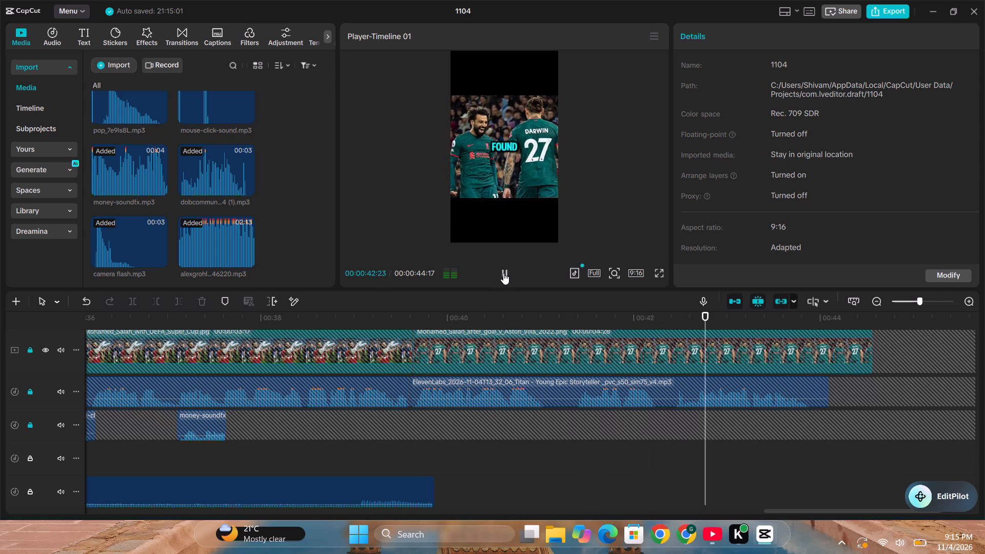
{"action": "left_click", "coordinate": [503, 273]}
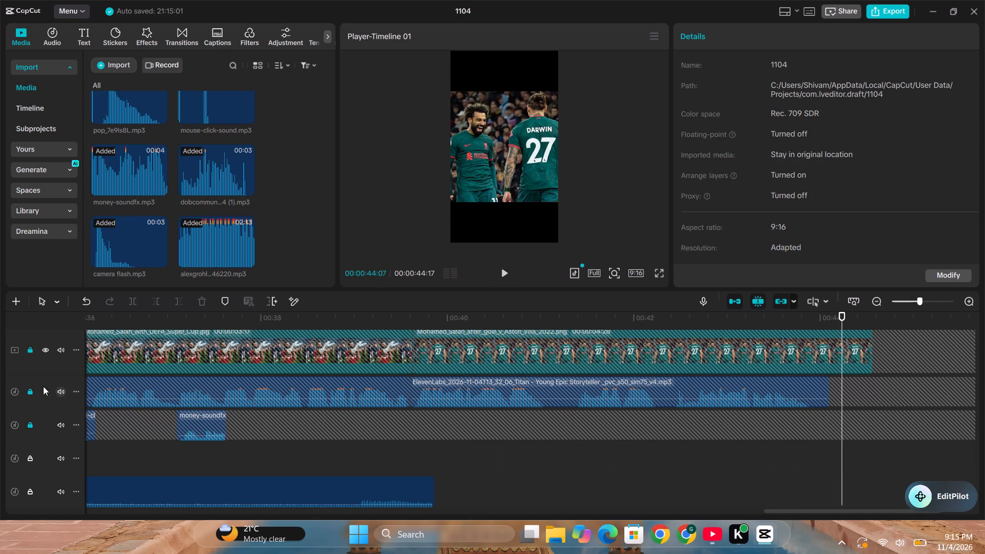
Unlock the main track and give Mohamed_Salah_after_goal_v_Aston_Villa_2022.png a Fade Out exit animation lasting about 1.3 s.
{"action": "left_click", "coordinate": [35, 346]}
{"action": "left_click", "coordinate": [33, 349]}
{"action": "left_click", "coordinate": [609, 346]}
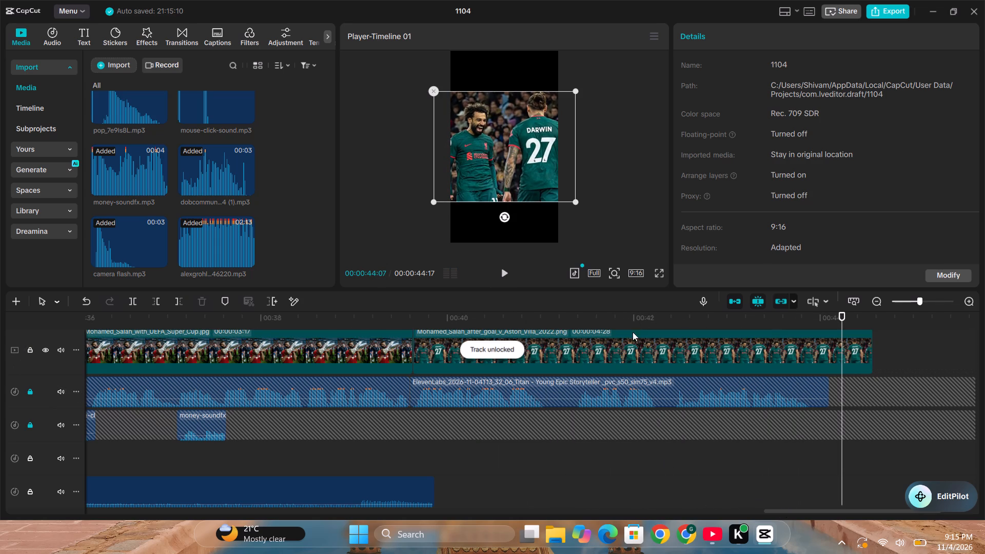
{"action": "left_click", "coordinate": [742, 37]}
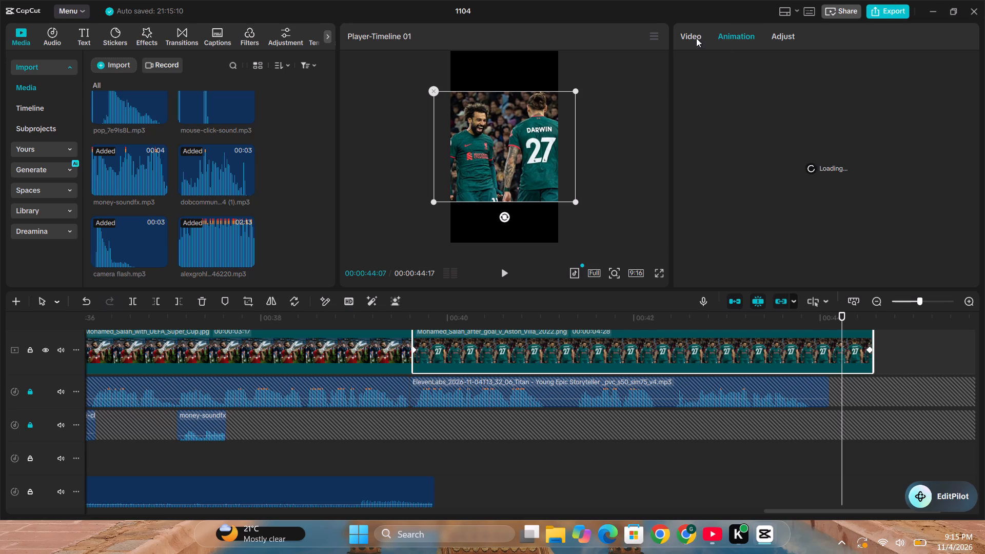
{"action": "left_click", "coordinate": [696, 38]}
{"action": "left_click", "coordinate": [735, 35]}
{"action": "left_click", "coordinate": [843, 547]}
{"action": "left_click", "coordinate": [839, 544]}
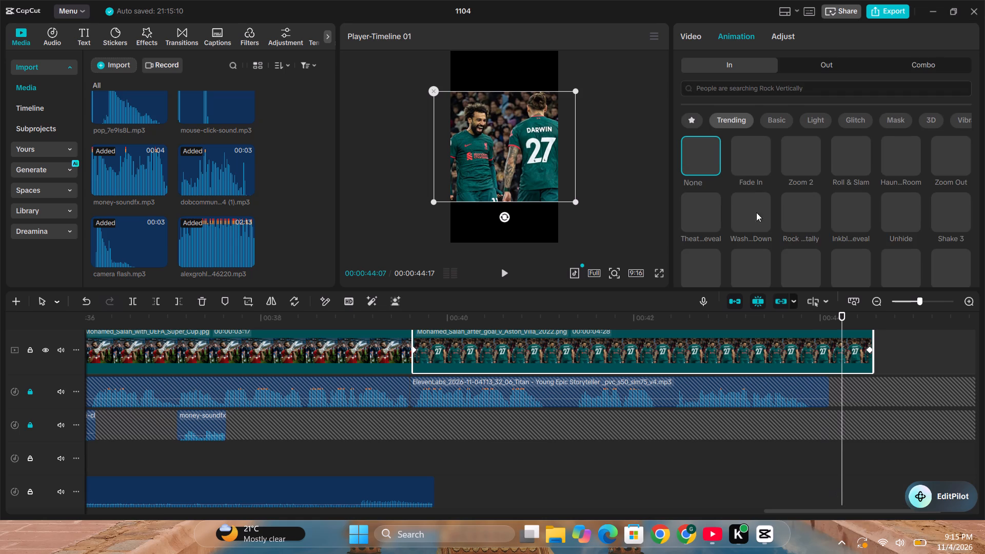
{"action": "left_click", "coordinate": [809, 66]}
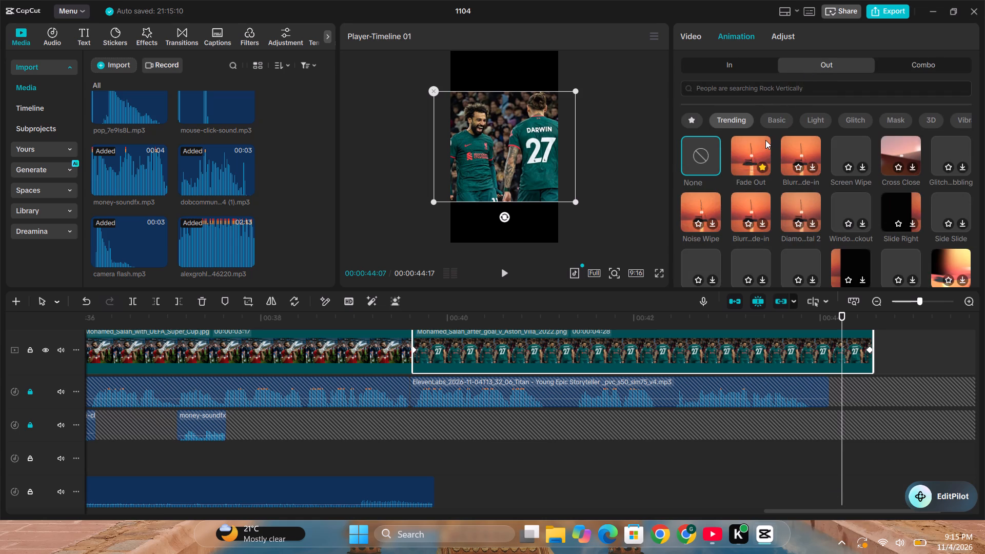
{"action": "left_click", "coordinate": [765, 140]}
{"action": "left_click_drag", "start_coordinate": [905, 278], "coordinate": [892, 280]}
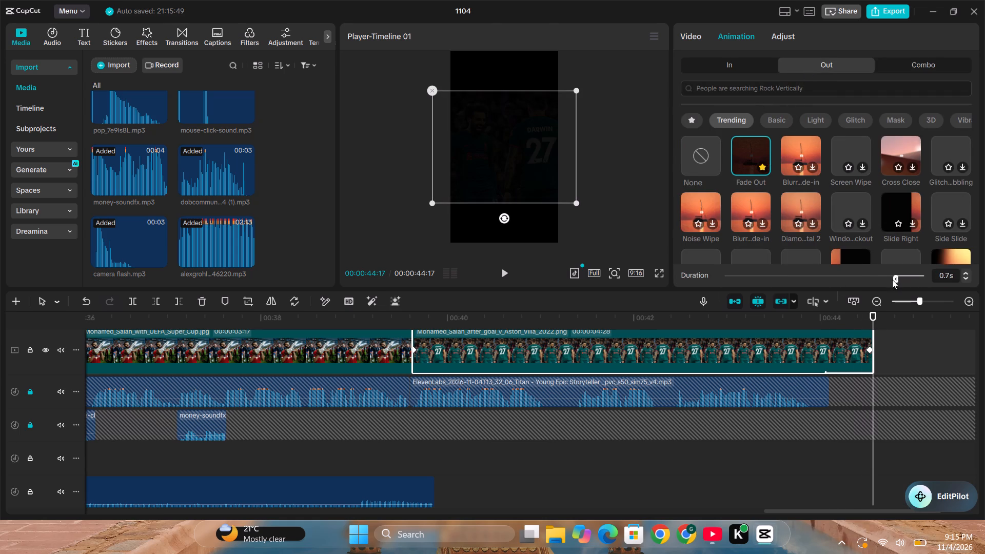
{"action": "left_click_drag", "start_coordinate": [892, 280], "coordinate": [872, 281]}
Play back the closing fade-out and the opening seconds of the video to check them.
{"action": "left_click", "coordinate": [745, 454]}
{"action": "key", "text": "space"}
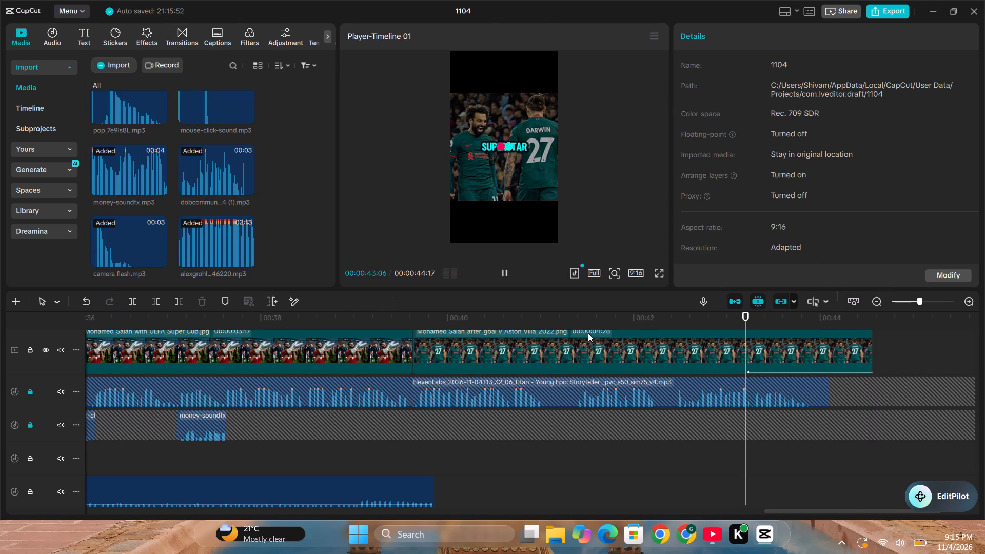
{"action": "key", "text": "space"}
{"action": "key", "text": "space"}
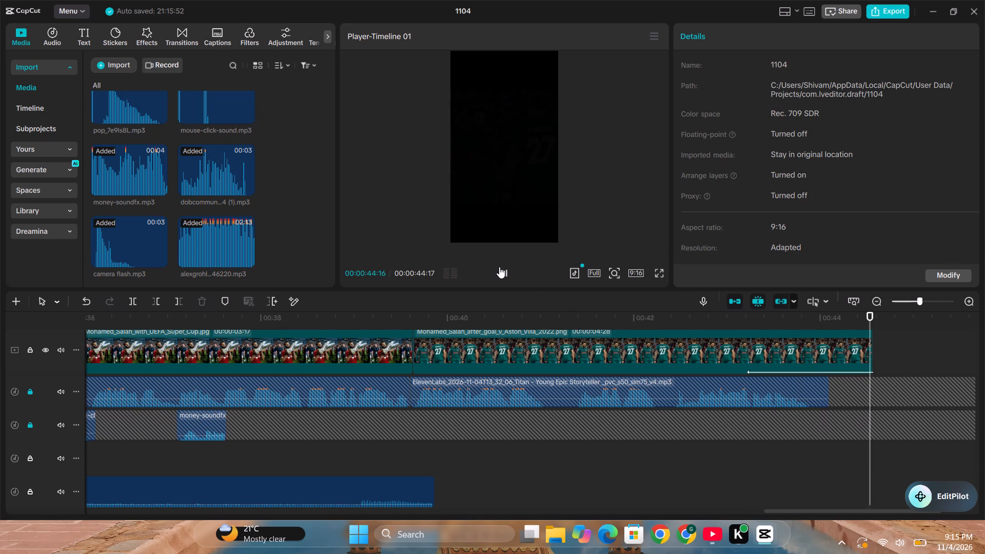
{"action": "left_click", "coordinate": [498, 265]}
{"action": "left_click", "coordinate": [503, 269]}
{"action": "left_click", "coordinate": [506, 279]}
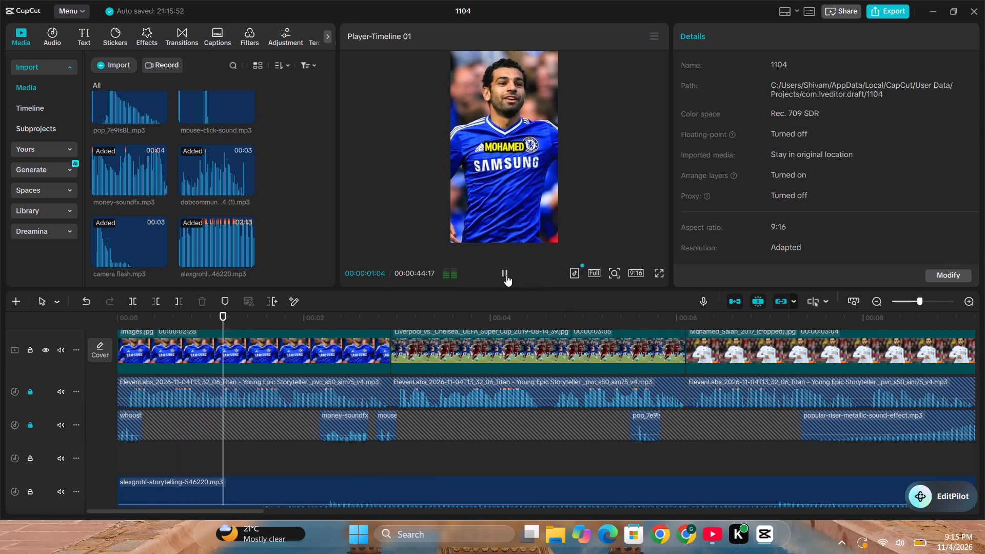
{"action": "left_click", "coordinate": [502, 268]}
Lock the background music track.
{"action": "left_click", "coordinate": [27, 488]}
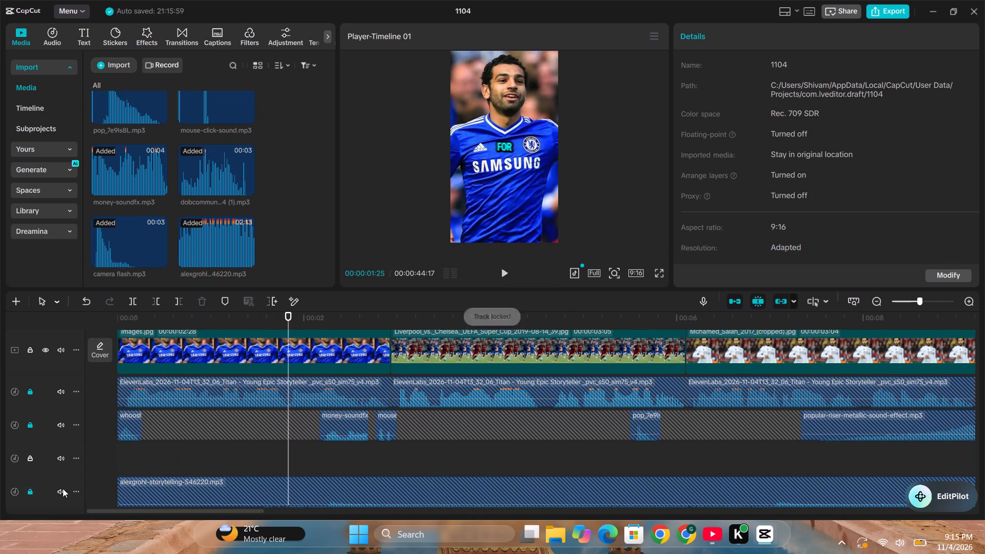
Unlock the sound effects track and paste a copy of the pop sound at about 00:01:03, over the word MOHAMED.
{"action": "left_click", "coordinate": [247, 433]}
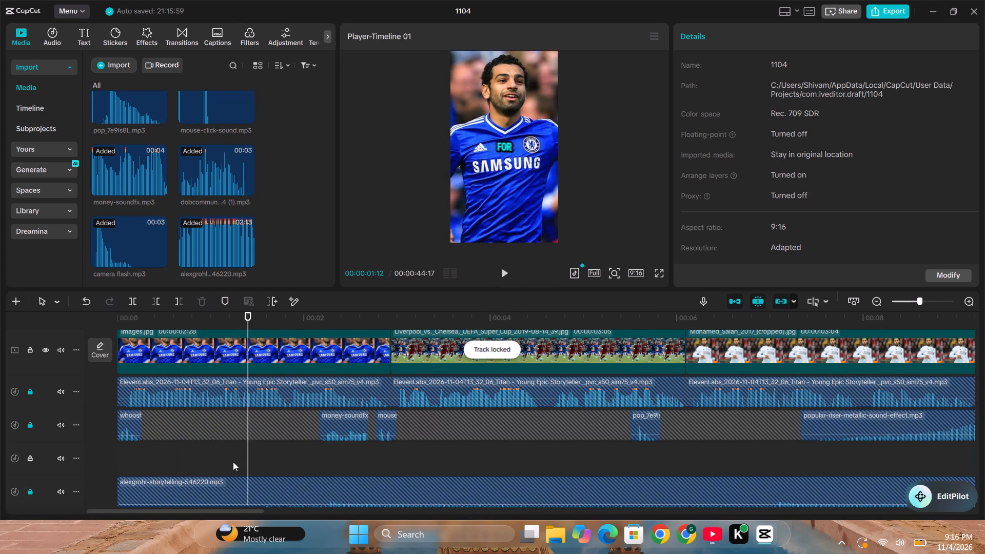
{"action": "left_click", "coordinate": [233, 462]}
{"action": "key", "text": "space"}
{"action": "left_click", "coordinate": [505, 270]}
{"action": "left_click", "coordinate": [244, 445]}
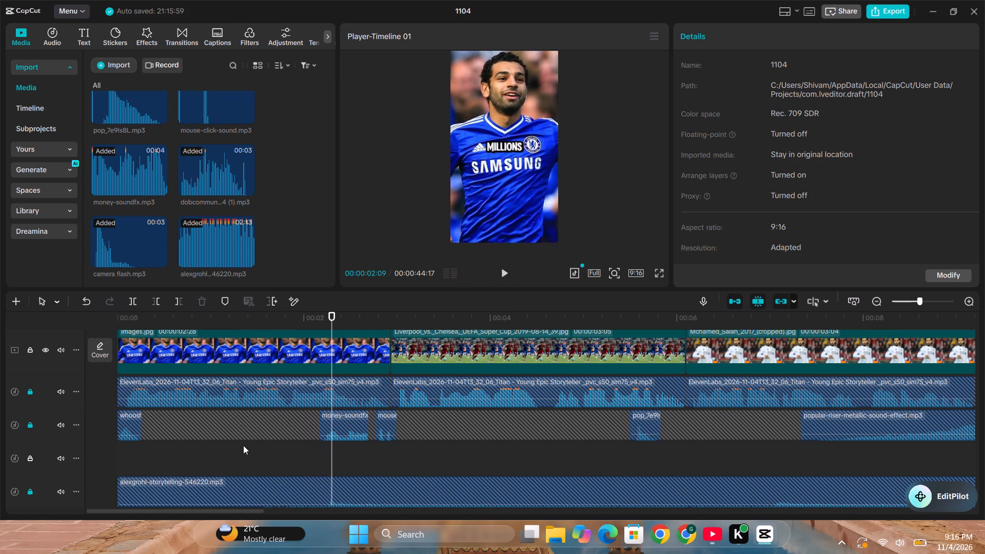
{"action": "left_click", "coordinate": [30, 420]}
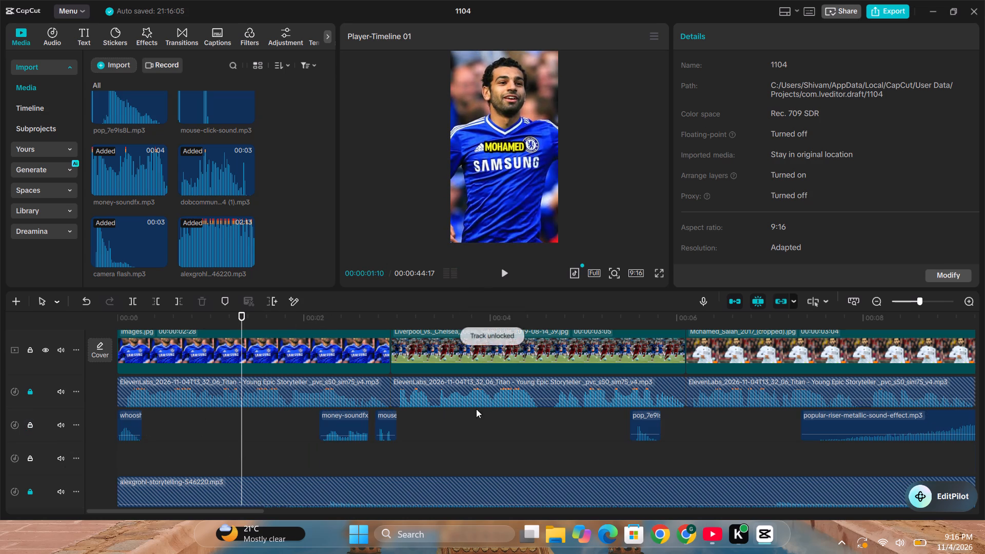
{"action": "left_click", "coordinate": [647, 426]}
{"action": "key", "text": "ctrl+c"}
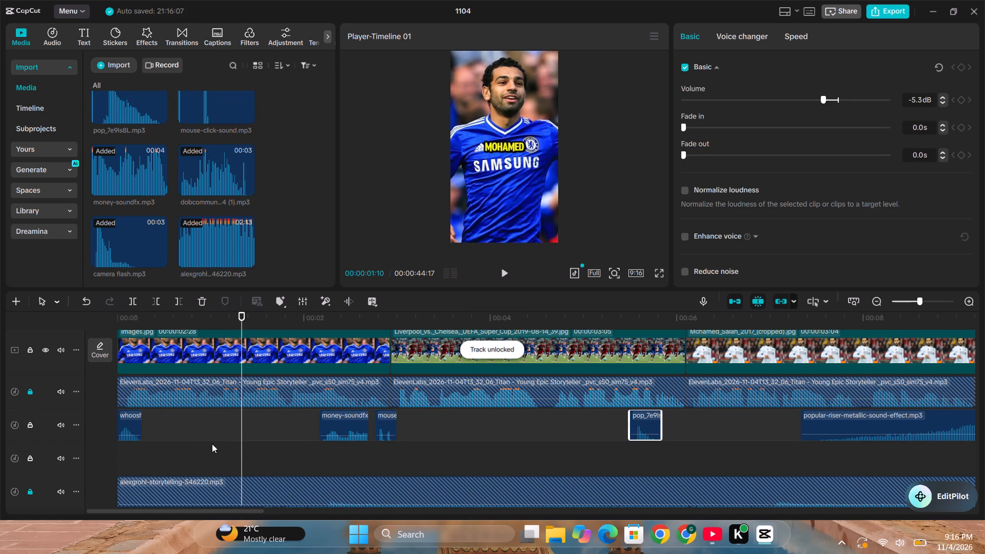
{"action": "left_click", "coordinate": [200, 452]}
{"action": "key", "text": "space"}
{"action": "left_click", "coordinate": [505, 272]}
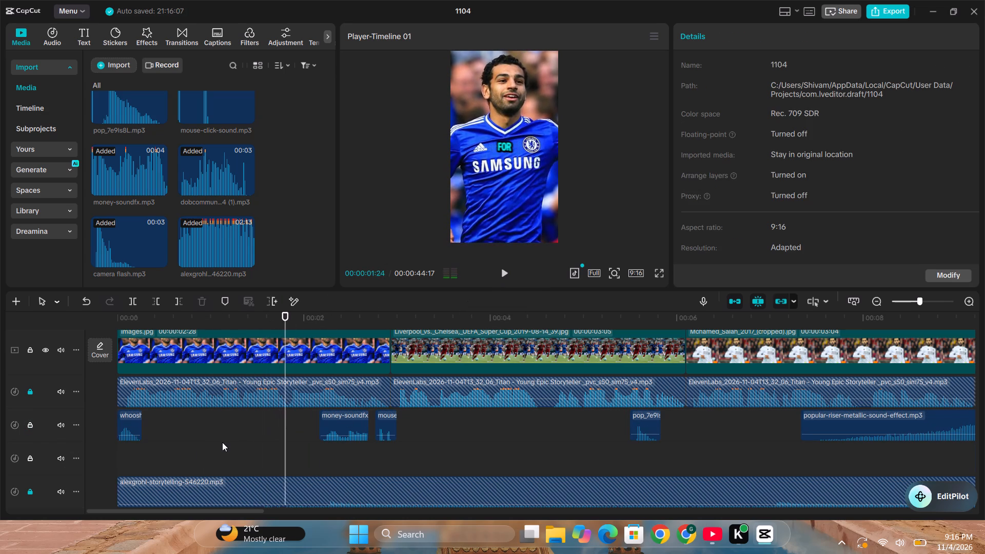
{"action": "left_click", "coordinate": [230, 443]}
{"action": "left_click", "coordinate": [221, 442]}
{"action": "key", "text": "ctrl+v"}
Move the pasted pop sound slightly earlier, to about 00:01, and play back the opening.
{"action": "left_click", "coordinate": [203, 436]}
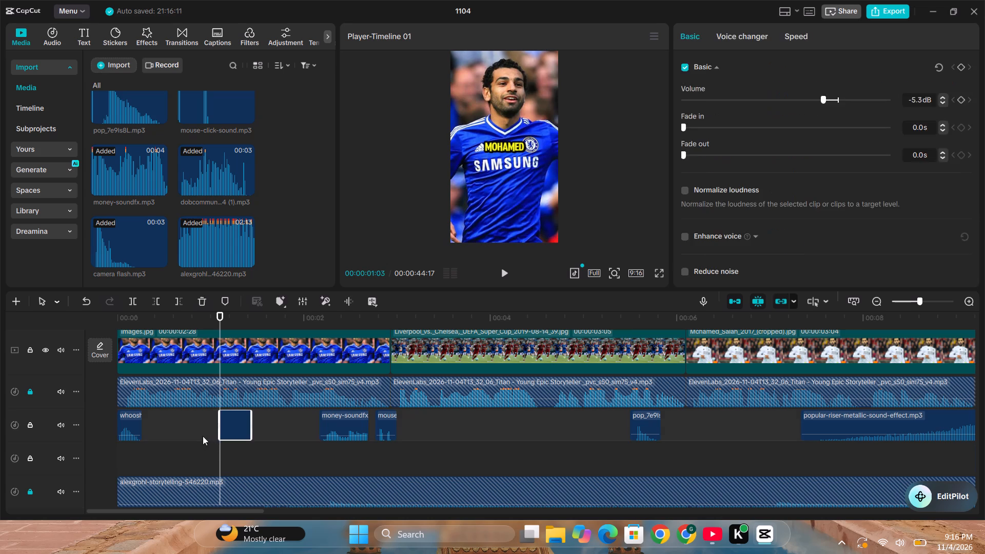
{"action": "key", "text": "space"}
{"action": "left_click", "coordinate": [507, 271]}
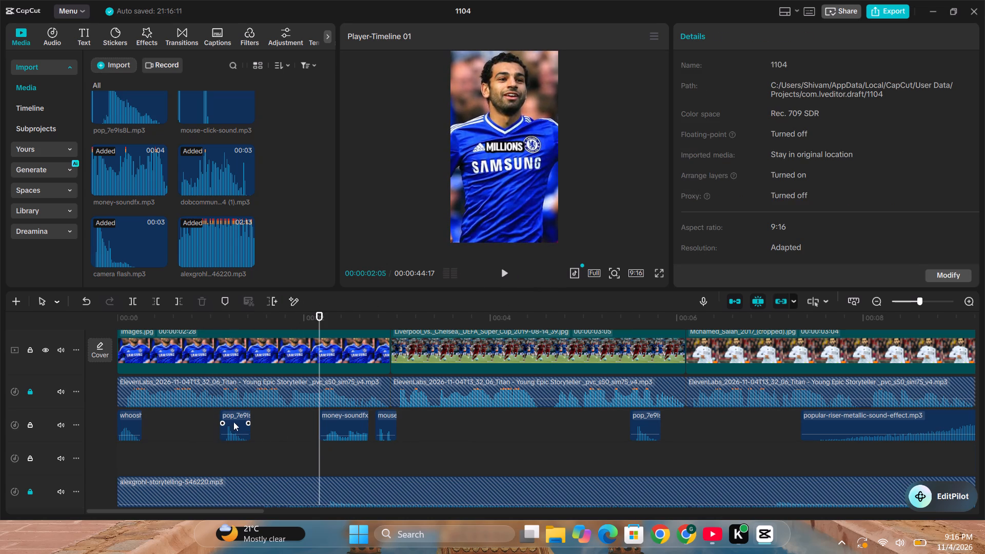
{"action": "left_click_drag", "start_coordinate": [233, 417], "coordinate": [221, 417]}
{"action": "left_click", "coordinate": [201, 423]}
{"action": "key", "text": "space"}
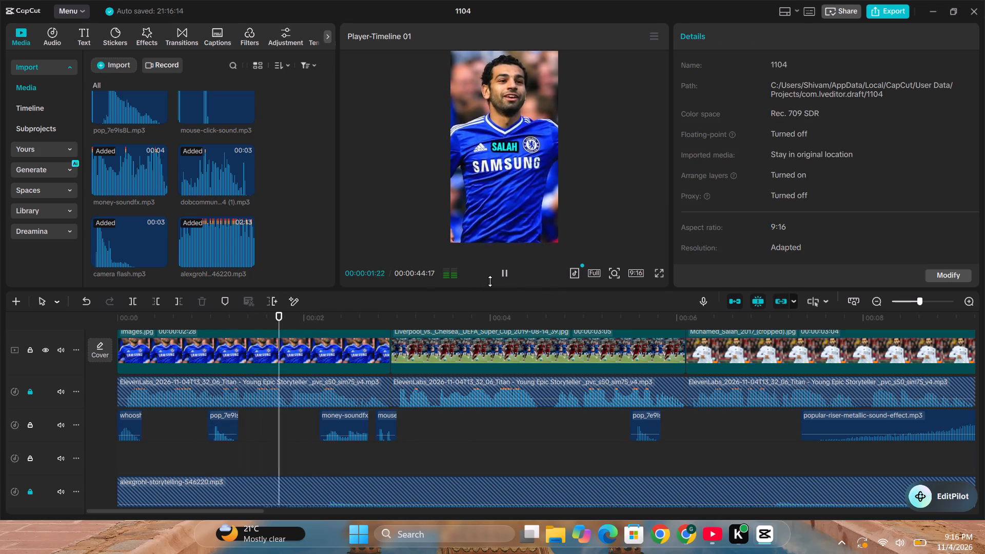
{"action": "left_click", "coordinate": [505, 274]}
Lock the sound effects track, the audio track below it and the main image track.
{"action": "left_click", "coordinate": [31, 423]}
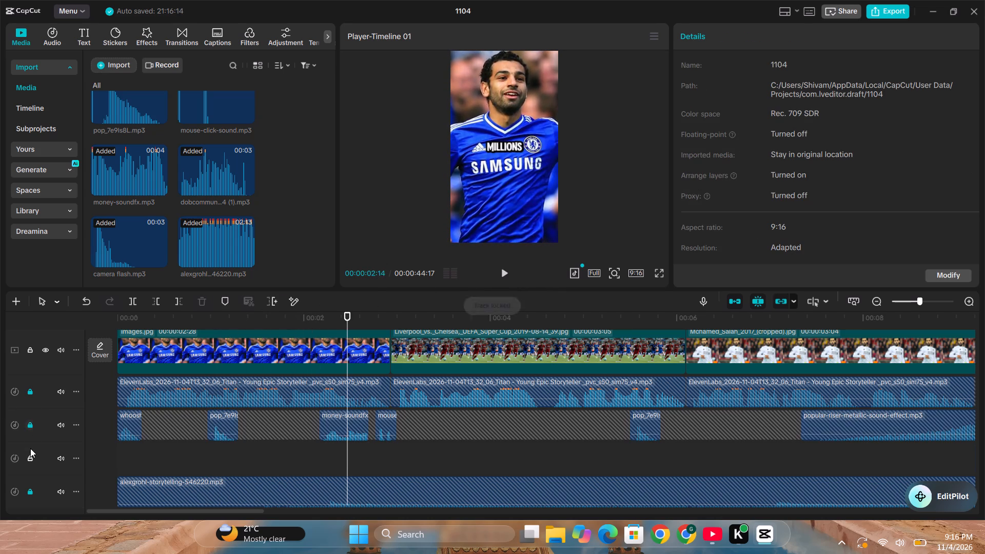
{"action": "left_click", "coordinate": [30, 456]}
{"action": "scroll", "coordinate": [297, 424], "scroll_direction": "up", "scroll_amount": 2}
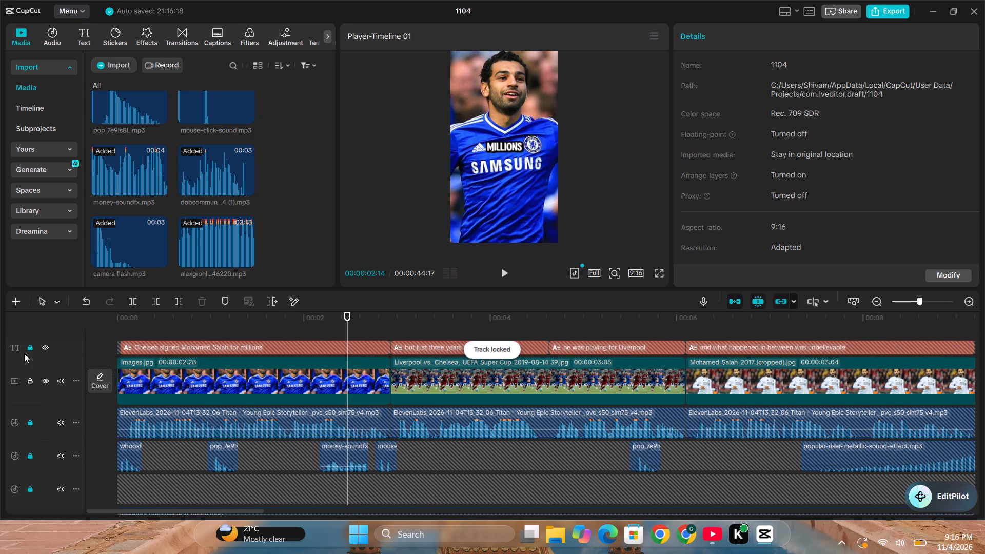
{"action": "left_click", "coordinate": [29, 381]}
Look through the whole timeline from start to end for a final check of all tracks.
{"action": "scroll", "coordinate": [433, 400], "scroll_direction": "up", "scroll_amount": 6}
{"action": "scroll", "coordinate": [435, 399], "scroll_direction": "down", "scroll_amount": 8}
{"action": "scroll", "coordinate": [448, 404], "scroll_direction": "up", "scroll_amount": 1}
{"action": "scroll", "coordinate": [448, 404], "scroll_direction": "down", "scroll_amount": 2}
{"action": "scroll", "coordinate": [474, 406], "scroll_direction": "up", "scroll_amount": 7}
{"action": "left_click_drag", "start_coordinate": [202, 510], "coordinate": [233, 507]}
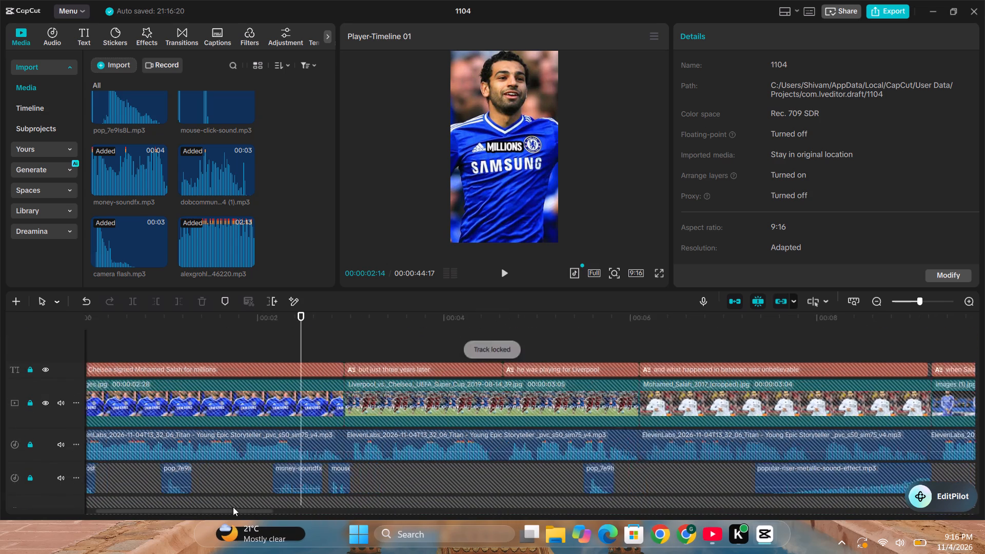
{"action": "left_click_drag", "start_coordinate": [233, 507], "coordinate": [350, 504]}
{"action": "left_click_drag", "start_coordinate": [428, 505], "coordinate": [504, 505]}
{"action": "left_click_drag", "start_coordinate": [361, 513], "coordinate": [416, 509]}
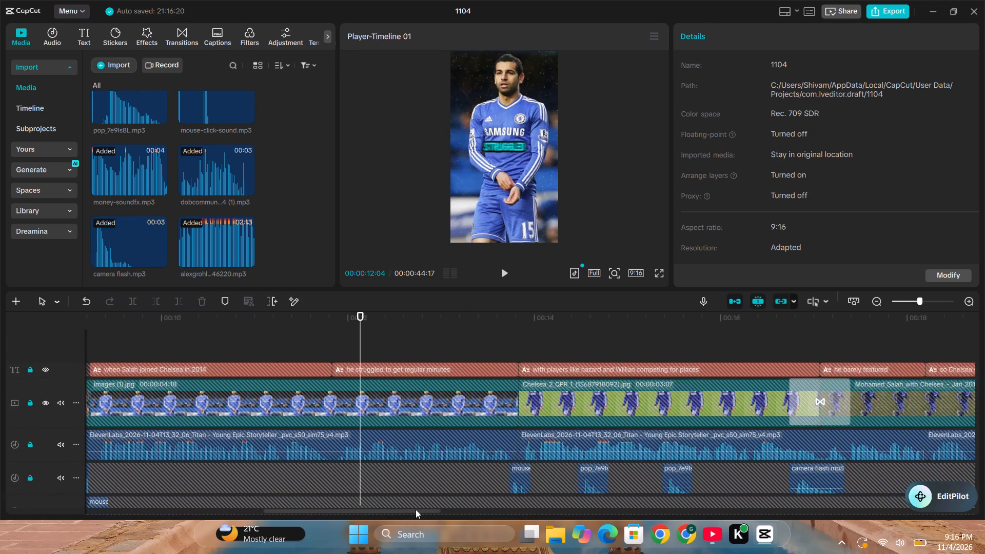
{"action": "left_click_drag", "start_coordinate": [416, 509], "coordinate": [938, 516]}
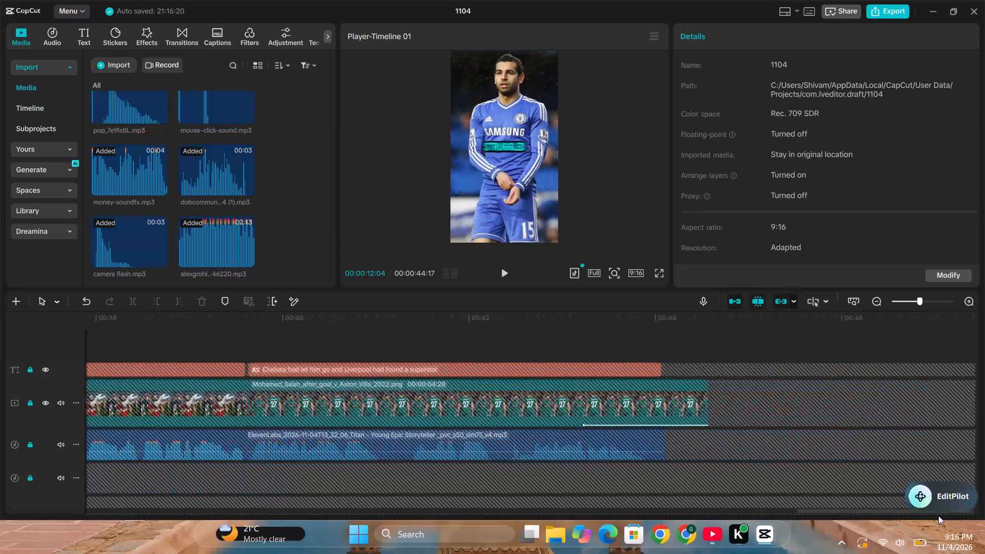
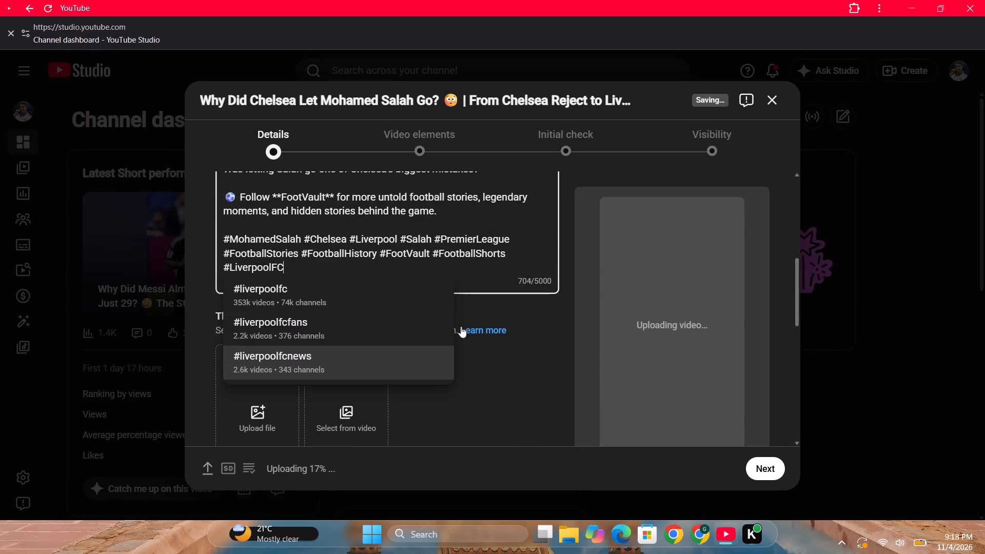
{"action": "left_click", "coordinate": [478, 270]}
{"action": "key", "text": "Return"}
{"action": "key", "text": "Return"}
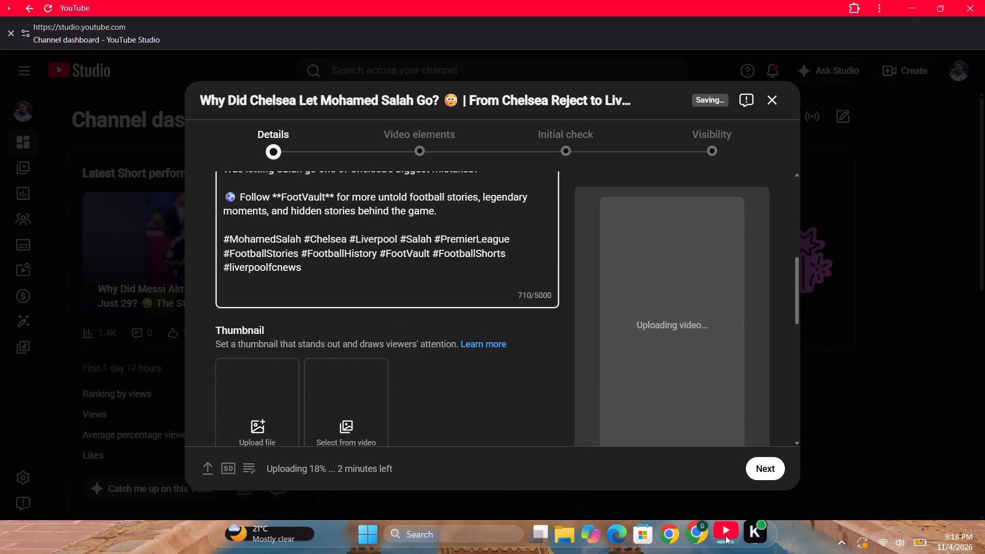
Copy the generated keyword list from the ChatGPT conversation and add it below the hashtags in the video description, separated by a blank line.
{"action": "left_click", "coordinate": [702, 532]}
{"action": "left_click", "coordinate": [682, 310]}
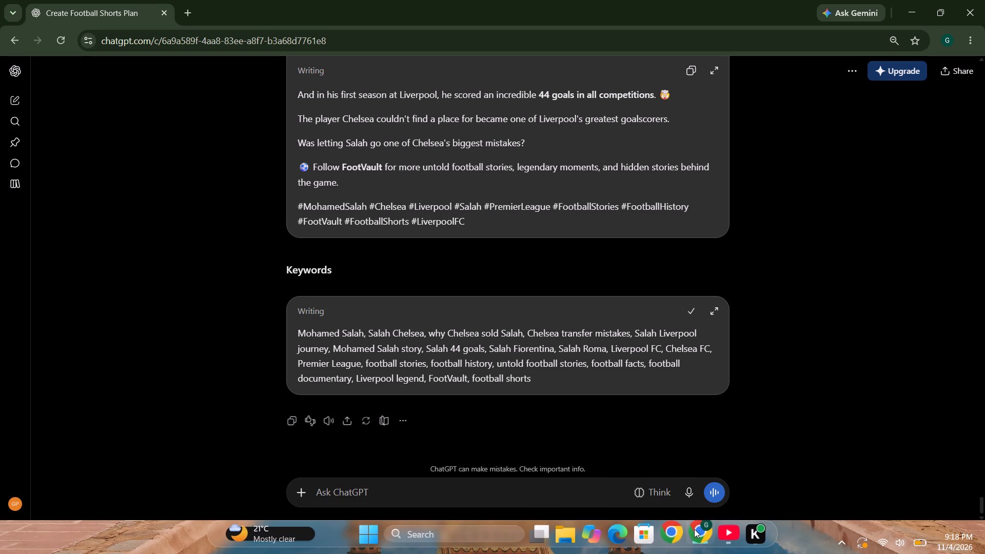
{"action": "left_click", "coordinate": [694, 529]}
{"action": "key", "text": "ctrl+v"}
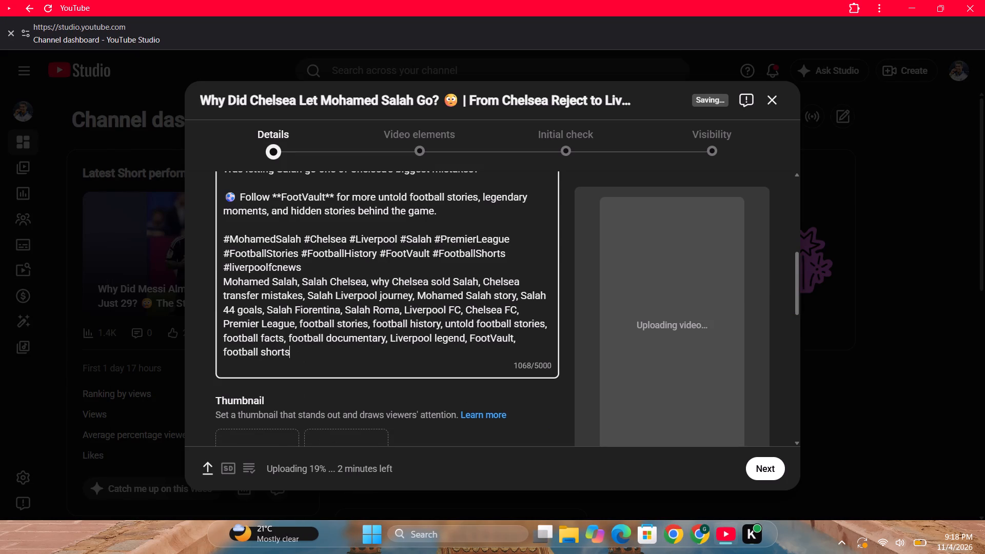
{"action": "left_click", "coordinate": [307, 270]}
{"action": "key", "text": "Return"}
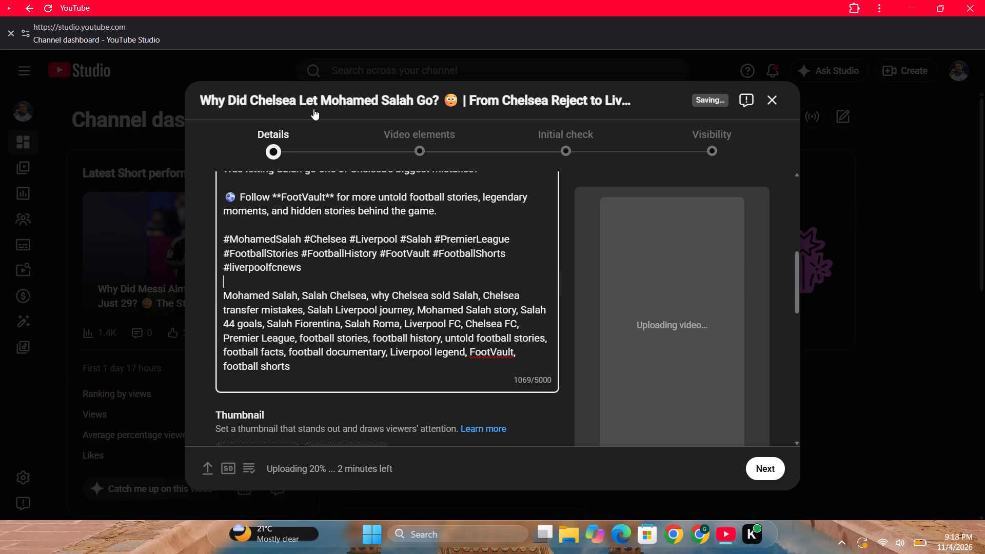
Set the video's audience to "No, it's not Made for Kids".
{"action": "scroll", "coordinate": [308, 128], "scroll_direction": "down", "scroll_amount": 7}
{"action": "scroll", "coordinate": [452, 351], "scroll_direction": "down", "scroll_amount": 1}
{"action": "scroll", "coordinate": [463, 353], "scroll_direction": "up", "scroll_amount": 1}
{"action": "scroll", "coordinate": [467, 354], "scroll_direction": "down", "scroll_amount": 4}
{"action": "scroll", "coordinate": [514, 407], "scroll_direction": "down", "scroll_amount": 6}
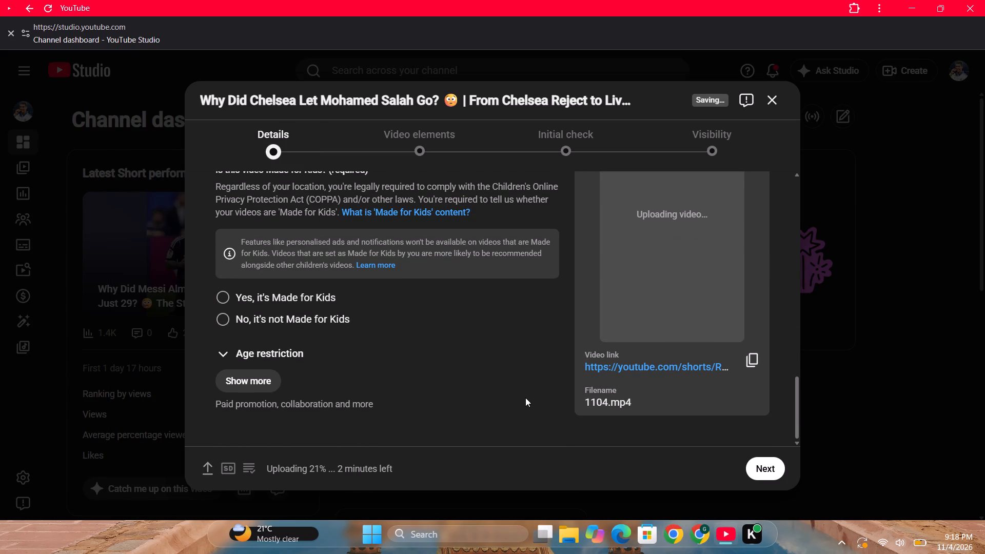
{"action": "left_click", "coordinate": [255, 319]}
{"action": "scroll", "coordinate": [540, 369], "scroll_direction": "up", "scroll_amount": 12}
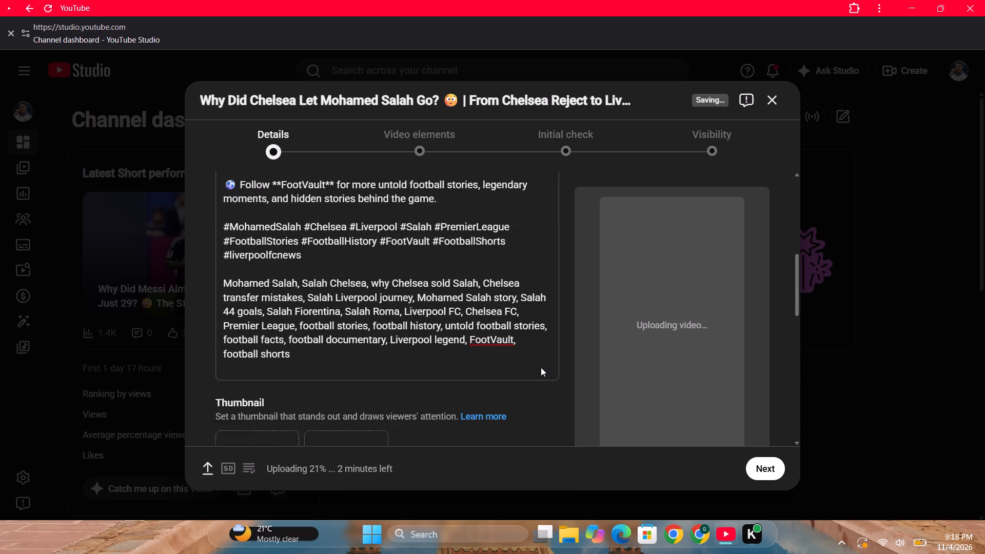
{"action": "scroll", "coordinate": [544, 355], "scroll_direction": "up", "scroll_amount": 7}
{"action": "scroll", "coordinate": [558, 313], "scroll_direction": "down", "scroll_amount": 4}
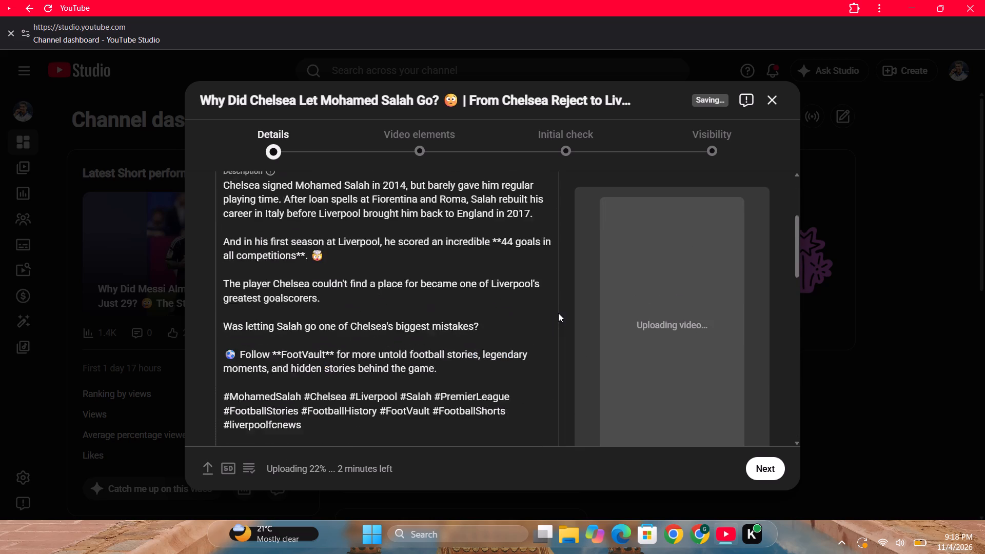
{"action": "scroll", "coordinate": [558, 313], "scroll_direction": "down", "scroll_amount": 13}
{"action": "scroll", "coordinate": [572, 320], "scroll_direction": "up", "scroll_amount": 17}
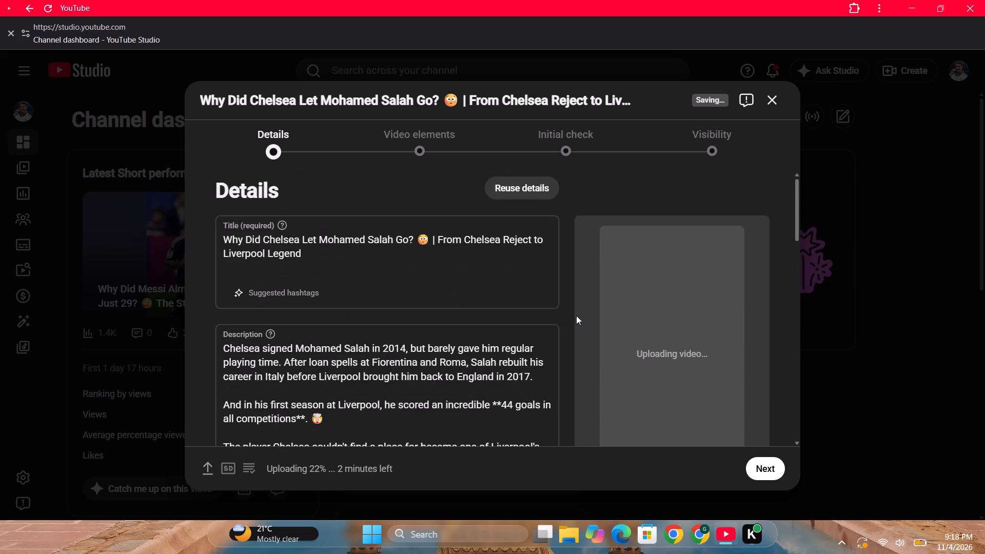
Open a new Chrome window with the Scale Vision profile.
{"action": "left_click", "coordinate": [678, 530]}
{"action": "scroll", "coordinate": [507, 301], "scroll_direction": "down", "scroll_amount": 6}
{"action": "left_click", "coordinate": [654, 367]}
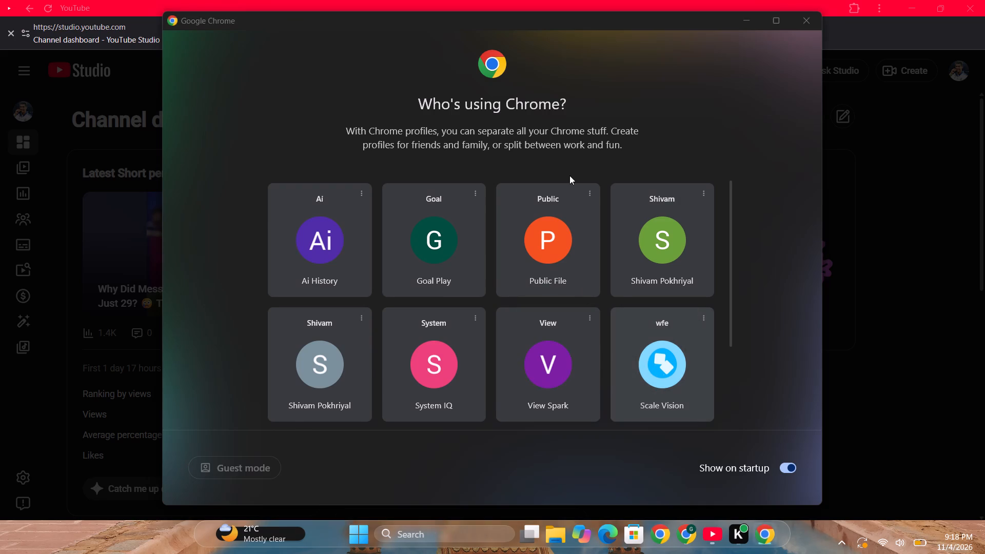
{"action": "left_click", "coordinate": [910, 208]}
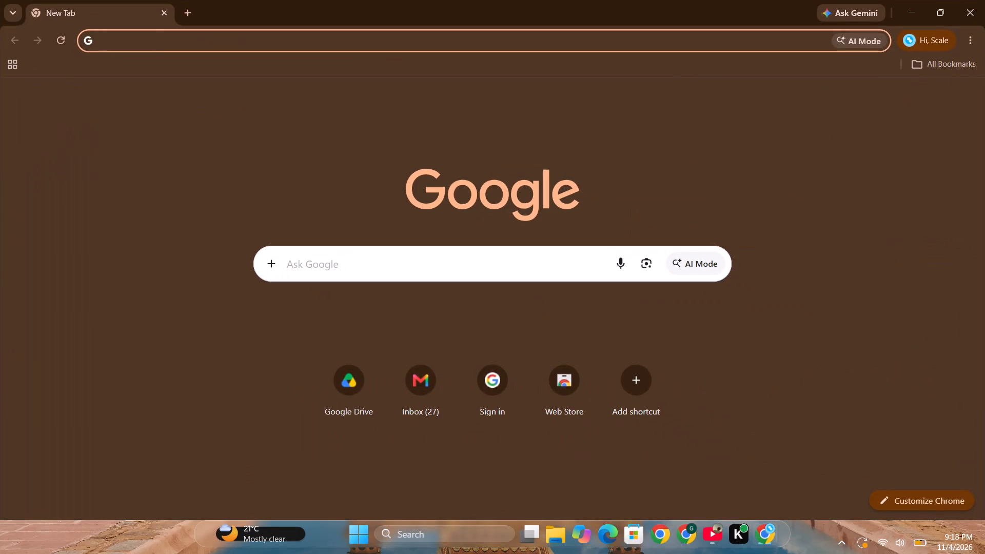
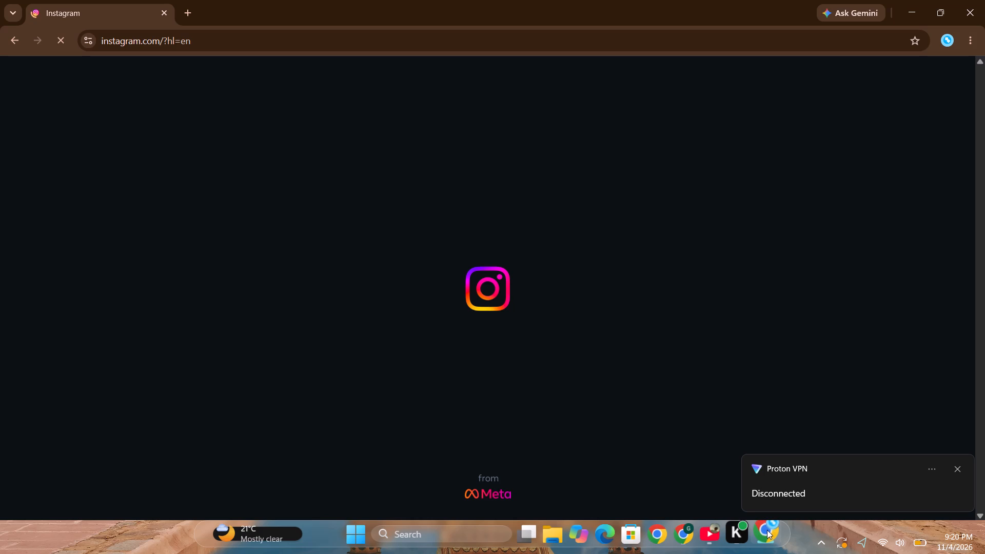
Reload the Instagram home page.
{"action": "left_click", "coordinate": [62, 54]}
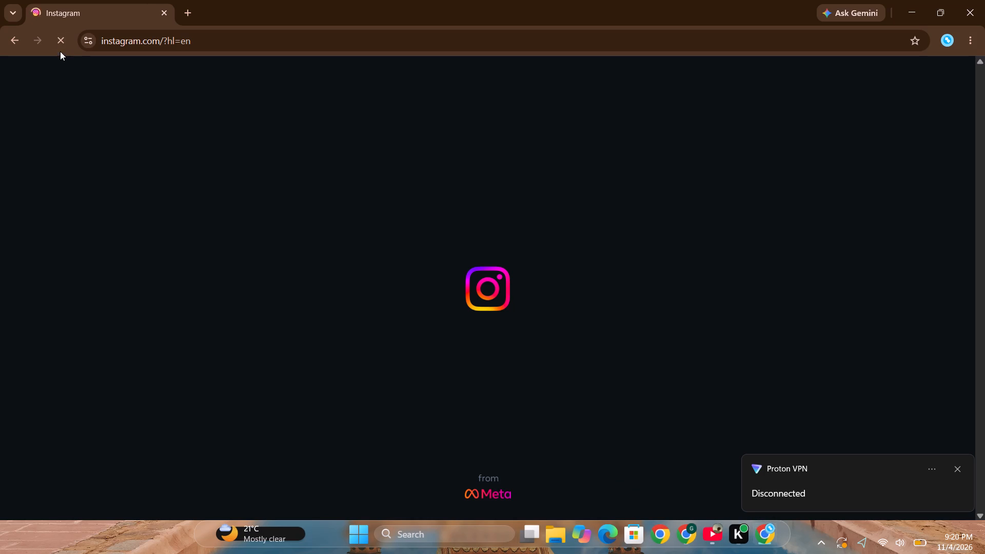
{"action": "left_click", "coordinate": [61, 43]}
{"action": "left_click", "coordinate": [62, 43]}
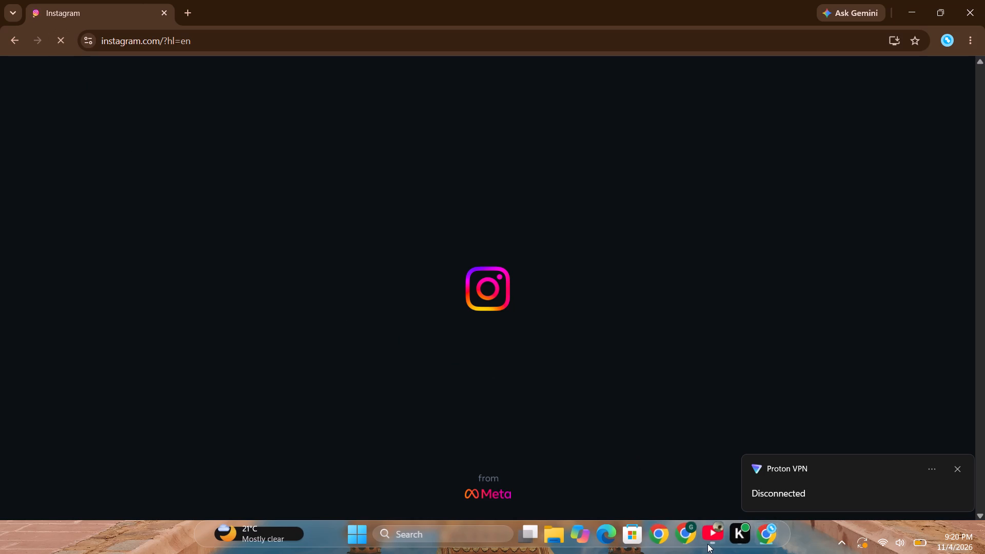
Switch to the YouTube Studio upload, review its title, description, keywords and thumbnail section, and return to Instagram.
{"action": "left_click", "coordinate": [712, 540]}
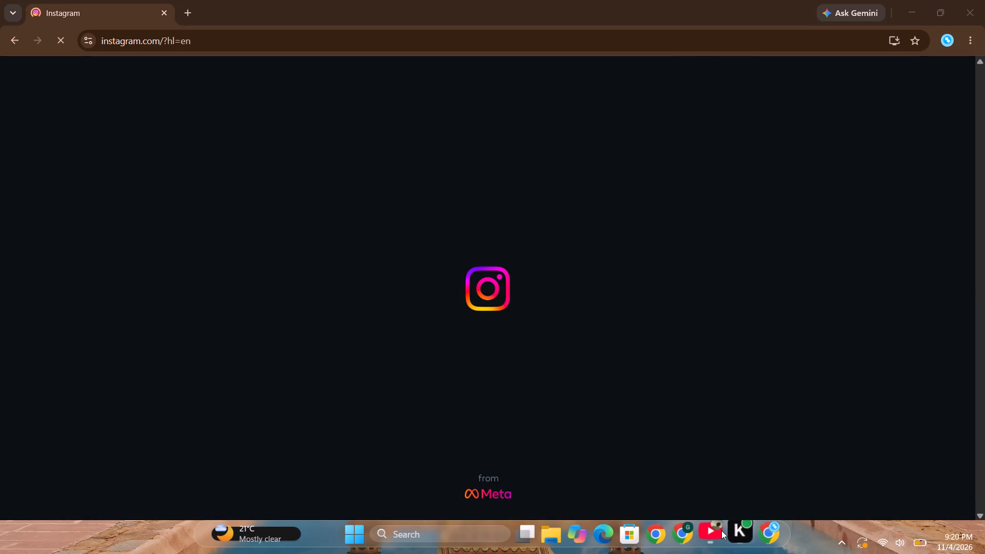
{"action": "left_click", "coordinate": [720, 530]}
{"action": "scroll", "coordinate": [410, 274], "scroll_direction": "down", "scroll_amount": 6}
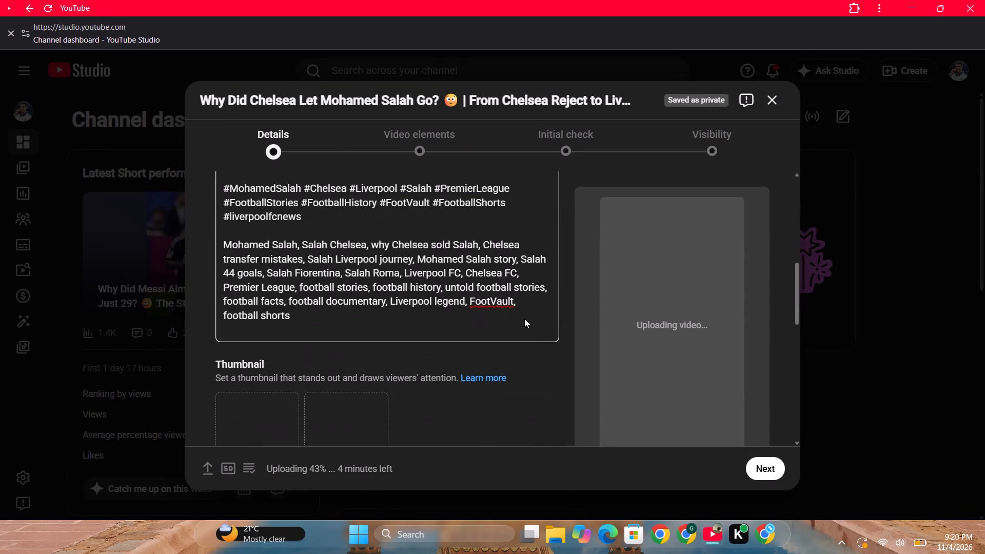
{"action": "scroll", "coordinate": [544, 335], "scroll_direction": "down", "scroll_amount": 11}
{"action": "scroll", "coordinate": [590, 350], "scroll_direction": "up", "scroll_amount": 6}
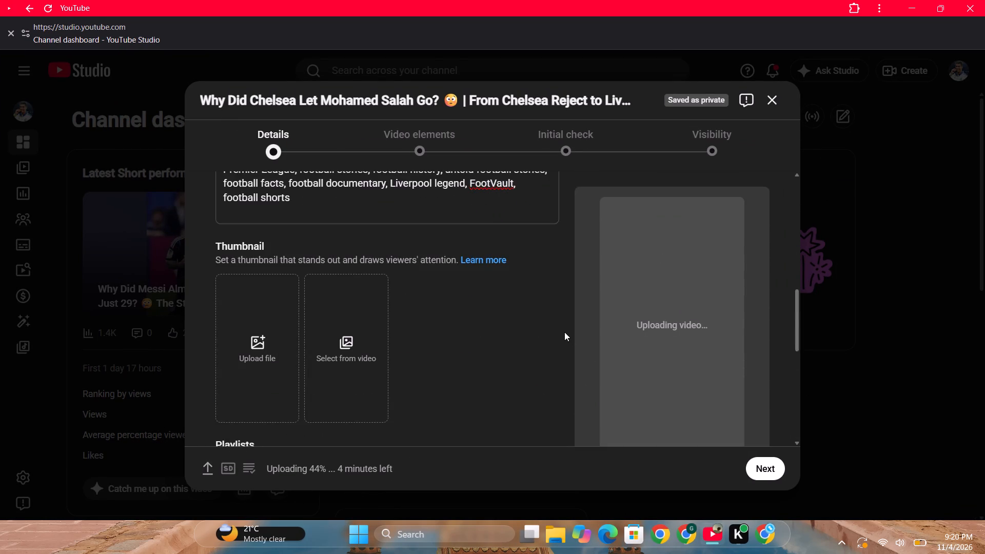
{"action": "scroll", "coordinate": [564, 332], "scroll_direction": "up", "scroll_amount": 16}
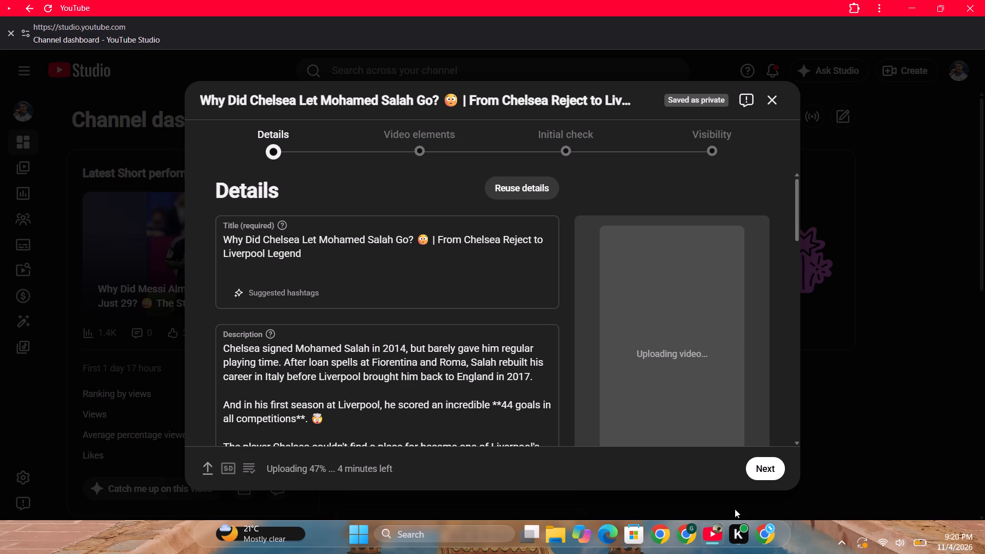
{"action": "left_click", "coordinate": [711, 530]}
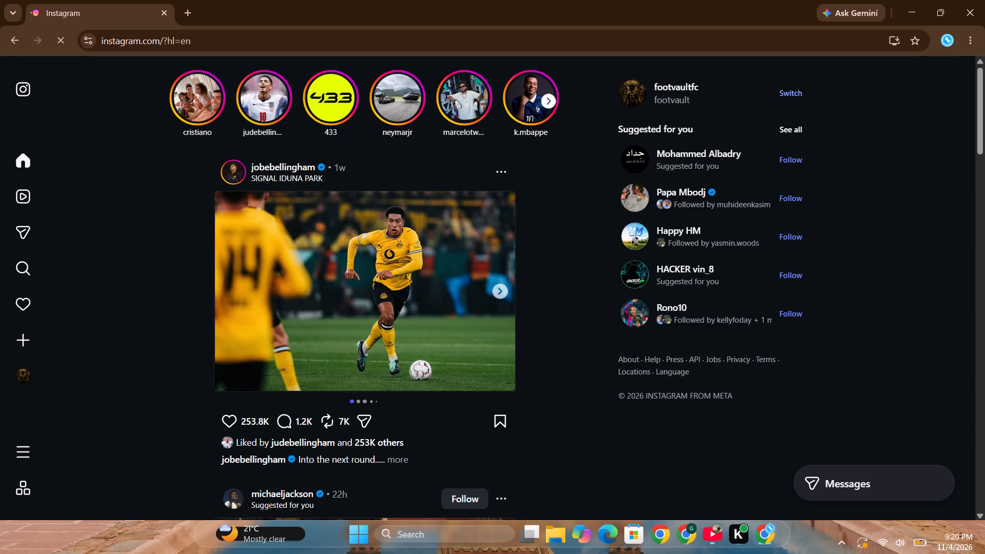
Start a new Instagram post and choose the Mohamed Salah video from the Downloads folder.
{"action": "left_click", "coordinate": [31, 338]}
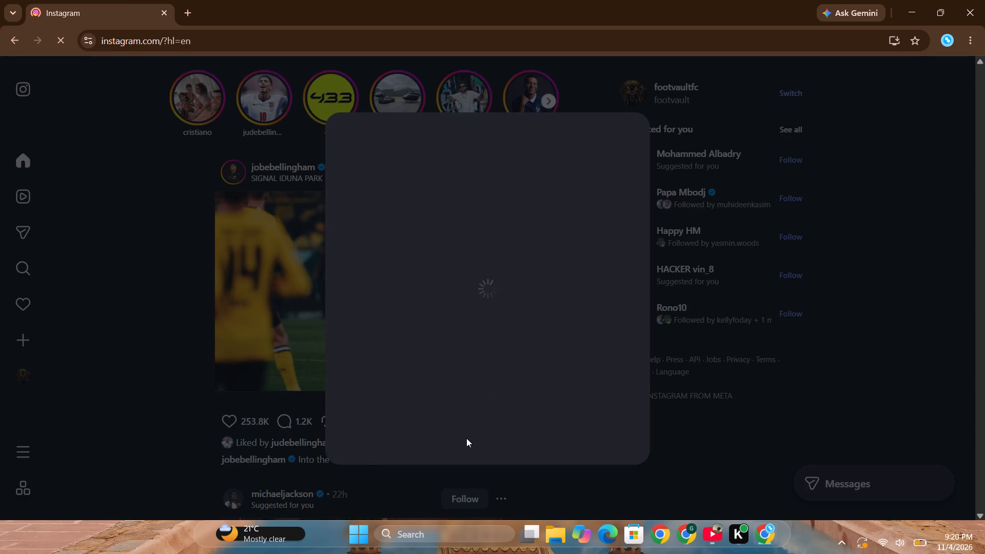
{"action": "left_click", "coordinate": [245, 209]}
{"action": "left_click", "coordinate": [22, 339]}
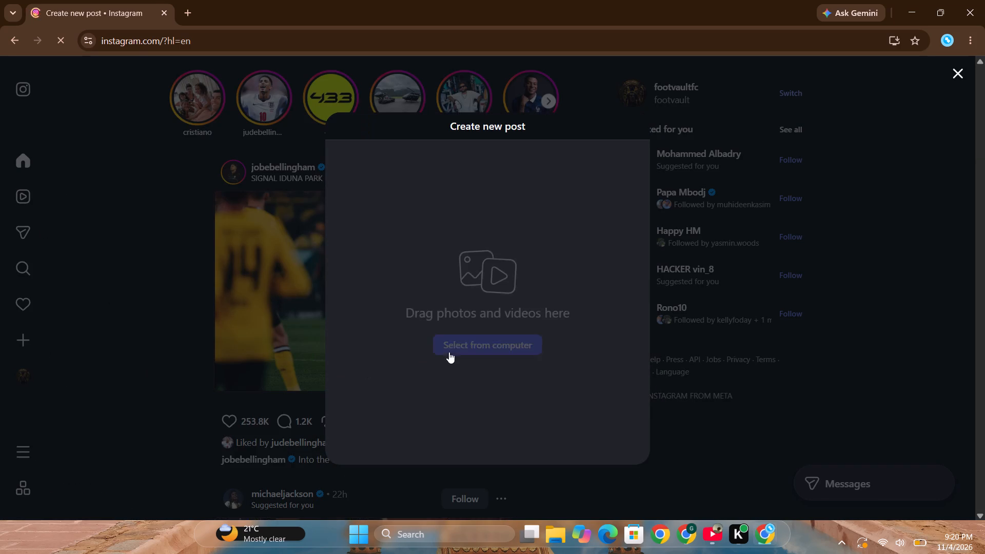
{"action": "left_click", "coordinate": [483, 350]}
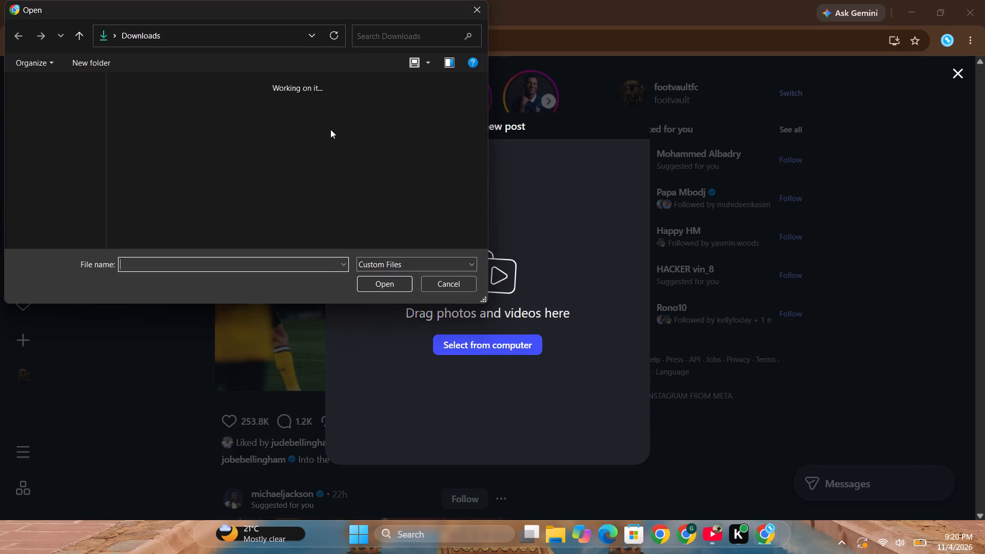
{"action": "double_click", "coordinate": [145, 114]}
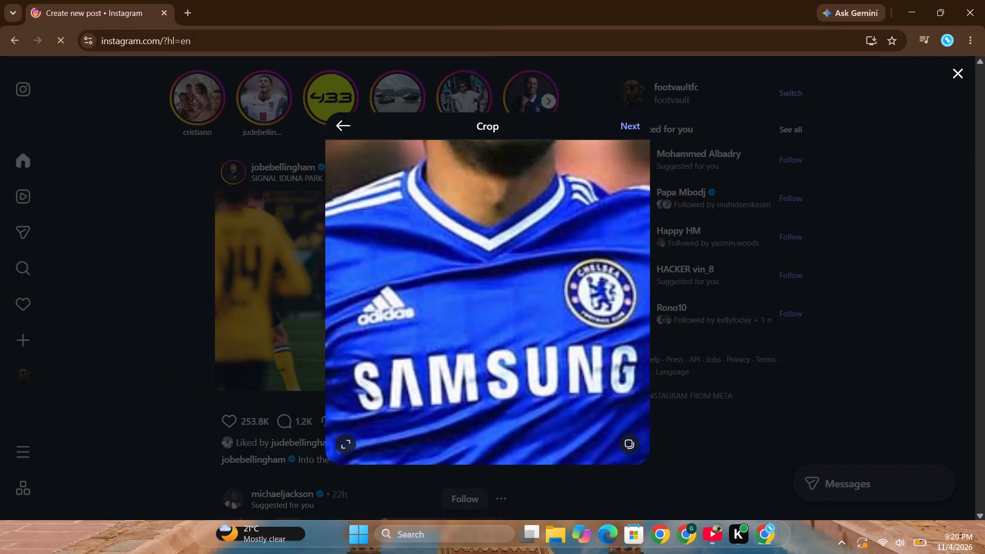
Set the video's crop ratio to 9:16 and continue to editing.
{"action": "left_click", "coordinate": [356, 443]}
{"action": "left_click", "coordinate": [371, 375]}
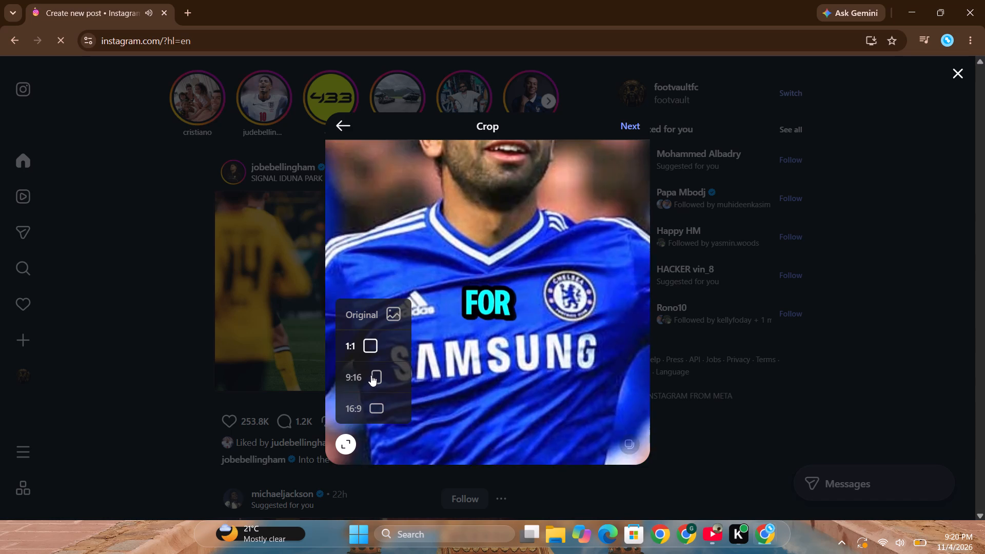
{"action": "left_click", "coordinate": [626, 130]}
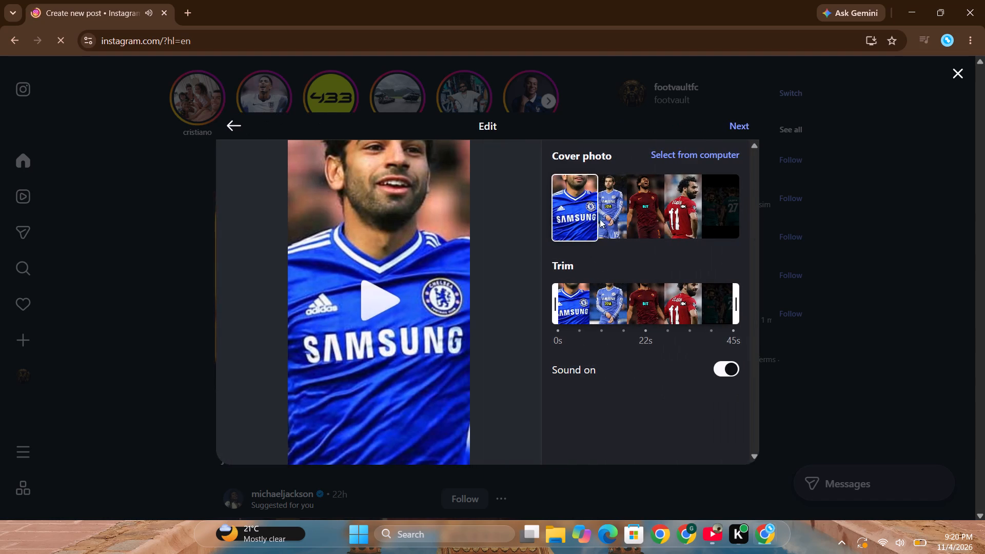
Choose the frame of Salah in the red number 11 Liverpool shirt as the reel's cover and continue to the caption.
{"action": "left_click_drag", "start_coordinate": [586, 205], "coordinate": [690, 215]}
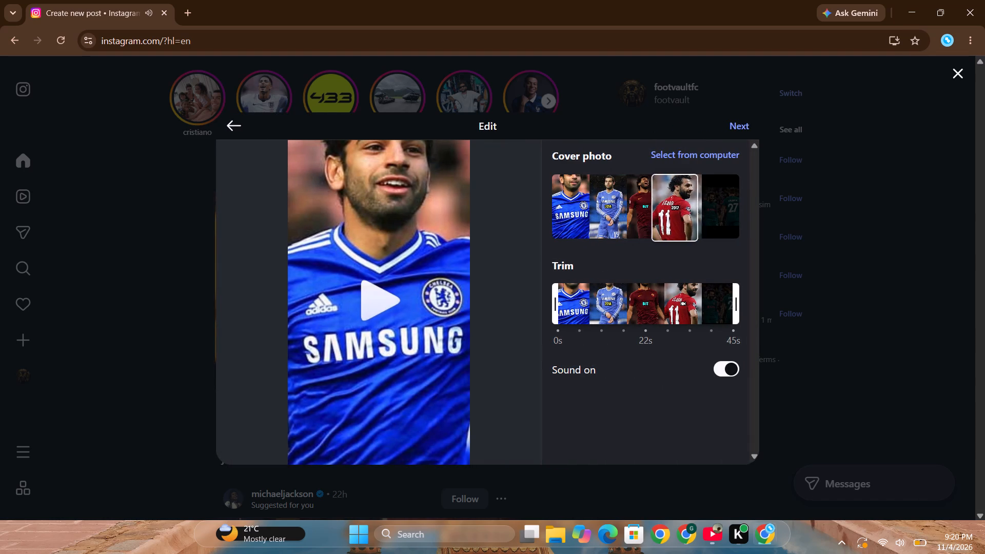
{"action": "left_click_drag", "start_coordinate": [690, 215], "coordinate": [691, 215]}
{"action": "left_click", "coordinate": [732, 127]}
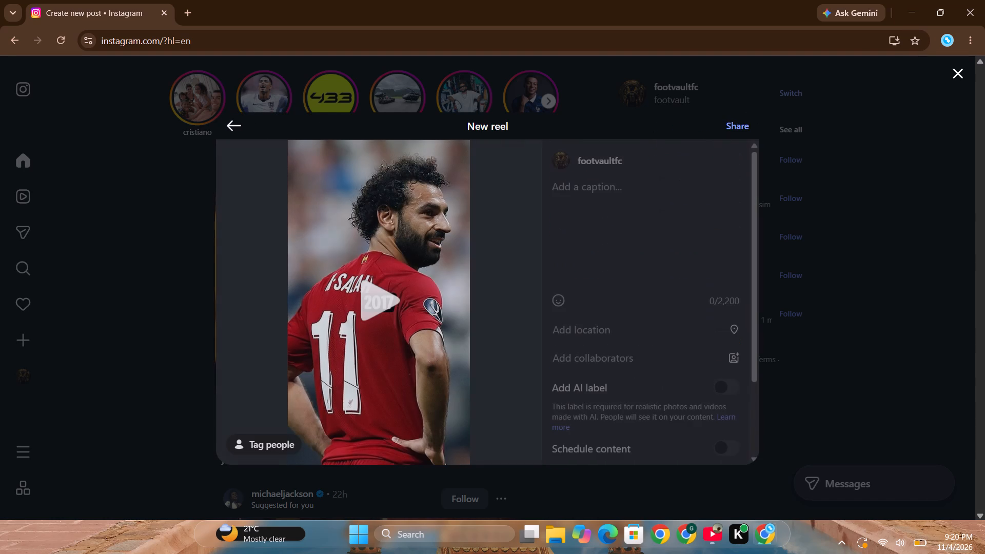
Paste the copied Mohamed Salah keywords into the reel caption and insert four line breaks above them.
{"action": "left_click", "coordinate": [645, 216]}
{"action": "key", "text": "ctrl+v"}
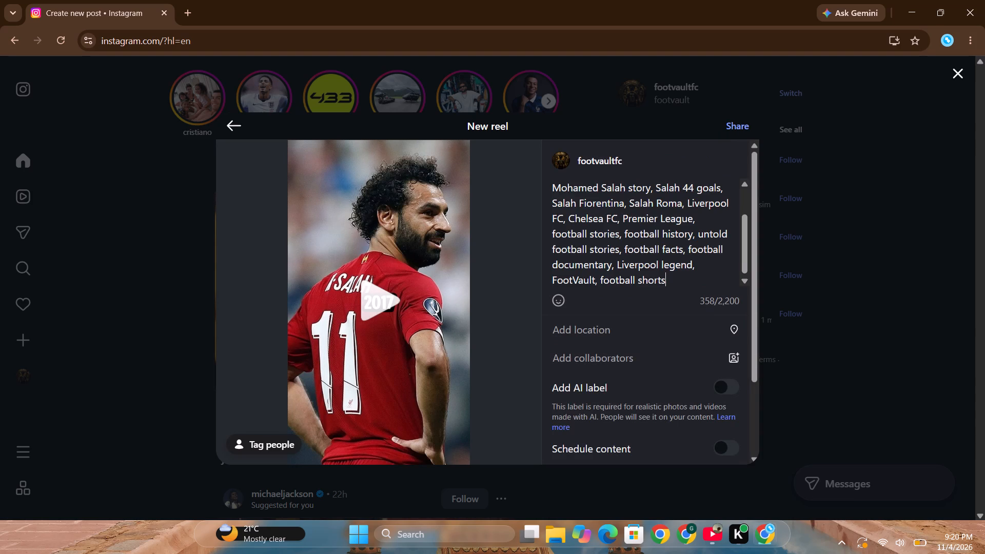
{"action": "scroll", "coordinate": [635, 254], "scroll_direction": "up", "scroll_amount": 5}
{"action": "left_click", "coordinate": [550, 187]}
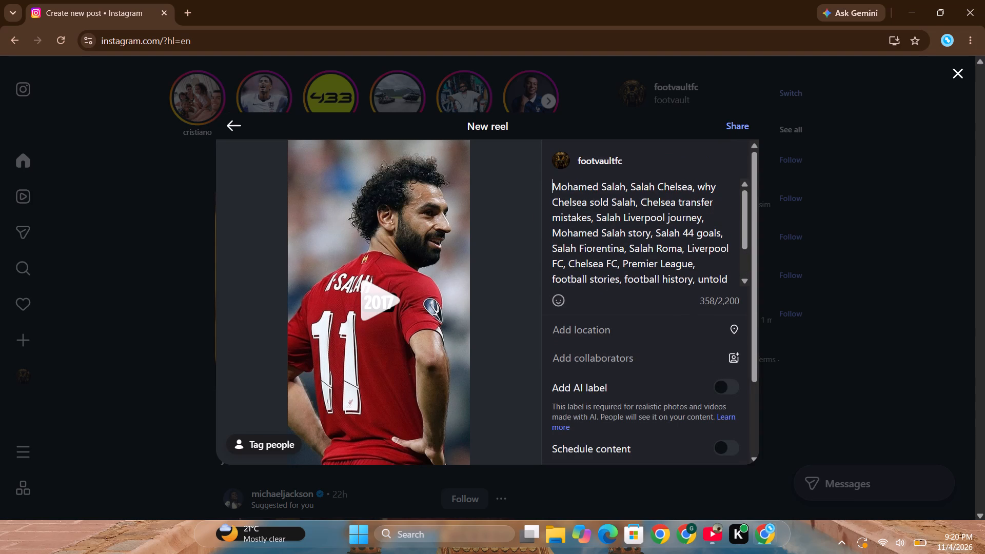
{"action": "key", "text": "Return"}
{"action": "key", "text": "Return"}
{"action": "key", "text": "Return"}
{"action": "key", "text": "Return"}
Copy the video description with hashtags from the ChatGPT conversation and paste it above the keywords in the Instagram reel caption.
{"action": "left_click", "coordinate": [567, 187]}
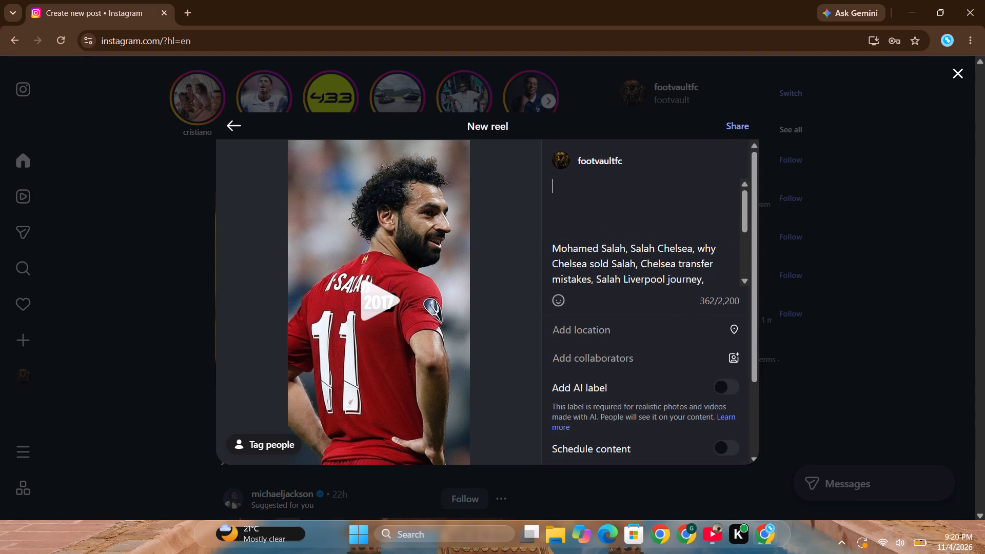
{"action": "left_click", "coordinate": [684, 533]}
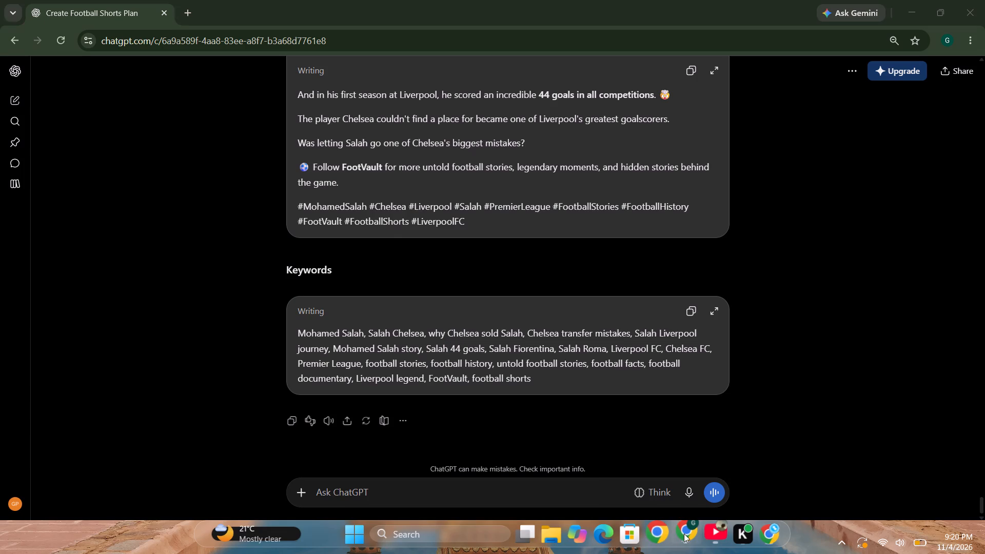
{"action": "scroll", "coordinate": [454, 184], "scroll_direction": "up", "scroll_amount": 3}
{"action": "left_click", "coordinate": [689, 207]}
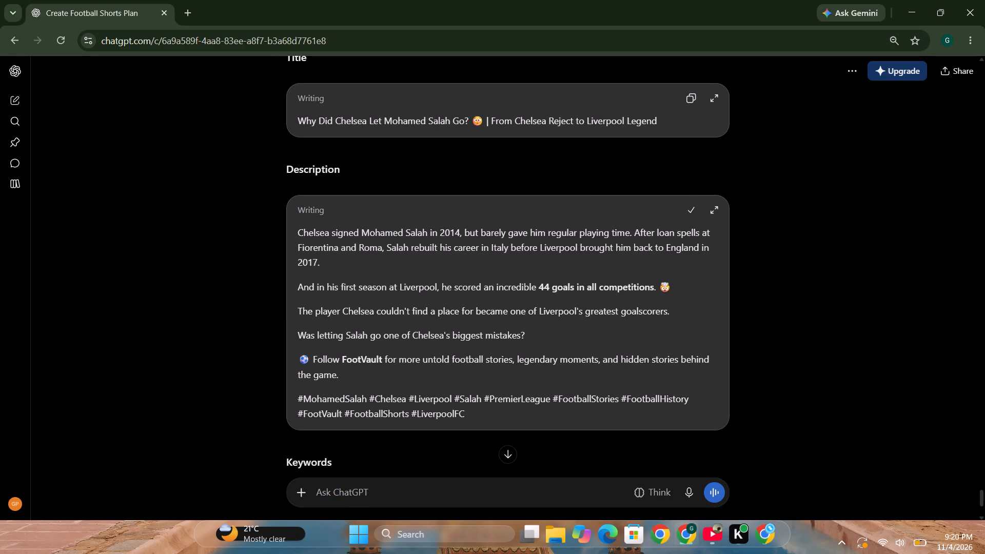
{"action": "left_click", "coordinate": [761, 533]}
{"action": "key", "text": "ctrl+v"}
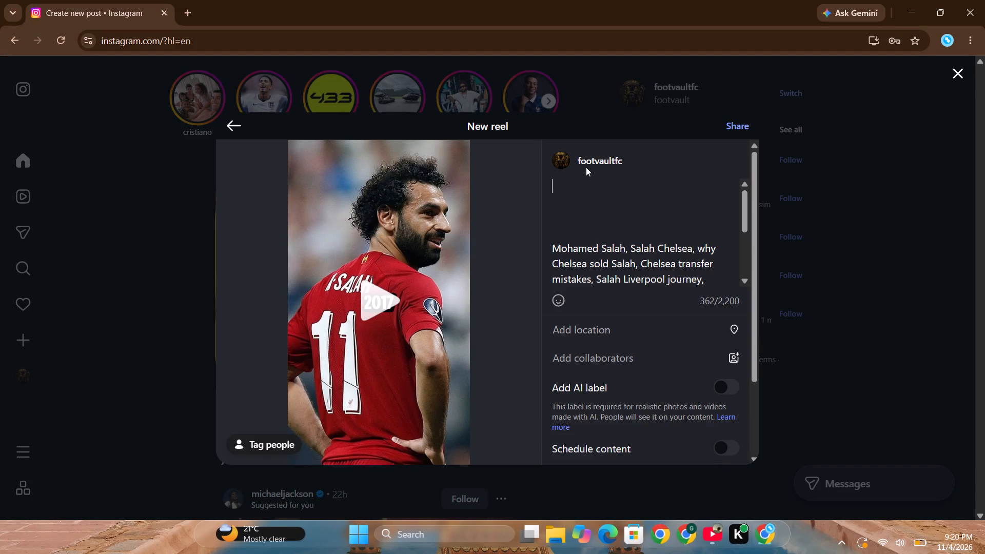
{"action": "scroll", "coordinate": [597, 249], "scroll_direction": "down", "scroll_amount": 3}
{"action": "scroll", "coordinate": [597, 249], "scroll_direction": "up", "scroll_amount": 5}
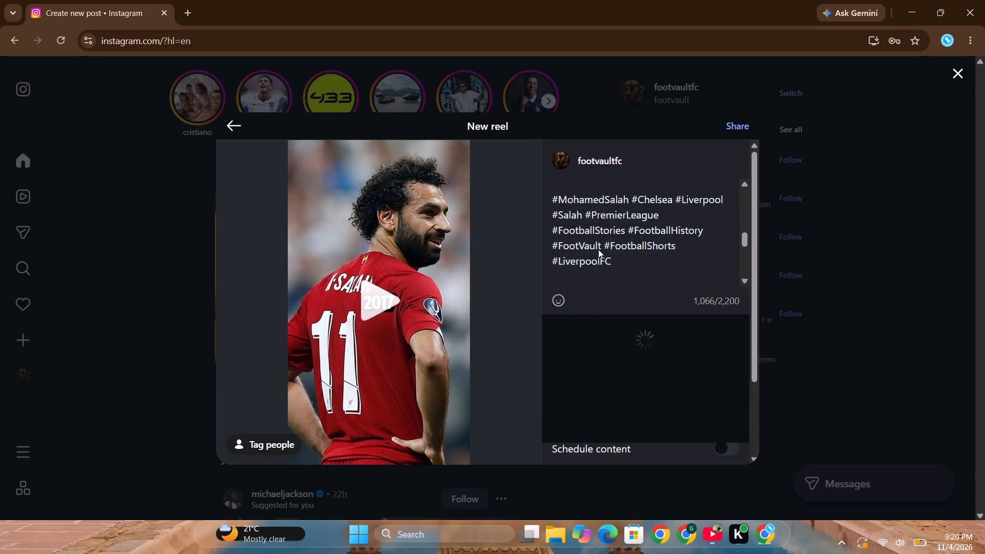
{"action": "scroll", "coordinate": [598, 249], "scroll_direction": "up", "scroll_amount": 8}
{"action": "left_click", "coordinate": [549, 179]}
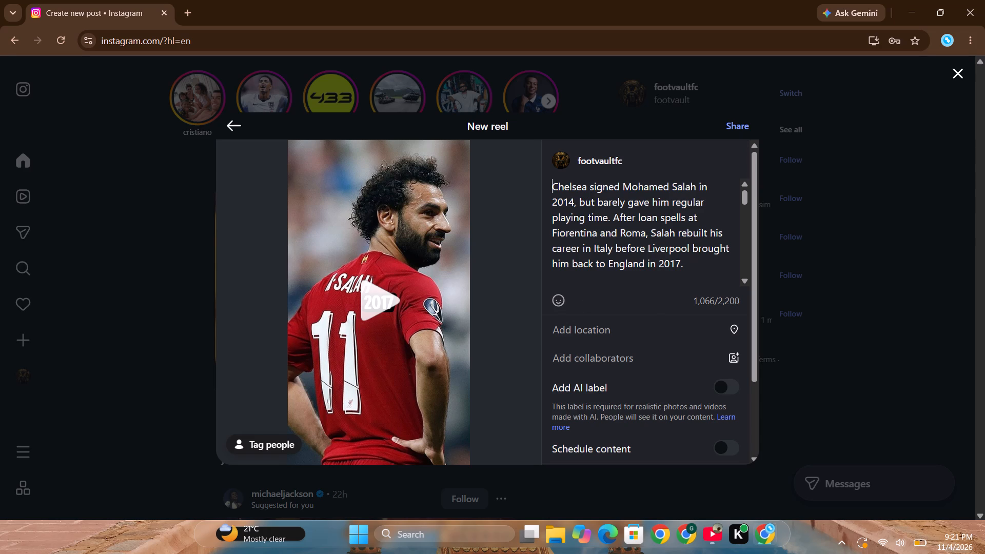
Look through the remaining reel options and share the reel to the footvaultfc account.
{"action": "scroll", "coordinate": [644, 267], "scroll_direction": "down", "scroll_amount": 6}
{"action": "scroll", "coordinate": [606, 404], "scroll_direction": "down", "scroll_amount": 13}
{"action": "scroll", "coordinate": [452, 345], "scroll_direction": "down", "scroll_amount": 6}
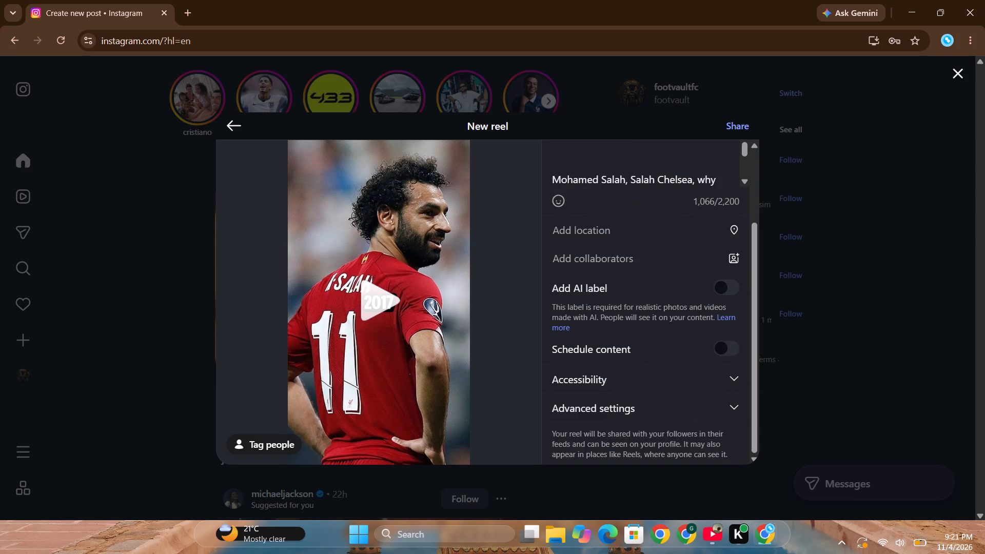
{"action": "left_click", "coordinate": [736, 129]}
Switch back to the YouTube Studio upload and check its details and upload progress.
{"action": "left_click", "coordinate": [700, 539]}
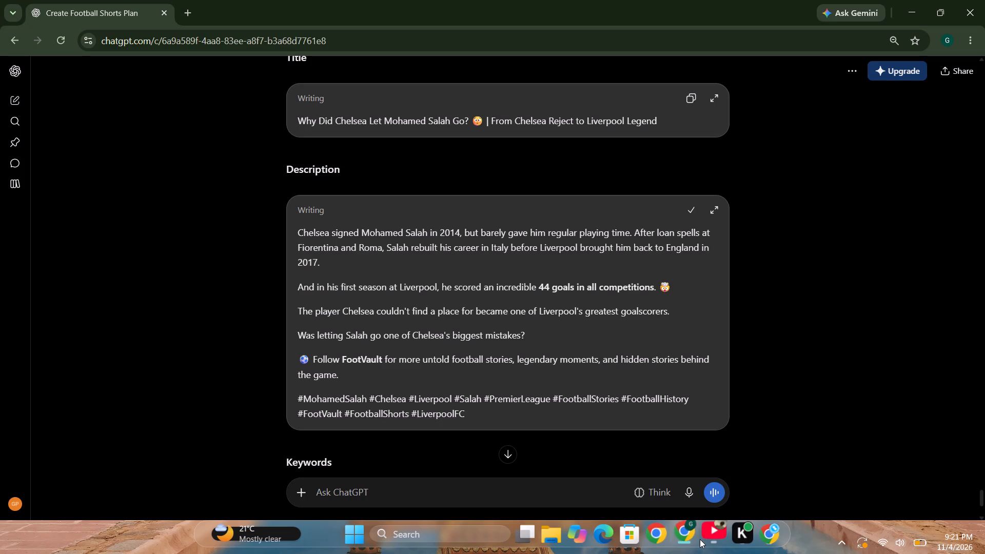
{"action": "left_click", "coordinate": [720, 530]}
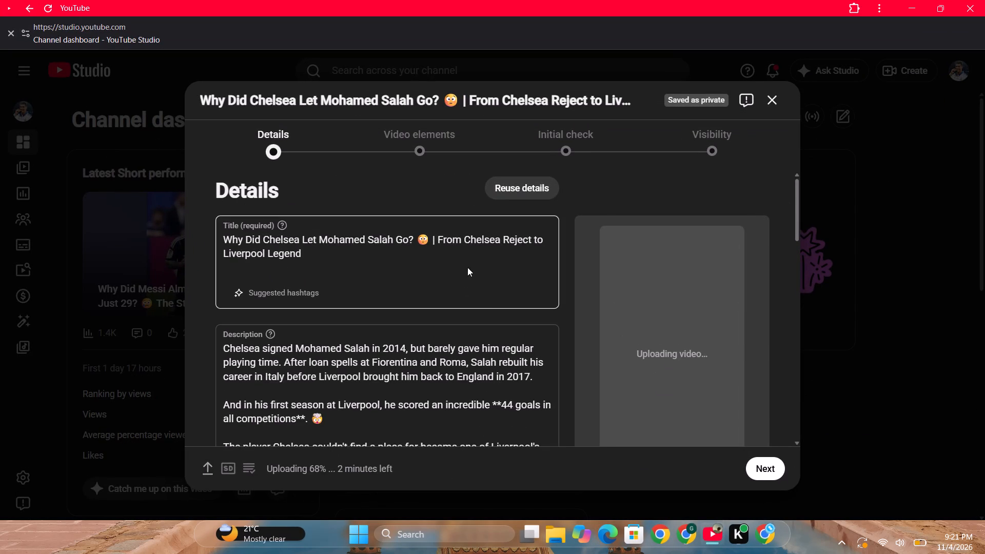
{"action": "scroll", "coordinate": [524, 339], "scroll_direction": "down", "scroll_amount": 2}
{"action": "scroll", "coordinate": [524, 339], "scroll_direction": "up", "scroll_amount": 1}
{"action": "scroll", "coordinate": [524, 339], "scroll_direction": "down", "scroll_amount": 4}
{"action": "scroll", "coordinate": [526, 338], "scroll_direction": "up", "scroll_amount": 8}
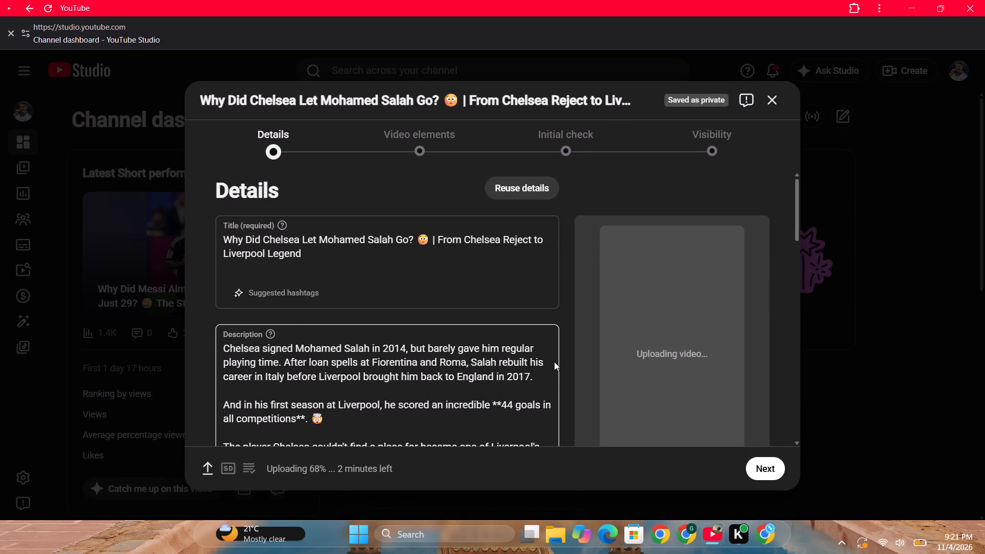
{"action": "scroll", "coordinate": [554, 362], "scroll_direction": "up", "scroll_amount": 2}
Open the Chrome profile chooser and browse the available profiles.
{"action": "left_click", "coordinate": [664, 531]}
{"action": "scroll", "coordinate": [494, 294], "scroll_direction": "down", "scroll_amount": 6}
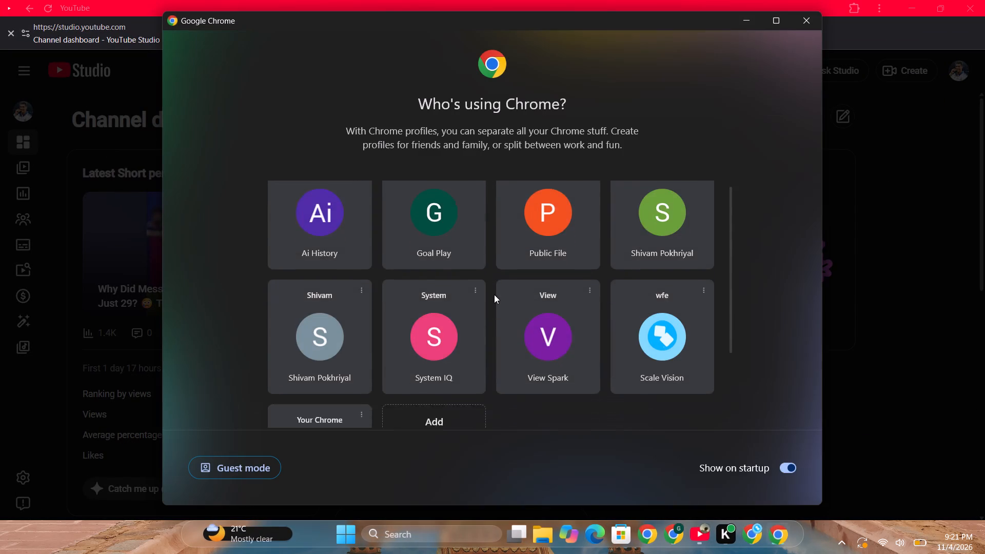
{"action": "scroll", "coordinate": [494, 326], "scroll_direction": "up", "scroll_amount": 7}
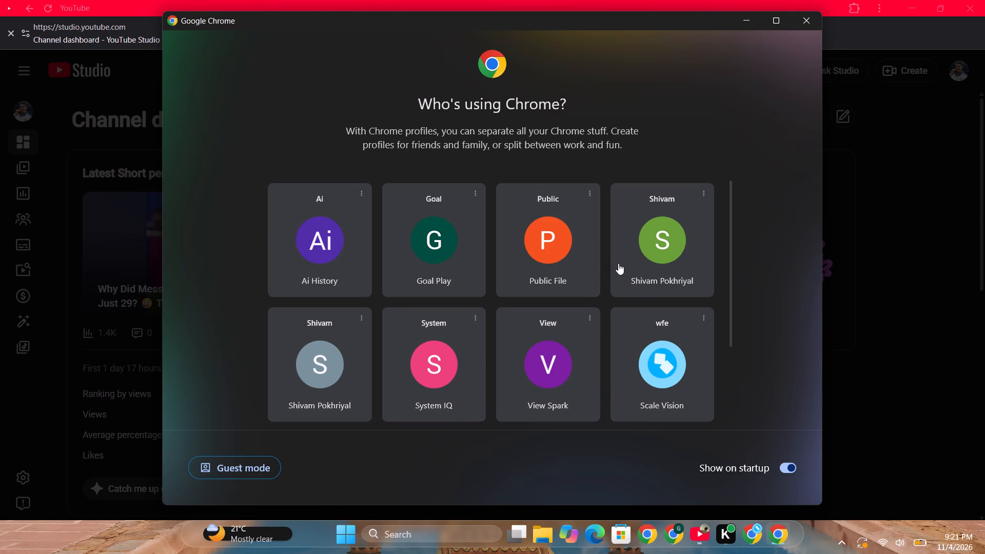
{"action": "left_click", "coordinate": [303, 398]}
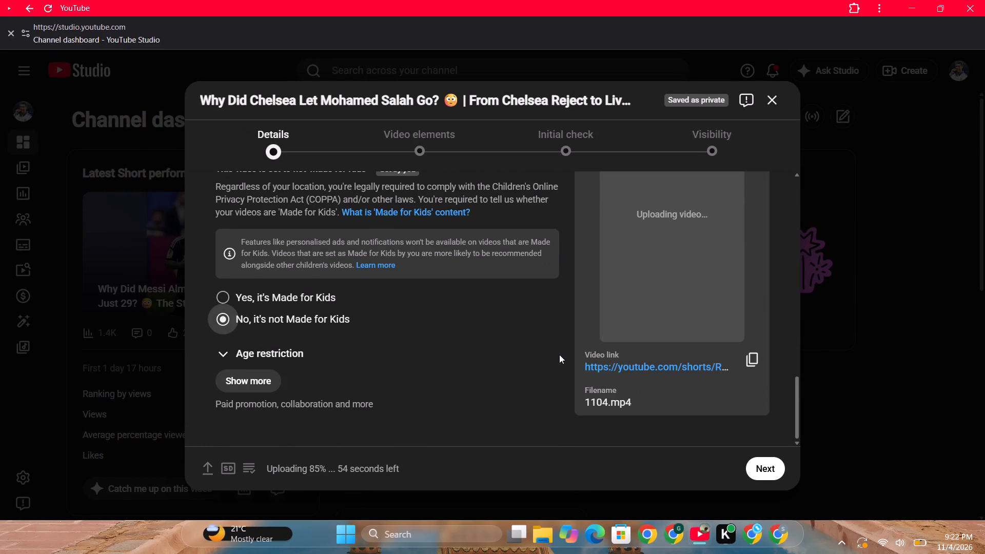
{"action": "scroll", "coordinate": [559, 354], "scroll_direction": "down", "scroll_amount": 3}
{"action": "left_click", "coordinate": [540, 432]}
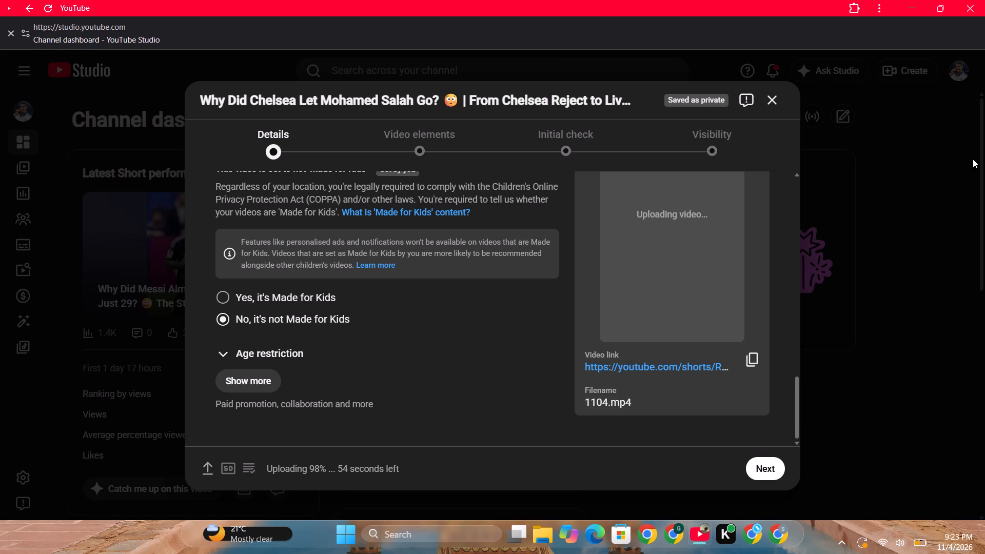
Check the Short's upload status and review its description, hashtags, keywords, thumbnail, playlist and audience settings in the video details.
{"action": "left_click", "coordinate": [489, 377]}
{"action": "left_click", "coordinate": [482, 399]}
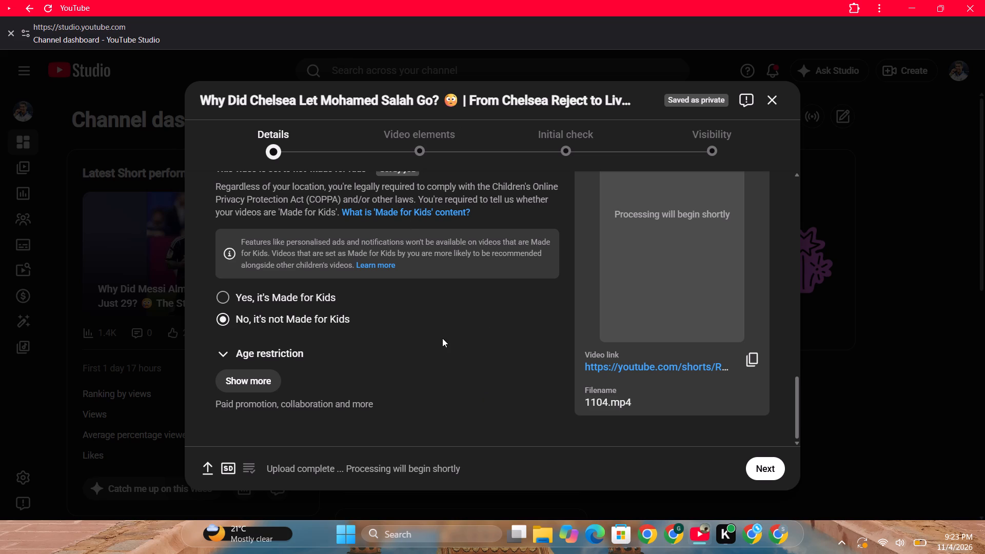
{"action": "scroll", "coordinate": [493, 367], "scroll_direction": "down", "scroll_amount": 5}
{"action": "scroll", "coordinate": [506, 371], "scroll_direction": "up", "scroll_amount": 10}
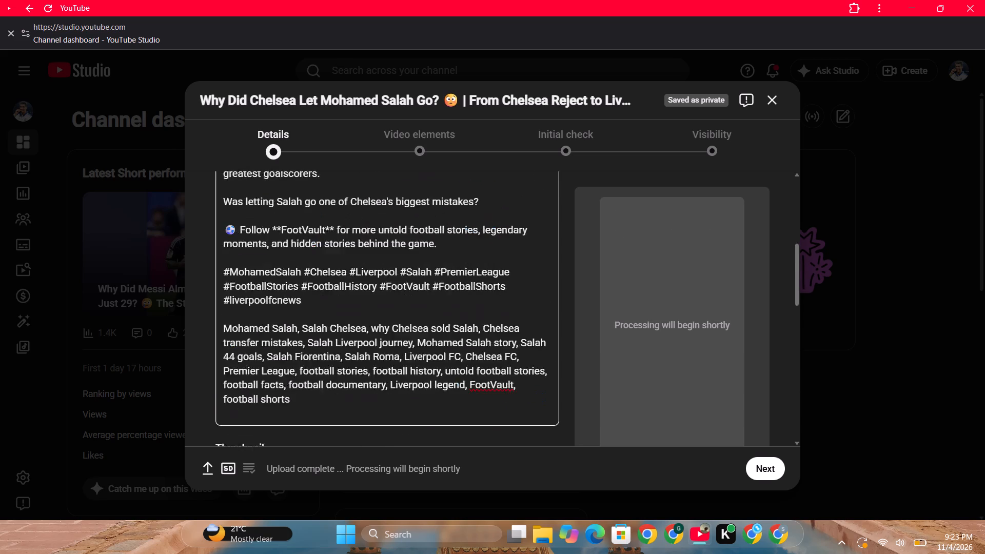
{"action": "scroll", "coordinate": [536, 379], "scroll_direction": "up", "scroll_amount": 12}
{"action": "scroll", "coordinate": [565, 378], "scroll_direction": "down", "scroll_amount": 17}
{"action": "scroll", "coordinate": [565, 375], "scroll_direction": "up", "scroll_amount": 4}
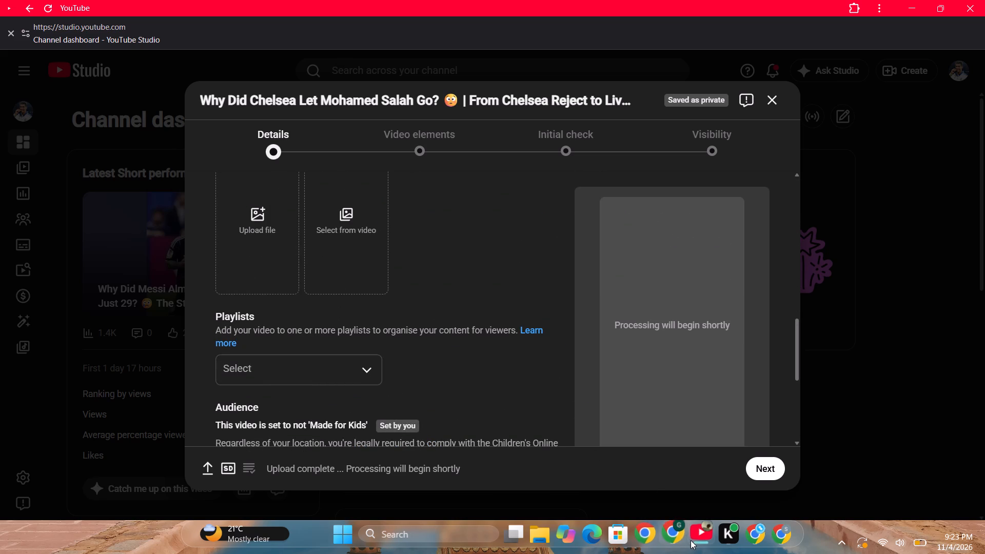
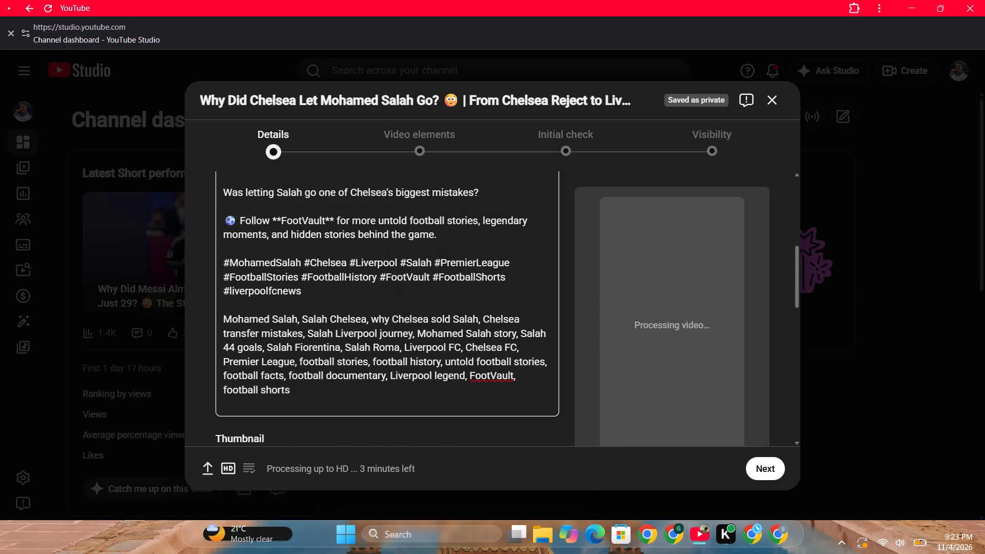
Review the Short's title, description, hashtags, keywords, thumbnail, playlist and audience settings, and check the processing progress and video preview.
{"action": "scroll", "coordinate": [538, 346], "scroll_direction": "up", "scroll_amount": 8}
{"action": "left_click", "coordinate": [565, 318]}
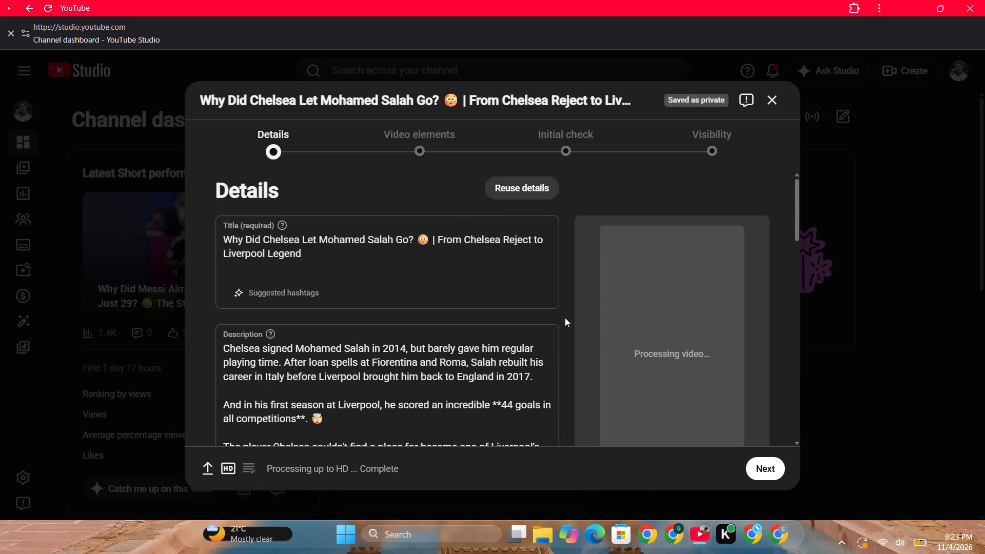
{"action": "scroll", "coordinate": [533, 410], "scroll_direction": "down", "scroll_amount": 15}
{"action": "scroll", "coordinate": [565, 425], "scroll_direction": "up", "scroll_amount": 6}
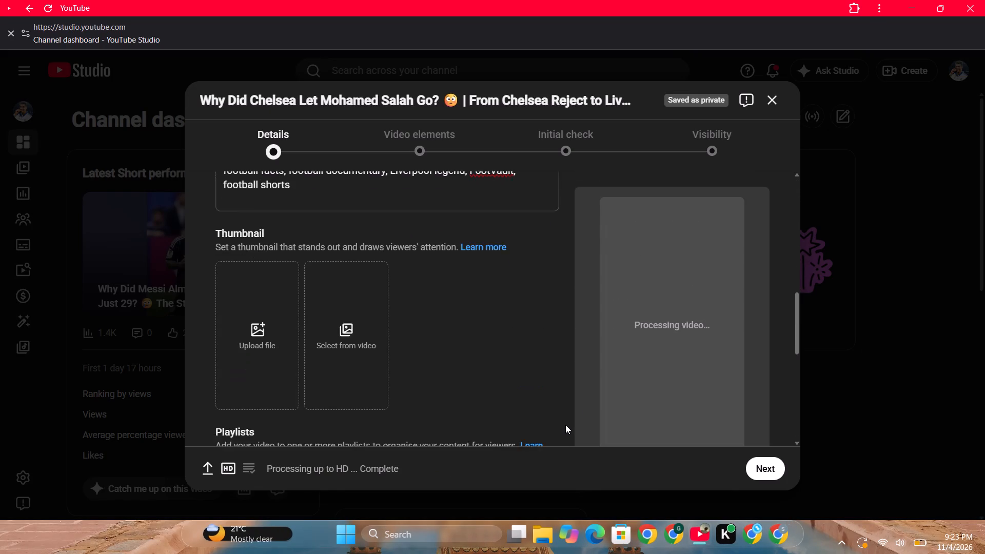
{"action": "scroll", "coordinate": [566, 423], "scroll_direction": "up", "scroll_amount": 13}
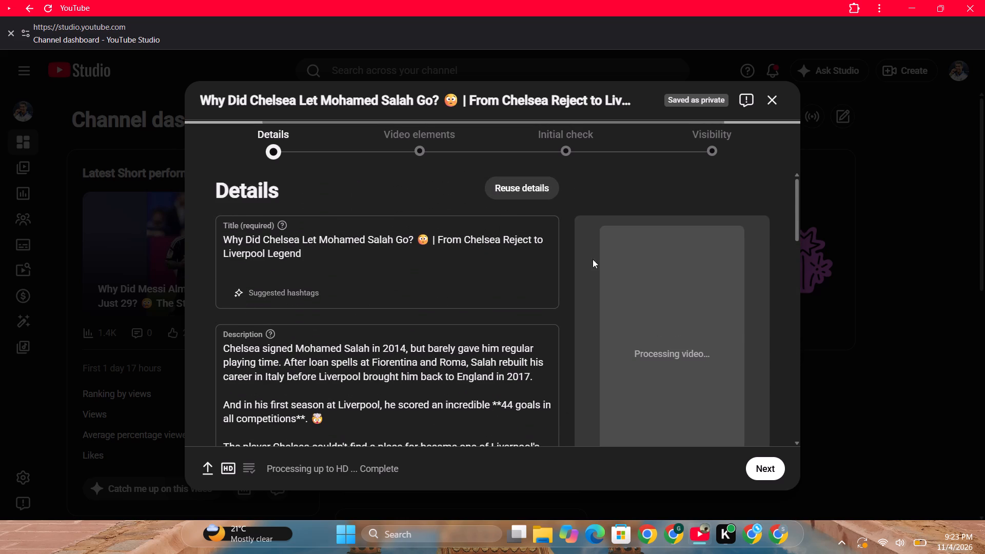
{"action": "left_click", "coordinate": [563, 318]}
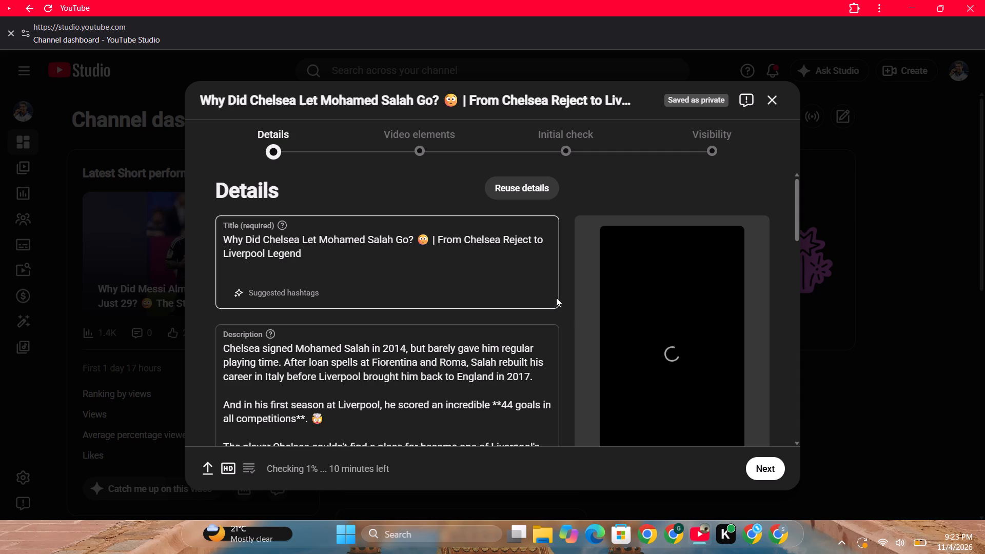
{"action": "scroll", "coordinate": [562, 307], "scroll_direction": "down", "scroll_amount": 12}
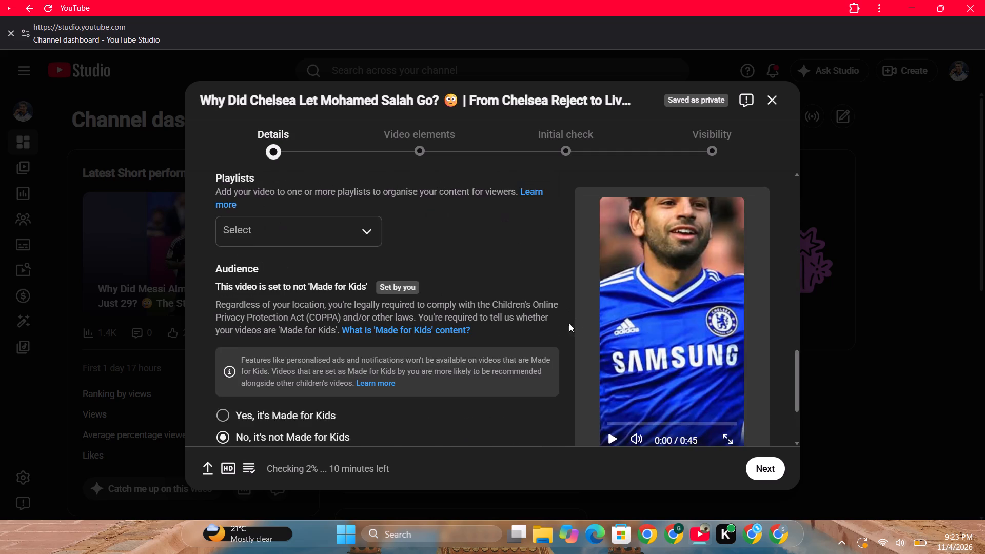
{"action": "scroll", "coordinate": [559, 326], "scroll_direction": "down", "scroll_amount": 10}
{"action": "scroll", "coordinate": [561, 329], "scroll_direction": "up", "scroll_amount": 2}
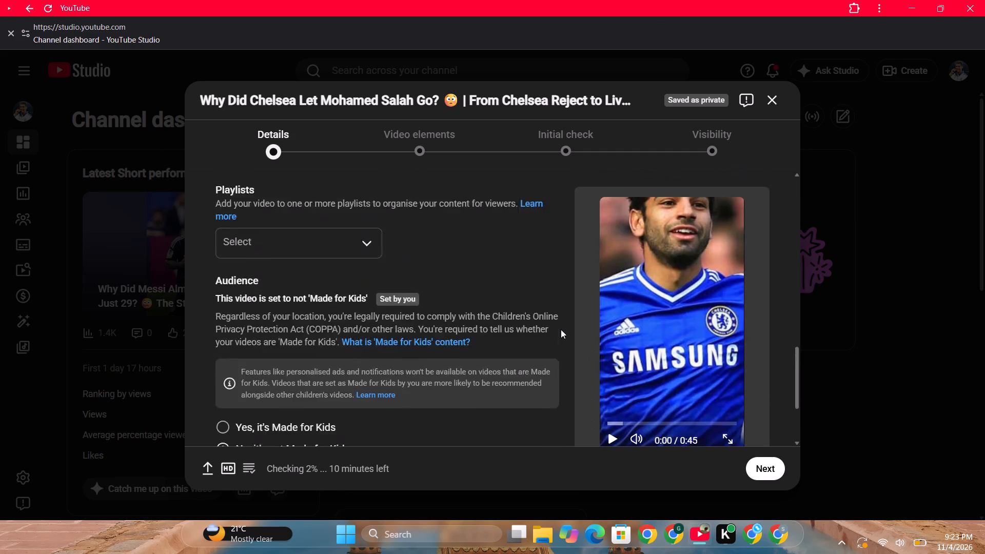
{"action": "scroll", "coordinate": [561, 329], "scroll_direction": "up", "scroll_amount": 8}
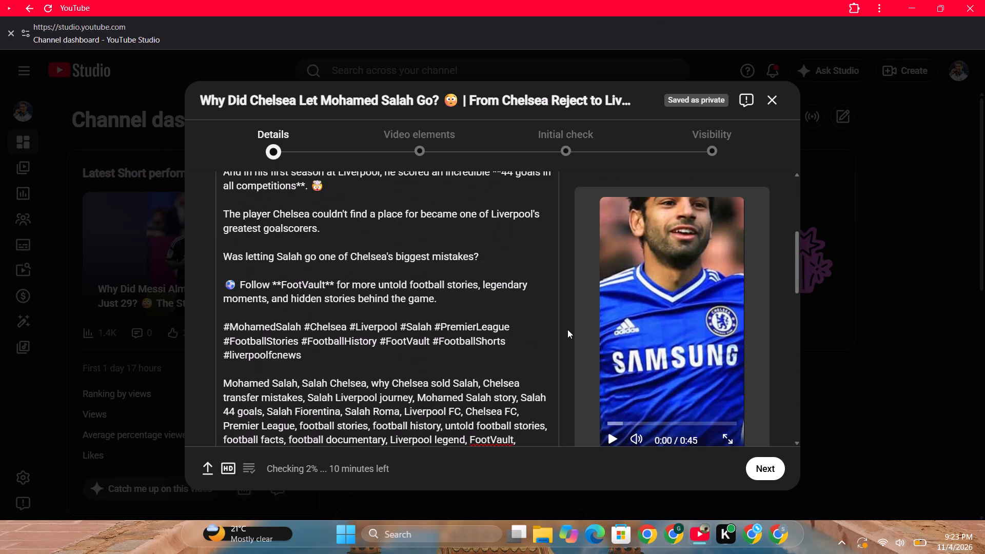
{"action": "scroll", "coordinate": [567, 329], "scroll_direction": "up", "scroll_amount": 8}
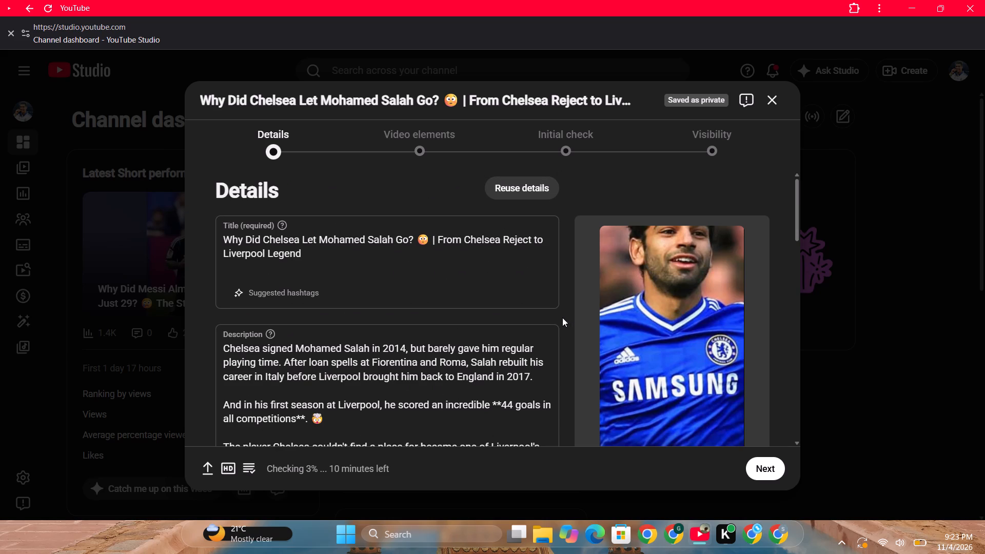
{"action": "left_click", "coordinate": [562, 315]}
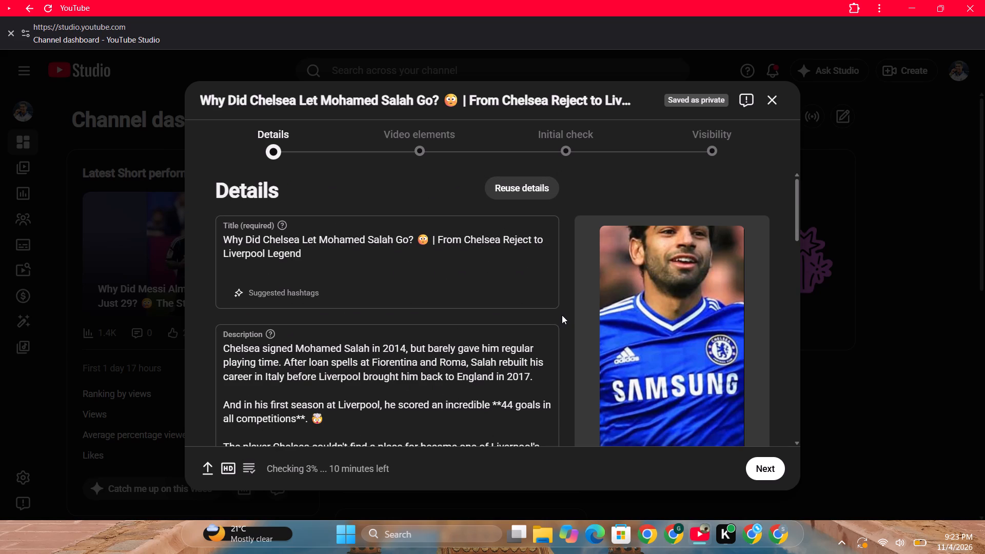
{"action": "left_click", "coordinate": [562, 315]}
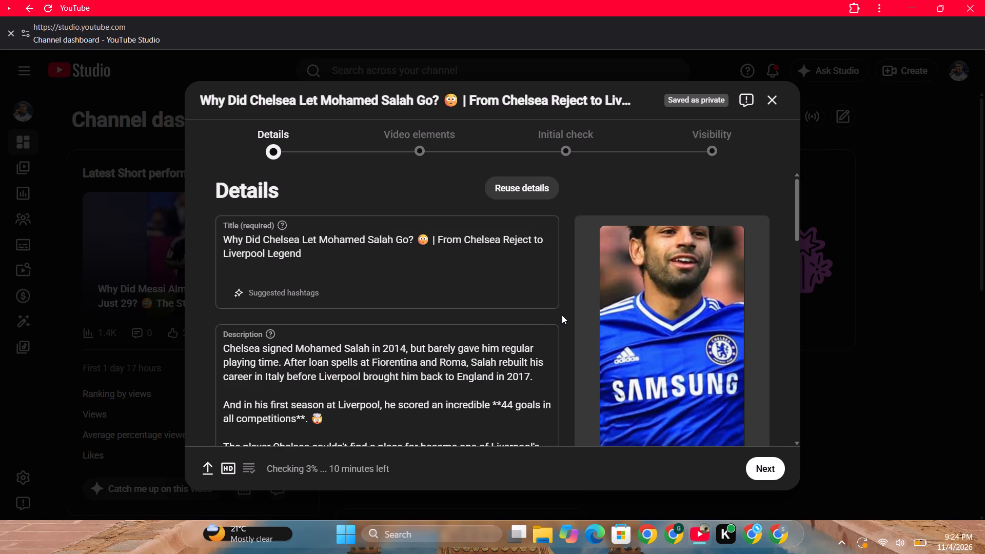
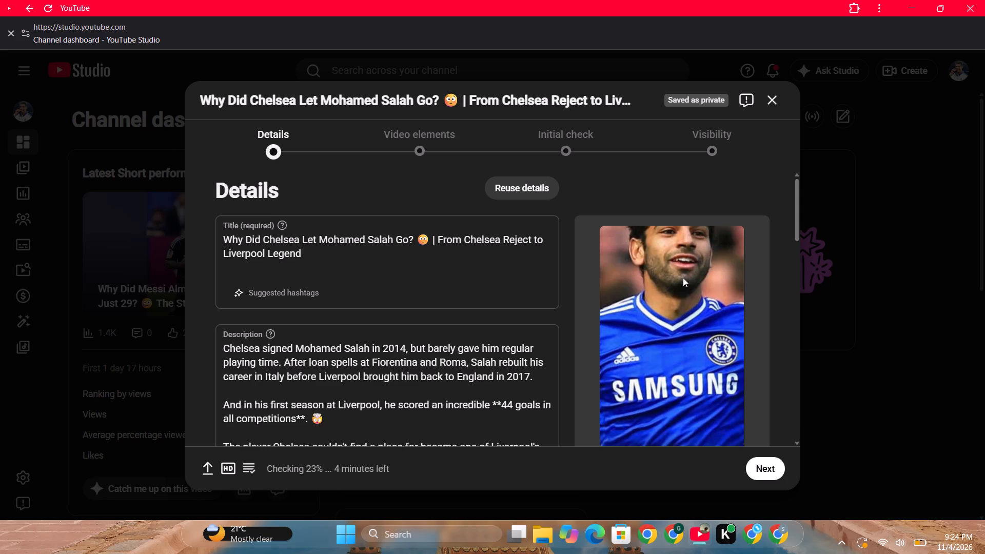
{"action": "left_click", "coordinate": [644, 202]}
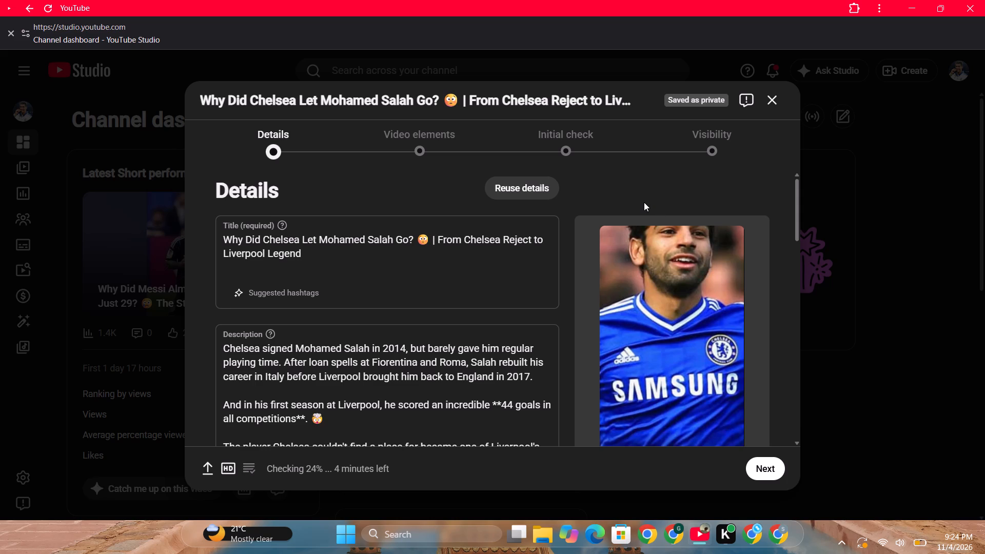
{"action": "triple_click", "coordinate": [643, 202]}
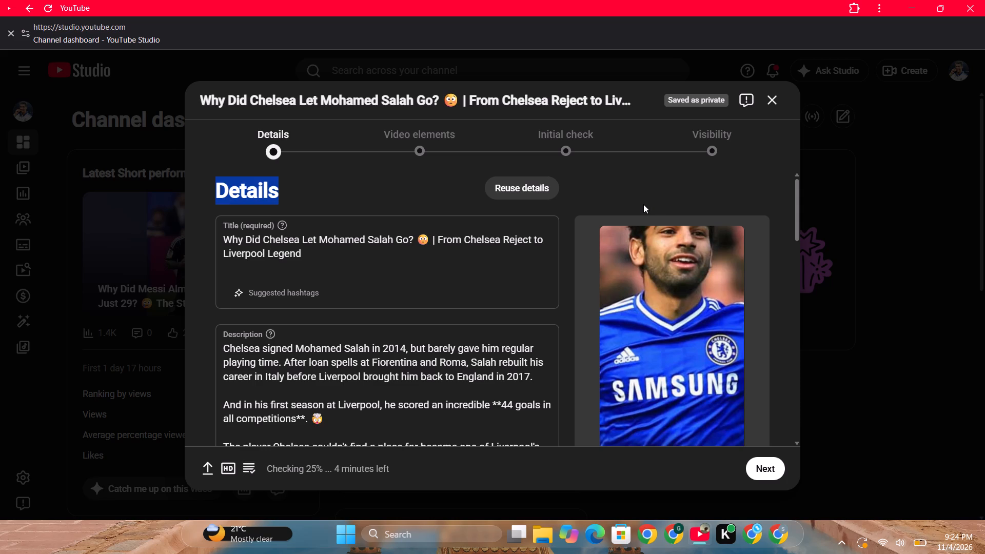
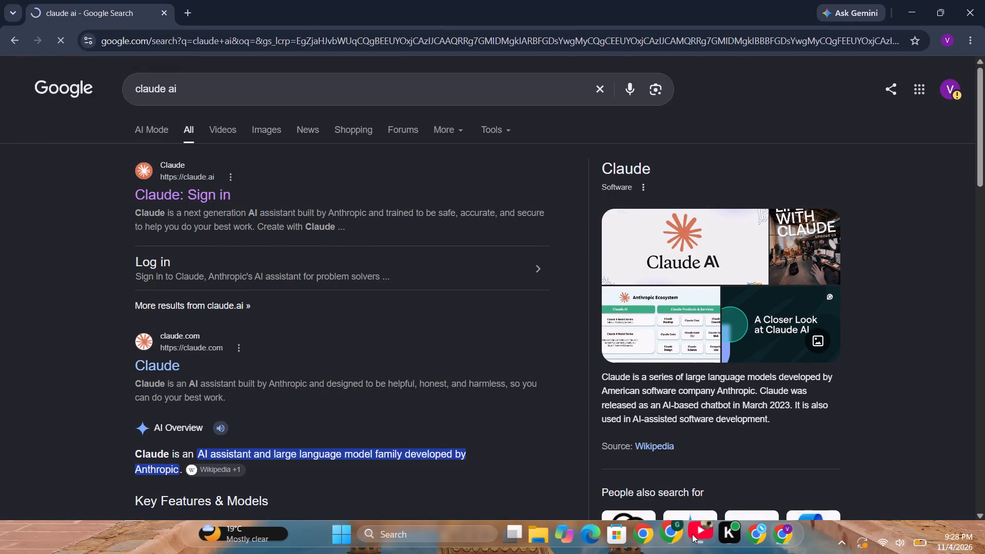
{"action": "scroll", "coordinate": [477, 321], "scroll_direction": "down", "scroll_amount": 11}
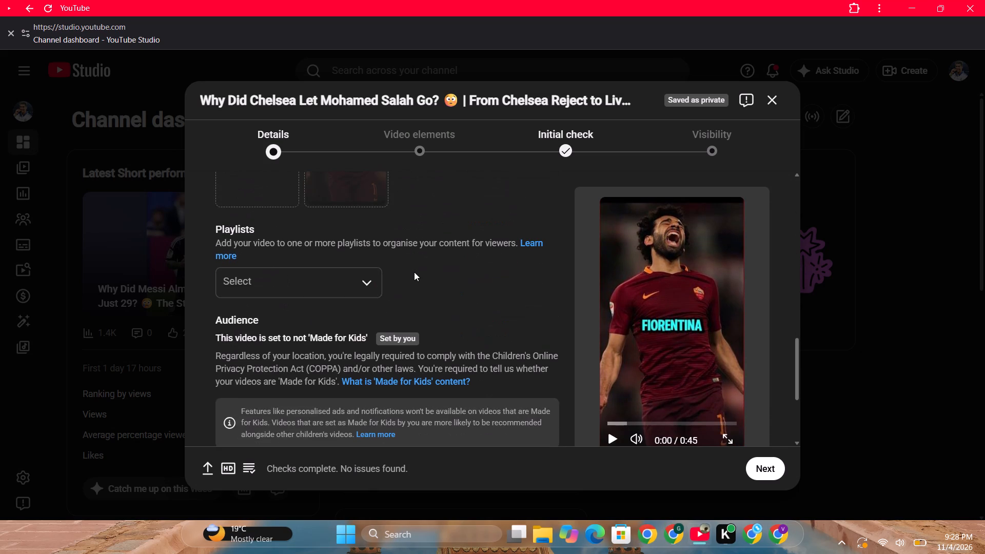
{"action": "scroll", "coordinate": [414, 272], "scroll_direction": "up", "scroll_amount": 3}
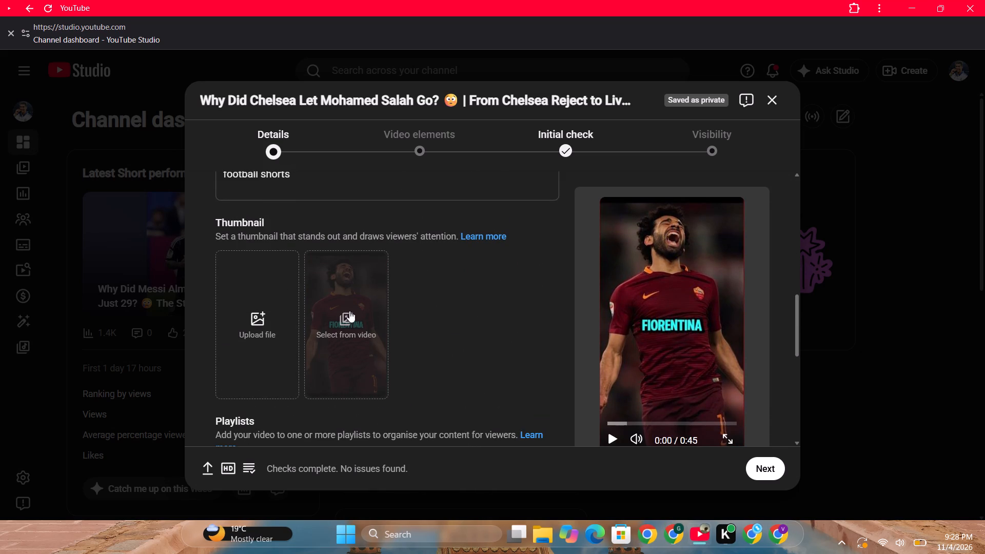
{"action": "left_click", "coordinate": [349, 311]}
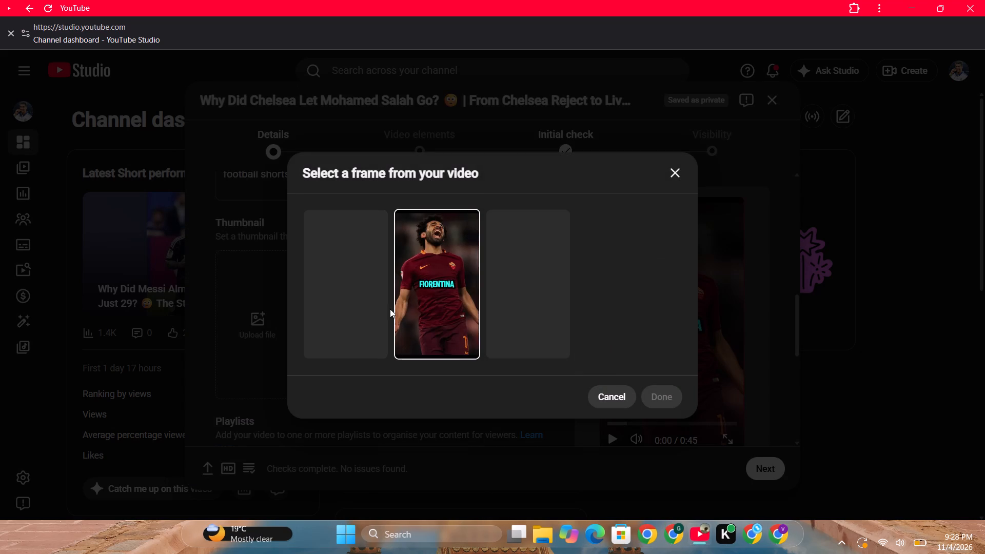
{"action": "left_click", "coordinate": [527, 184]}
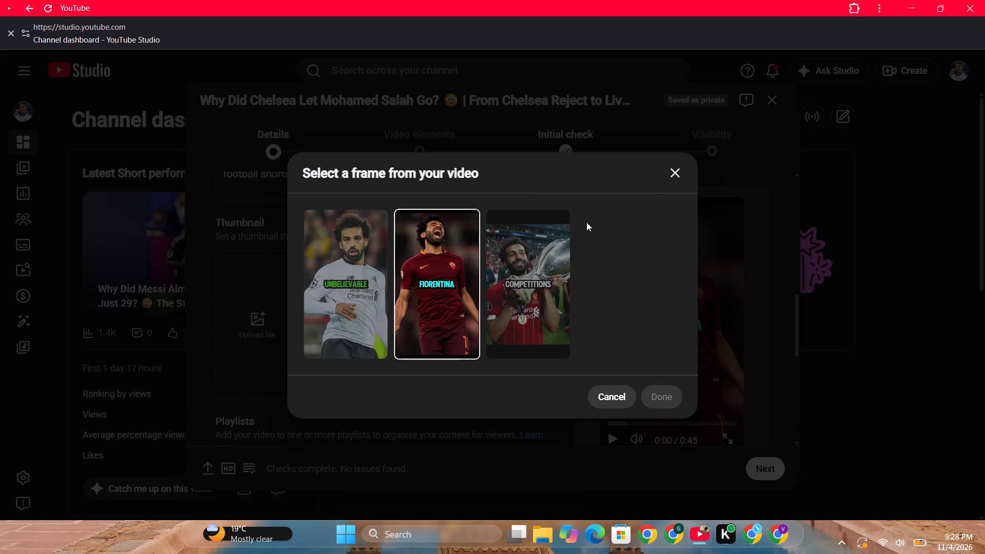
{"action": "left_click", "coordinate": [375, 283]}
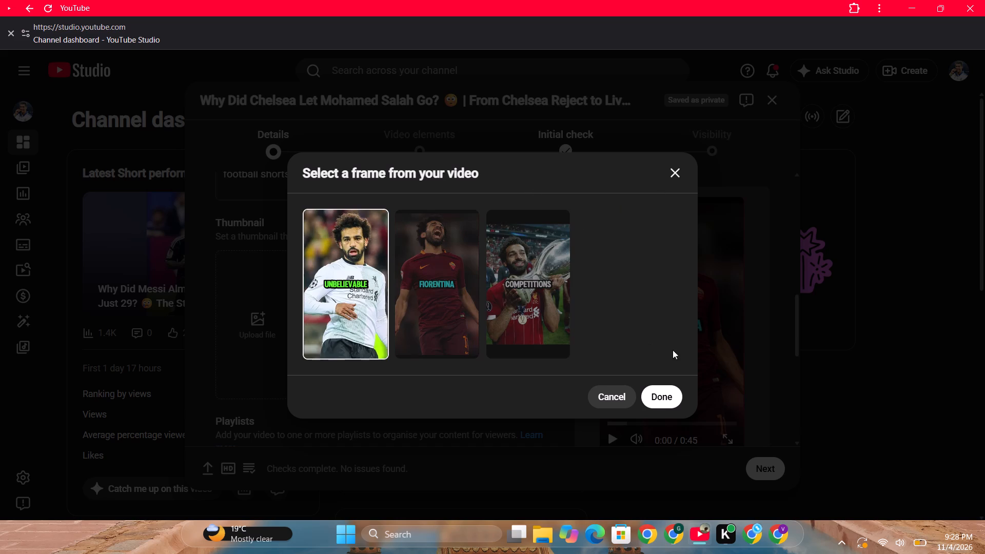
{"action": "left_click", "coordinate": [561, 298]}
{"action": "left_click", "coordinate": [363, 284]}
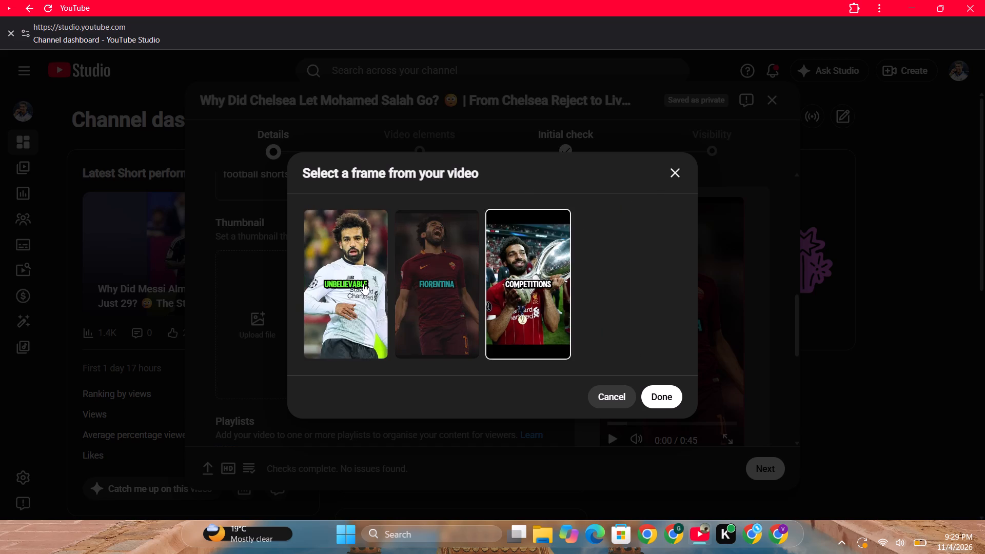
{"action": "left_click", "coordinate": [671, 401]}
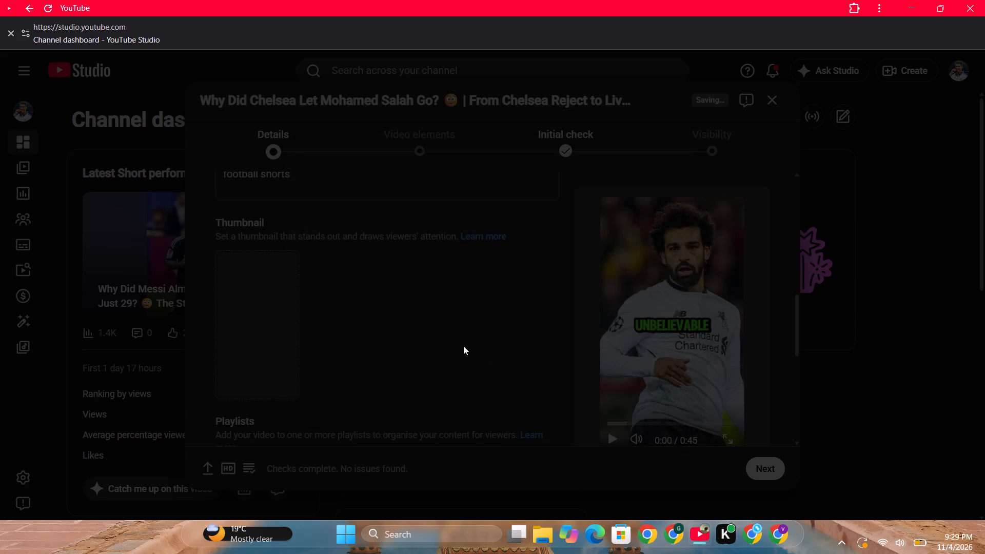
Append the suggested hashtag #footballshorts to the end of the Short's title.
{"action": "scroll", "coordinate": [528, 345], "scroll_direction": "down", "scroll_amount": 12}
{"action": "scroll", "coordinate": [564, 361], "scroll_direction": "up", "scroll_amount": 7}
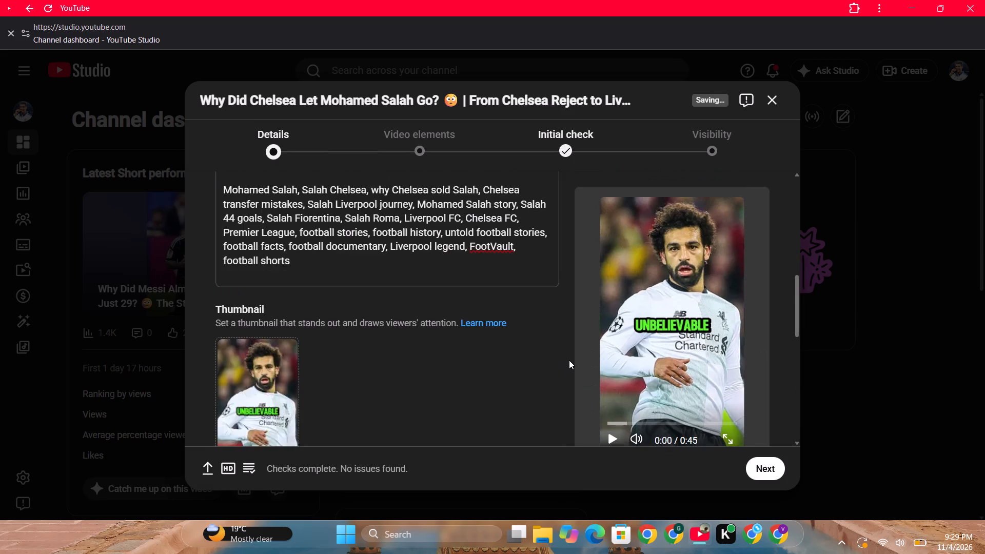
{"action": "scroll", "coordinate": [570, 361], "scroll_direction": "up", "scroll_amount": 10}
{"action": "scroll", "coordinate": [576, 361], "scroll_direction": "down", "scroll_amount": 10}
{"action": "scroll", "coordinate": [576, 361], "scroll_direction": "up", "scroll_amount": 1}
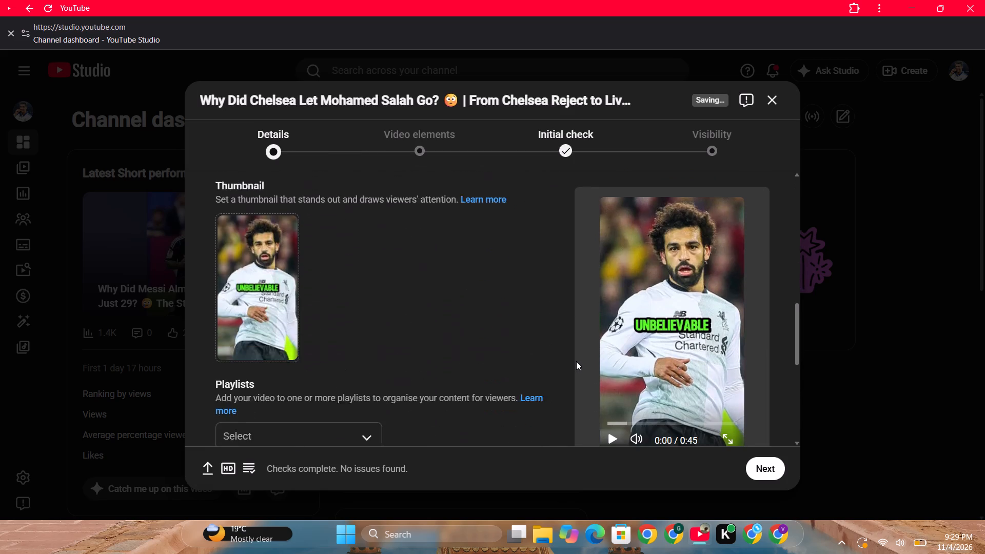
{"action": "scroll", "coordinate": [576, 361], "scroll_direction": "up", "scroll_amount": 12}
{"action": "left_click", "coordinate": [267, 294]}
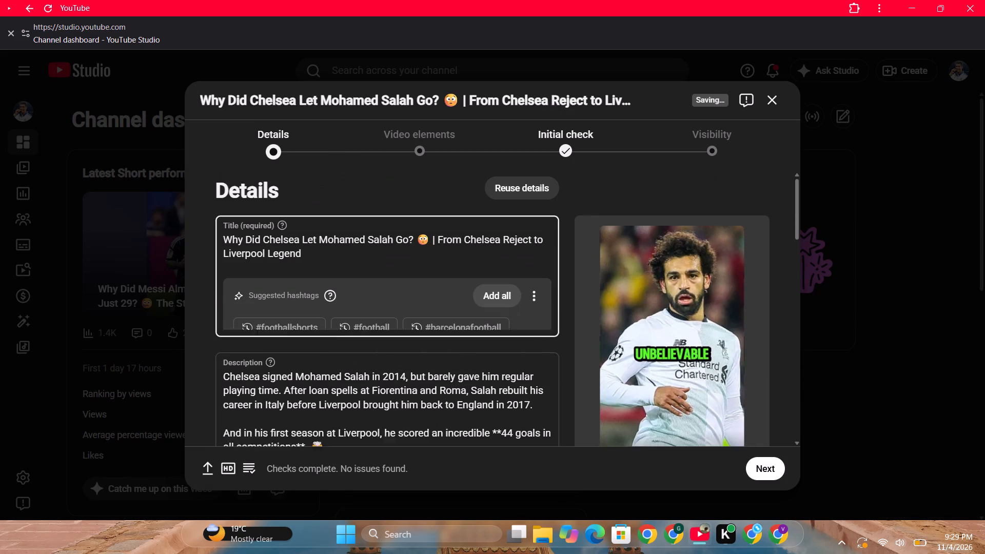
{"action": "left_click", "coordinate": [314, 288]}
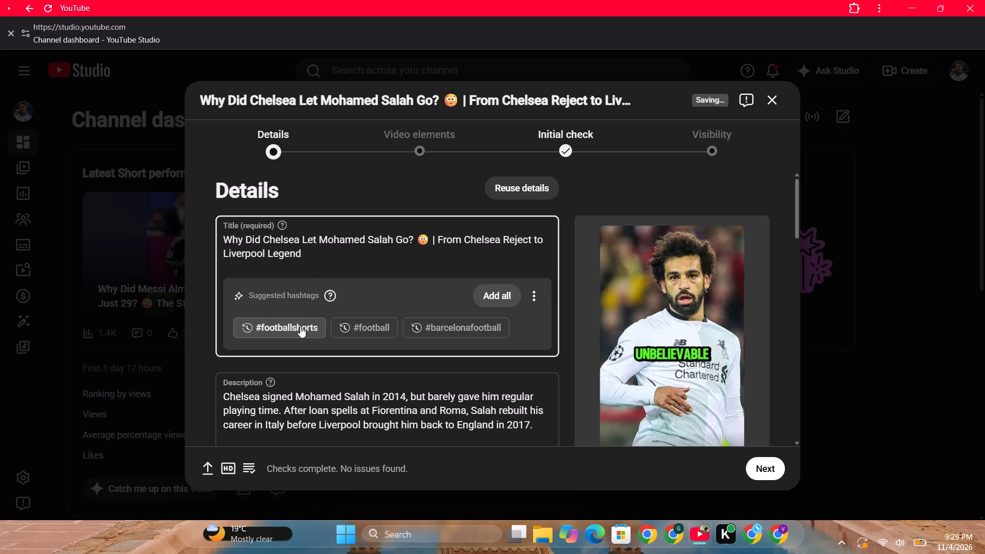
{"action": "left_click", "coordinate": [300, 326]}
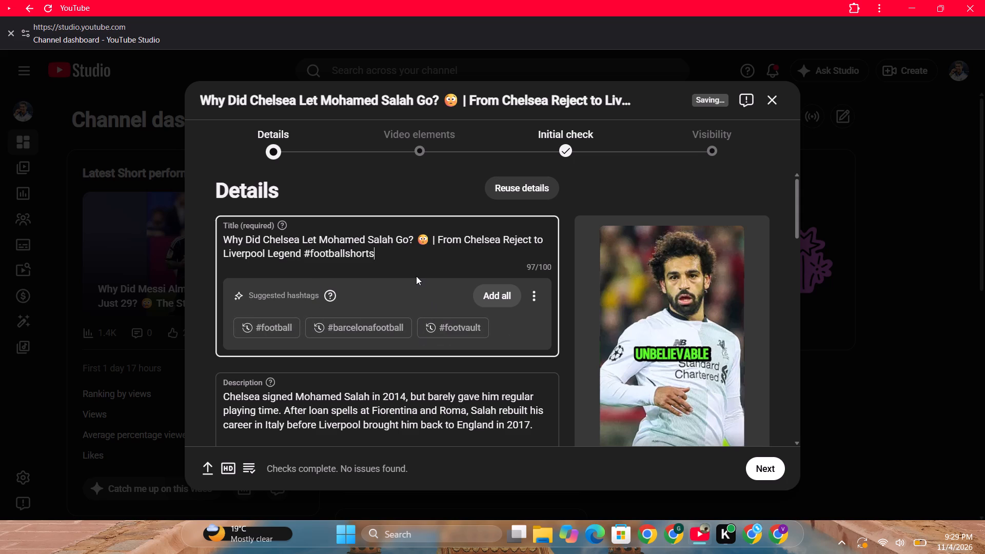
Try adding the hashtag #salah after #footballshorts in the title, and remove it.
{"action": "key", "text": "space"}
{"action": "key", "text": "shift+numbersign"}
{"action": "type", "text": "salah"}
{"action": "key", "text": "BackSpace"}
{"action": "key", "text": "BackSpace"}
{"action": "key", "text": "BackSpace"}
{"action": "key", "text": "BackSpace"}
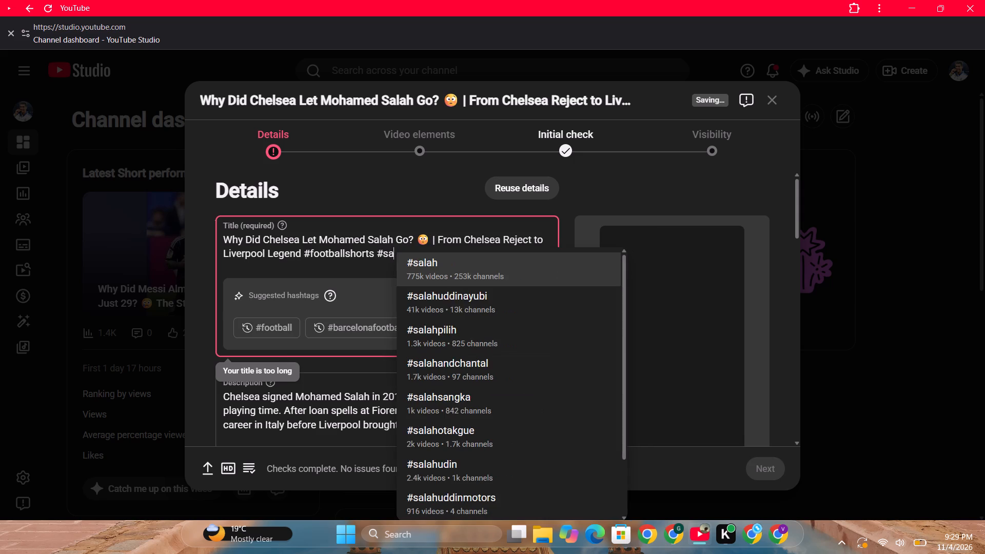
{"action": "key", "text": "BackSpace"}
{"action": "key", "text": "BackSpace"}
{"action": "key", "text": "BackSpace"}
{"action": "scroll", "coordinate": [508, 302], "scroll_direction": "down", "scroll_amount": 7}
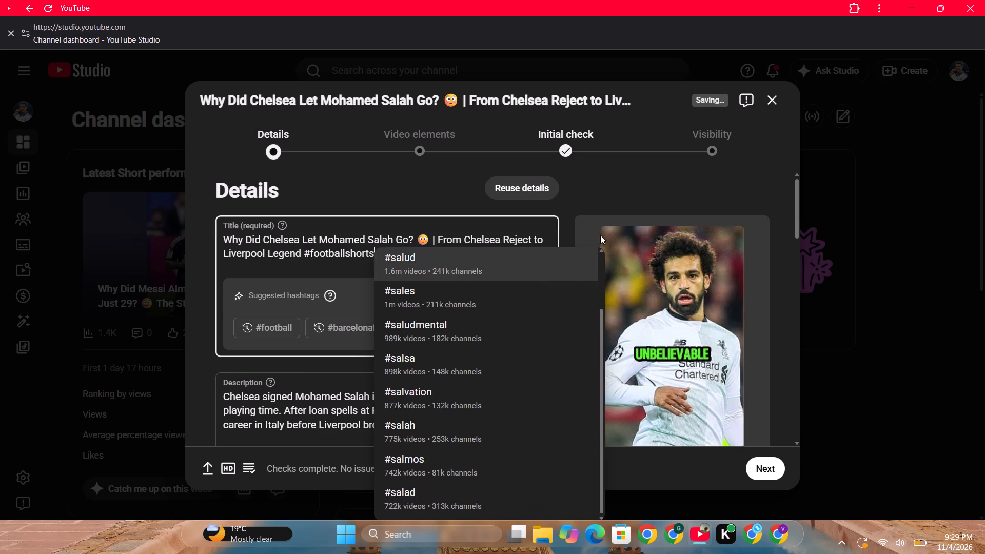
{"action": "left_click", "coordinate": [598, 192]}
Look over the Short's details once more and advance past Video elements and Initial check to the Visibility stage.
{"action": "scroll", "coordinate": [532, 232], "scroll_direction": "down", "scroll_amount": 17}
{"action": "scroll", "coordinate": [563, 329], "scroll_direction": "down", "scroll_amount": 3}
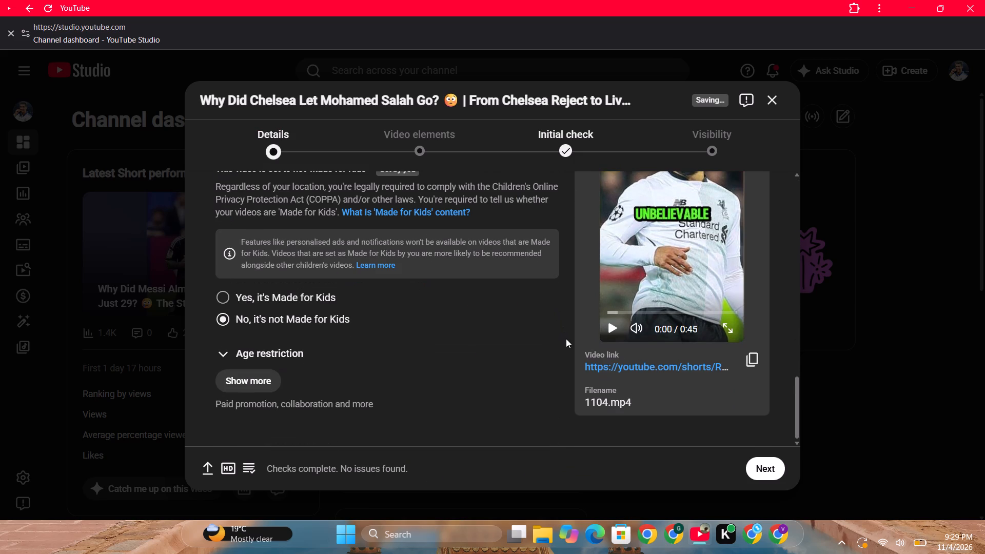
{"action": "left_click", "coordinate": [759, 461]}
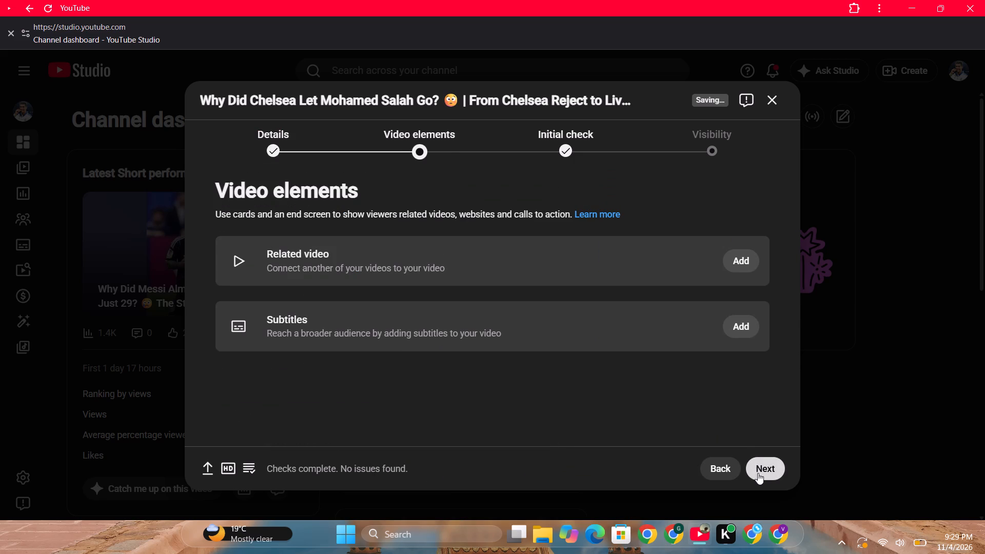
{"action": "left_click", "coordinate": [759, 471]}
{"action": "left_click", "coordinate": [290, 143]}
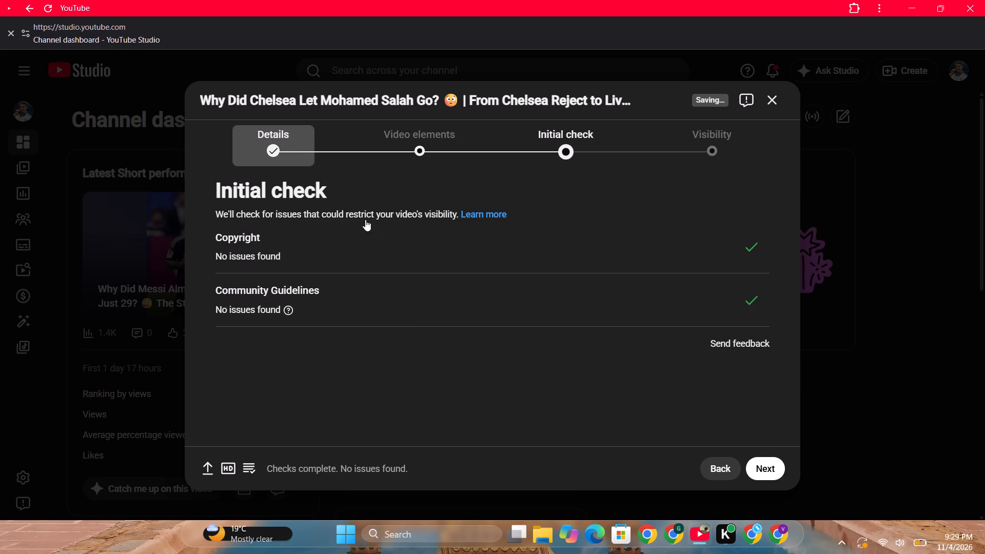
{"action": "scroll", "coordinate": [481, 301], "scroll_direction": "down", "scroll_amount": 8}
{"action": "scroll", "coordinate": [531, 324], "scroll_direction": "up", "scroll_amount": 1}
{"action": "scroll", "coordinate": [531, 324], "scroll_direction": "down", "scroll_amount": 3}
{"action": "scroll", "coordinate": [546, 319], "scroll_direction": "up", "scroll_amount": 1}
{"action": "scroll", "coordinate": [546, 319], "scroll_direction": "down", "scroll_amount": 7}
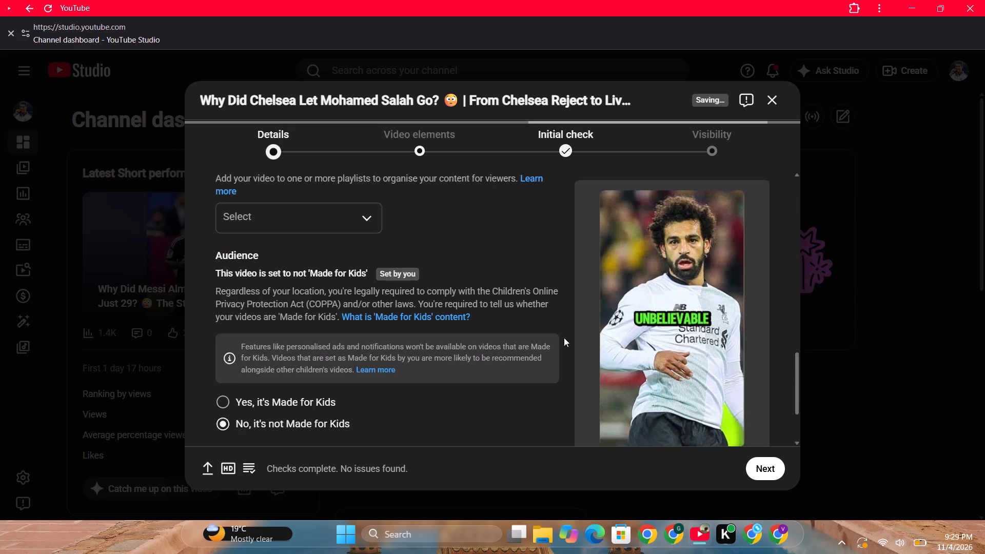
{"action": "scroll", "coordinate": [564, 338], "scroll_direction": "down", "scroll_amount": 8}
{"action": "left_click", "coordinate": [776, 466]}
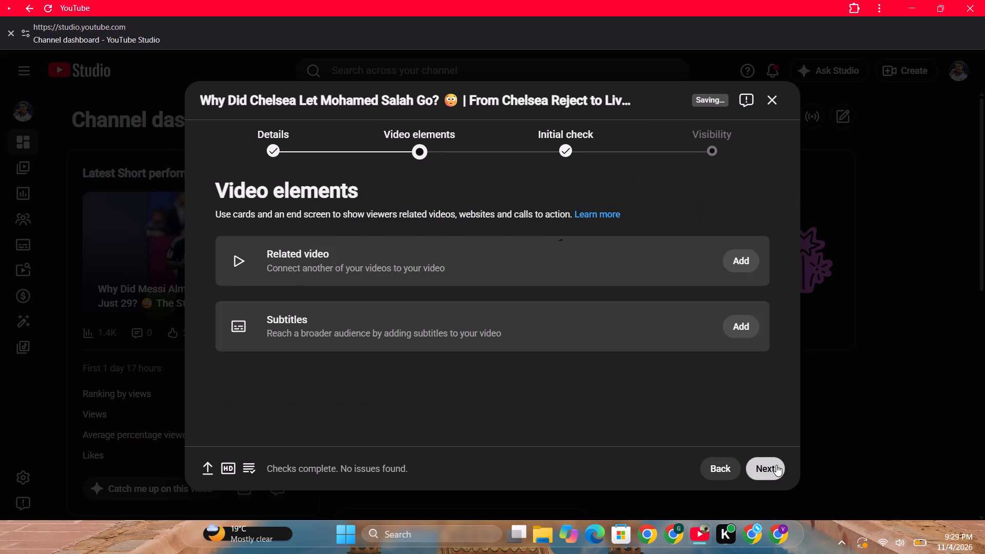
{"action": "left_click", "coordinate": [767, 466]}
{"action": "left_click", "coordinate": [767, 465]}
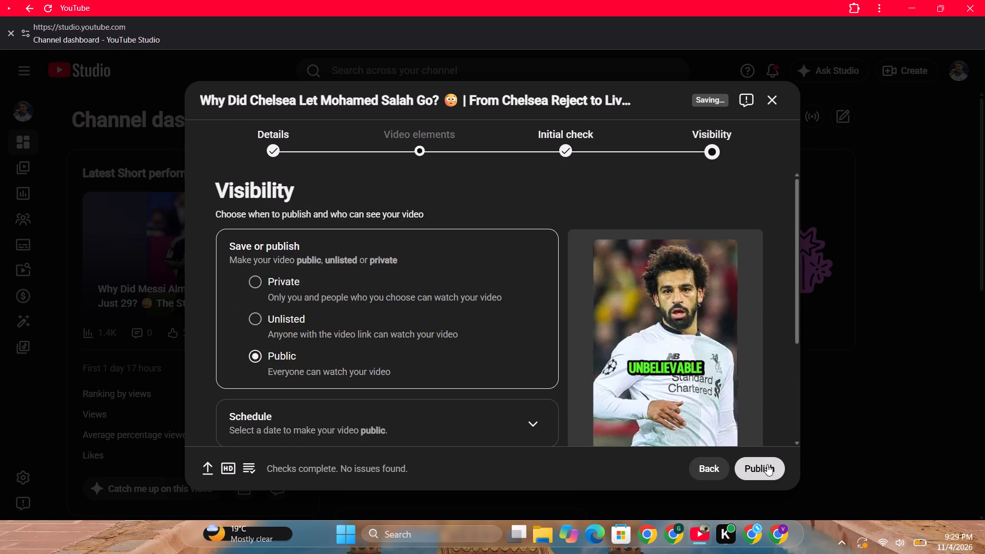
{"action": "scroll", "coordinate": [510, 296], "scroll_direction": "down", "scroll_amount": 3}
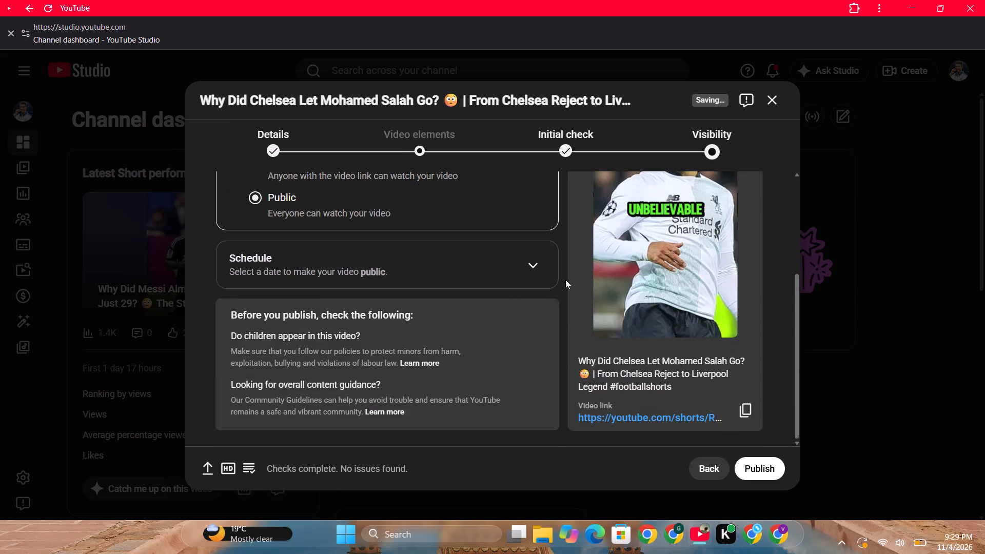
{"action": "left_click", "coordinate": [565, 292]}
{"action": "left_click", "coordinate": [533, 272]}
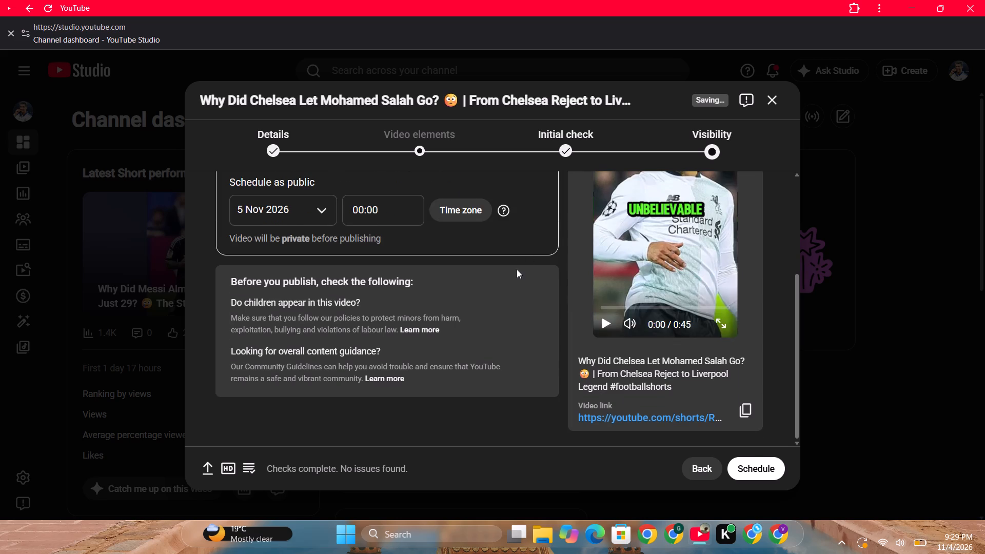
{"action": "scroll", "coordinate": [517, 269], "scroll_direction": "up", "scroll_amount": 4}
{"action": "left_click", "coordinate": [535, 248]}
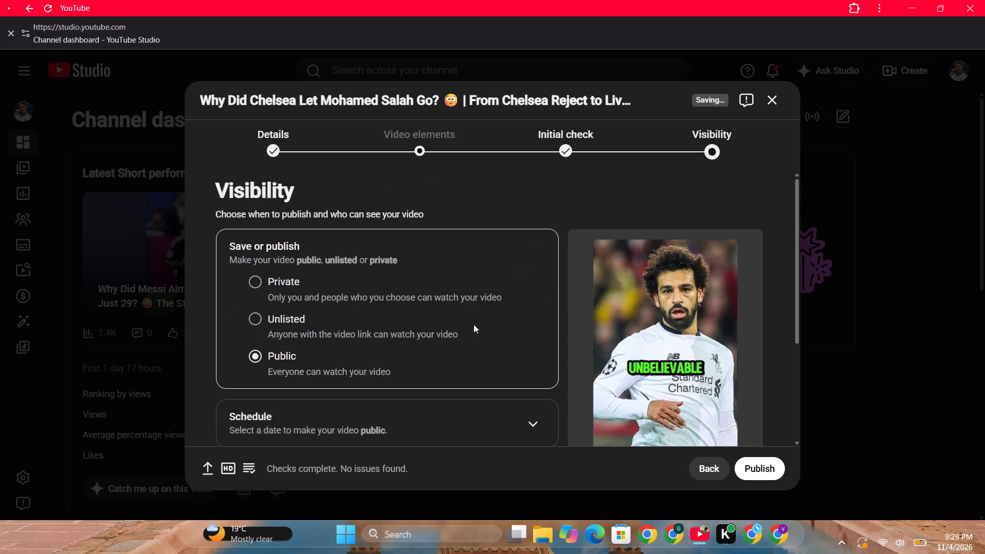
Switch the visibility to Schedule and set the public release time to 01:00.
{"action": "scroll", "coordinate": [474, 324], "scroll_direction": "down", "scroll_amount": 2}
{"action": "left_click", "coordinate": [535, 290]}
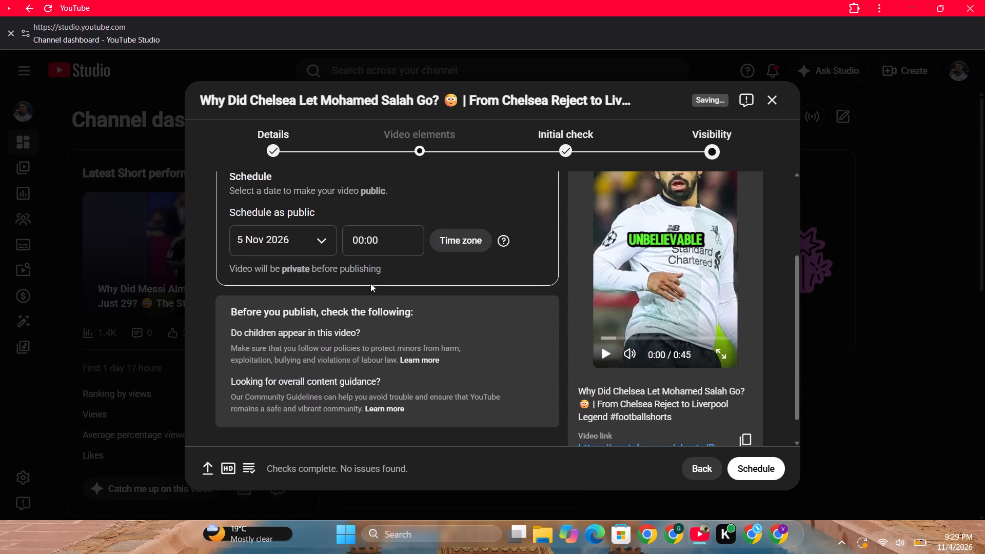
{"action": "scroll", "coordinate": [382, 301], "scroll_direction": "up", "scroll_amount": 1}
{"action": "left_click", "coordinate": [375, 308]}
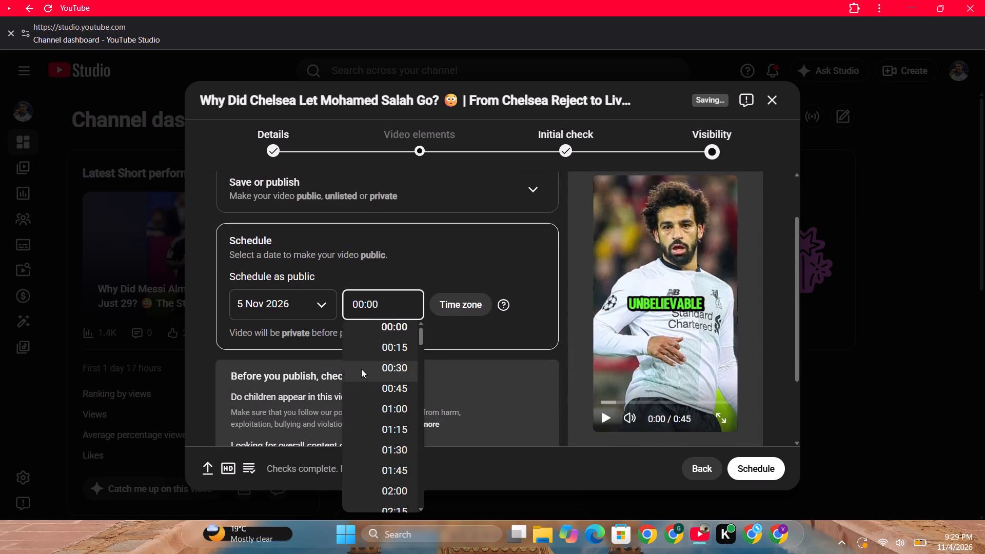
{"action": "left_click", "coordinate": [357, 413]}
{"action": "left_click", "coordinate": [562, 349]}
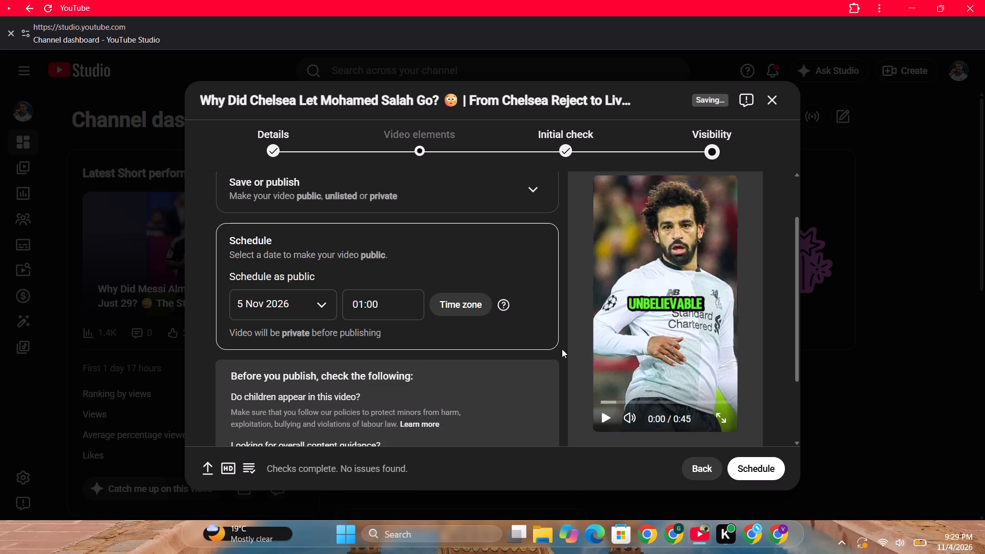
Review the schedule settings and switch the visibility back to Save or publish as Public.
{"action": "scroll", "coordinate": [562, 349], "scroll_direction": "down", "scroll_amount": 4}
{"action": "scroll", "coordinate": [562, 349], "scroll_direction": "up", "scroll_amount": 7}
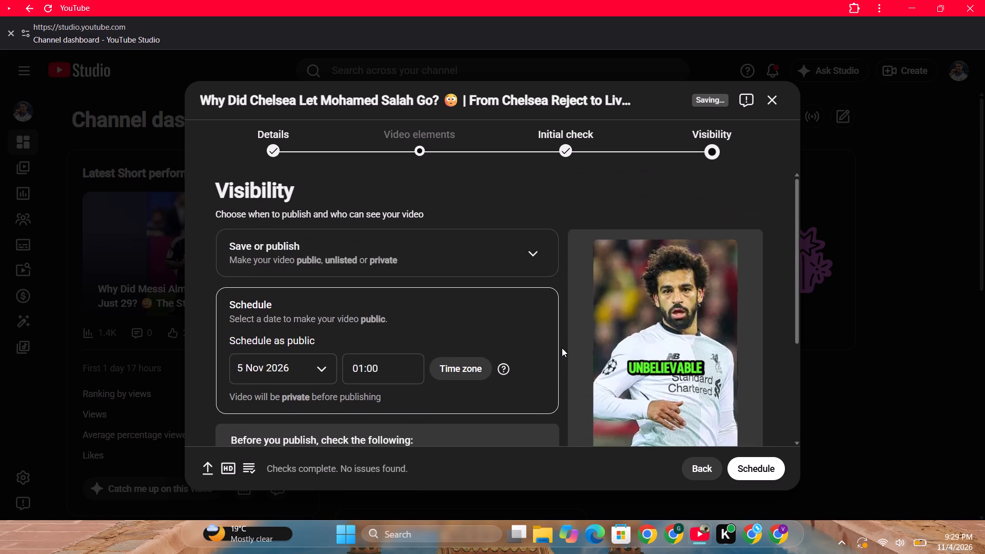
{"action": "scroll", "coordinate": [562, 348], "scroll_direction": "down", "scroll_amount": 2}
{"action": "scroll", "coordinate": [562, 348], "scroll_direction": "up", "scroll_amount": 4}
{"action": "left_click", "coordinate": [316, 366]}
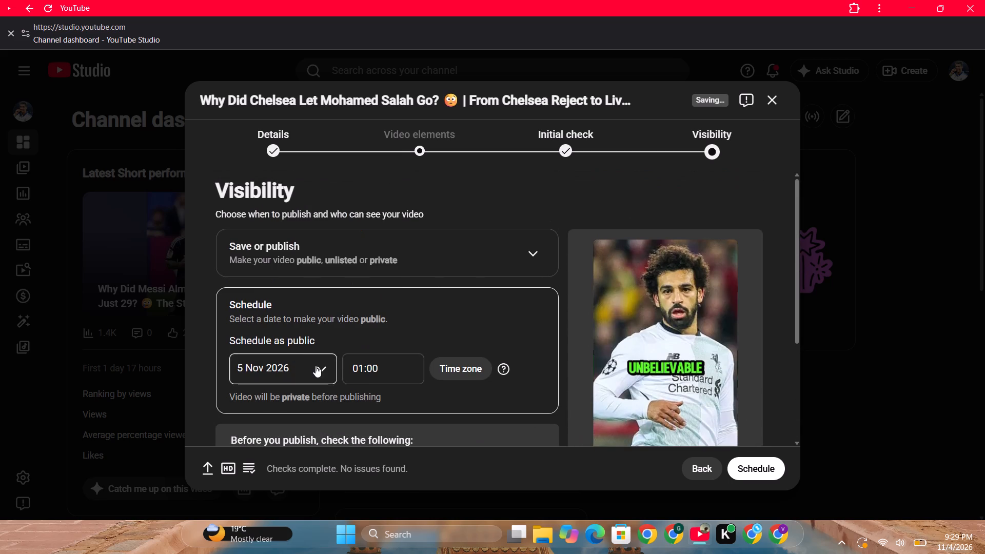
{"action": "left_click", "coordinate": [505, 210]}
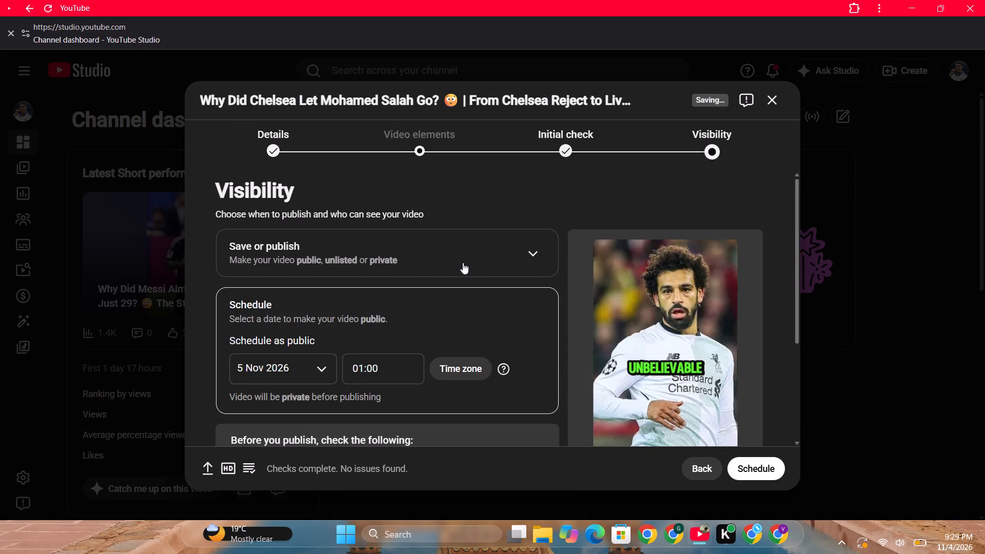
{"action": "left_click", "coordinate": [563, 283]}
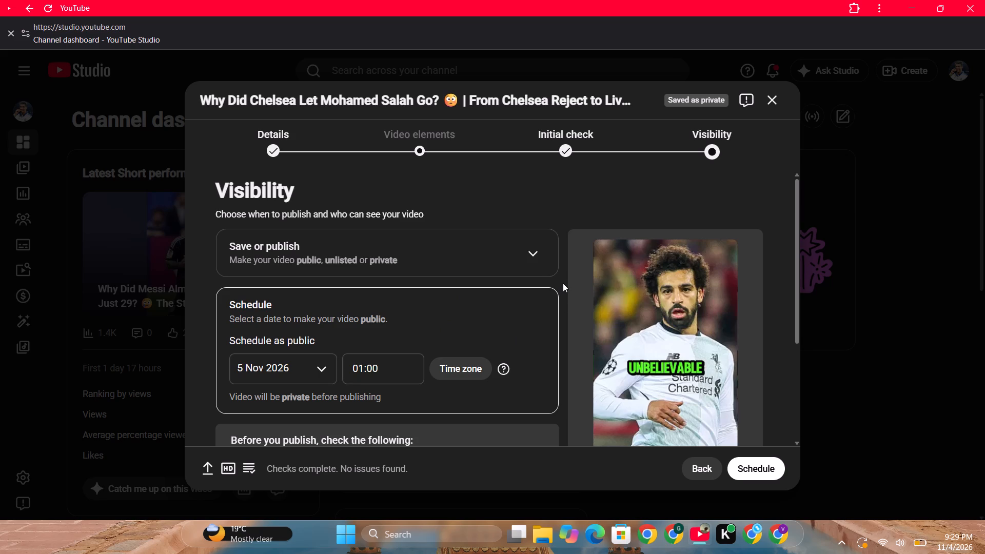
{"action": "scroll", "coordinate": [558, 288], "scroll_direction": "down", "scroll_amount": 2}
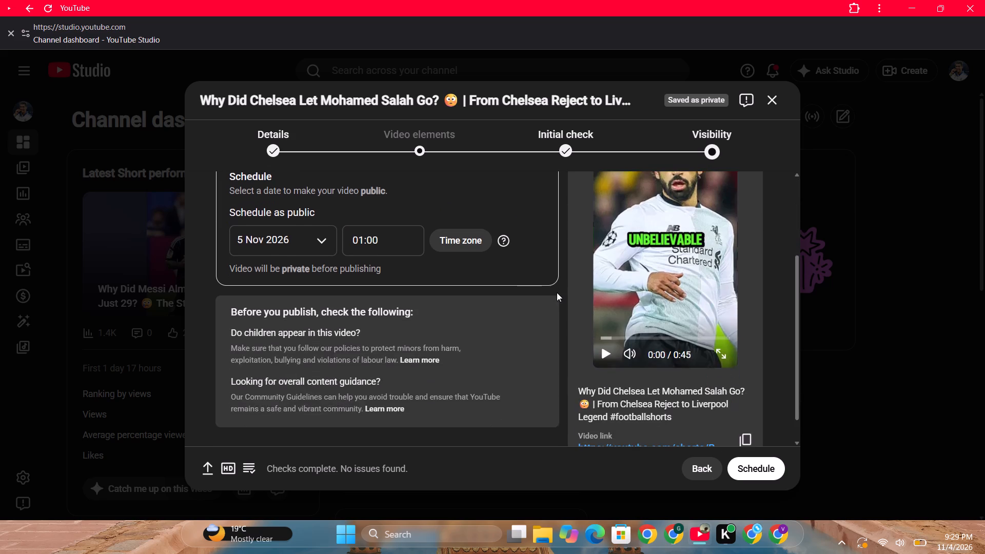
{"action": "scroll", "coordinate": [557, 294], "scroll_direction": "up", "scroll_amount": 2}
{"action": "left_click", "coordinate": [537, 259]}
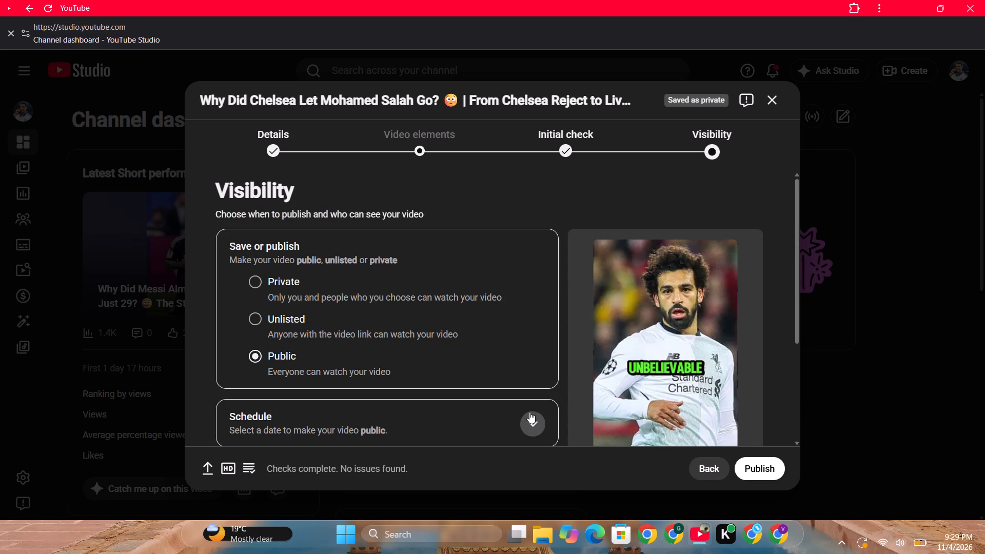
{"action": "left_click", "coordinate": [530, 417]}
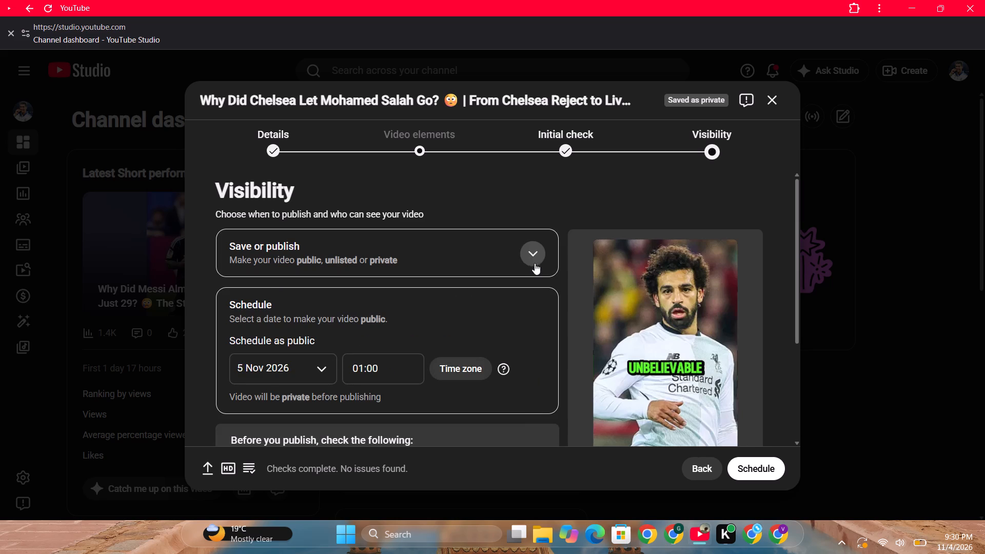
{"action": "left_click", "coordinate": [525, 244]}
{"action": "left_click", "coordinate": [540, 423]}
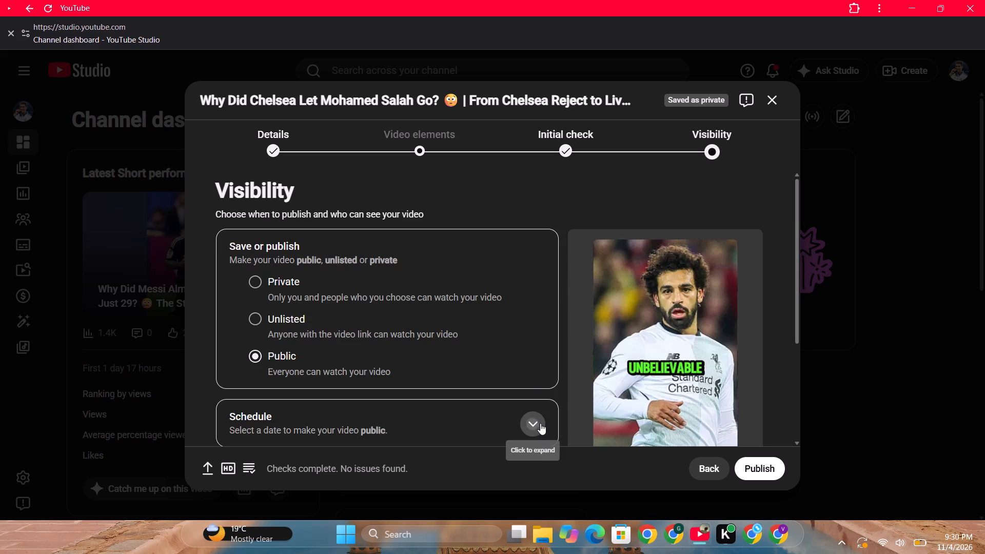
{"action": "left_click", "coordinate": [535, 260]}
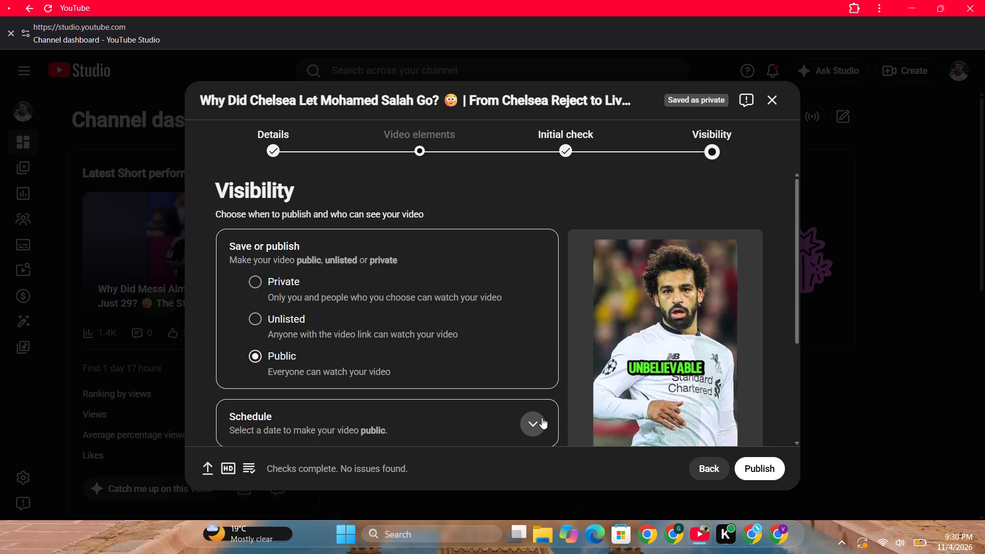
Switch the visibility to Schedule and schedule the Short to go public on 5 Nov 2026 at 01:00.
{"action": "left_click", "coordinate": [529, 418]}
{"action": "scroll", "coordinate": [541, 401], "scroll_direction": "down", "scroll_amount": 6}
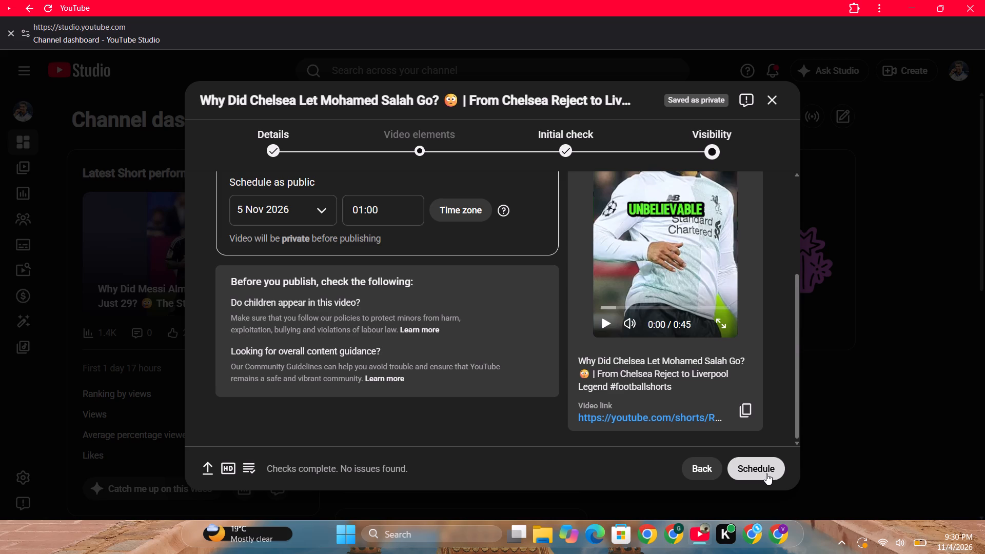